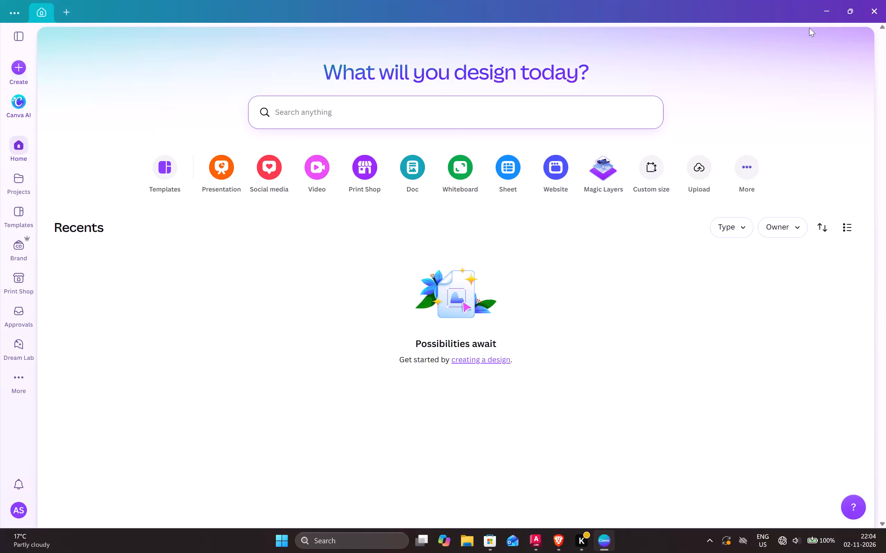
Minimize the Canva window.
{"action": "left_click", "coordinate": [831, 10]}
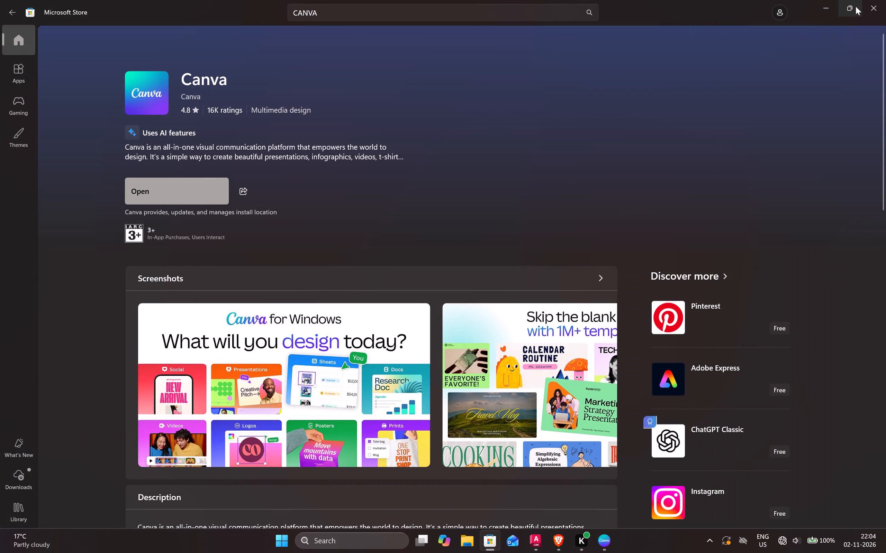
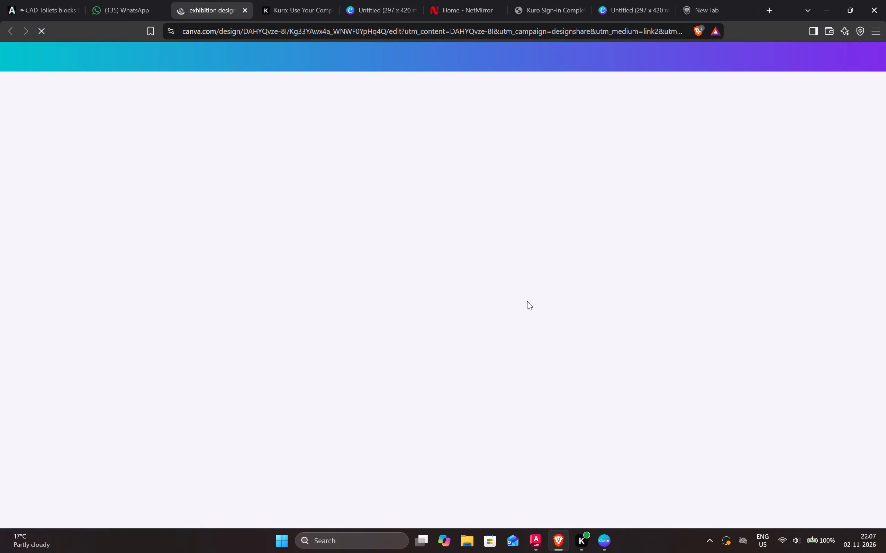
Collapse the side panel in the exhibition design file so only the design pages fill the editor.
{"action": "scroll", "coordinate": [686, 262], "scroll_direction": "down", "scroll_amount": 3}
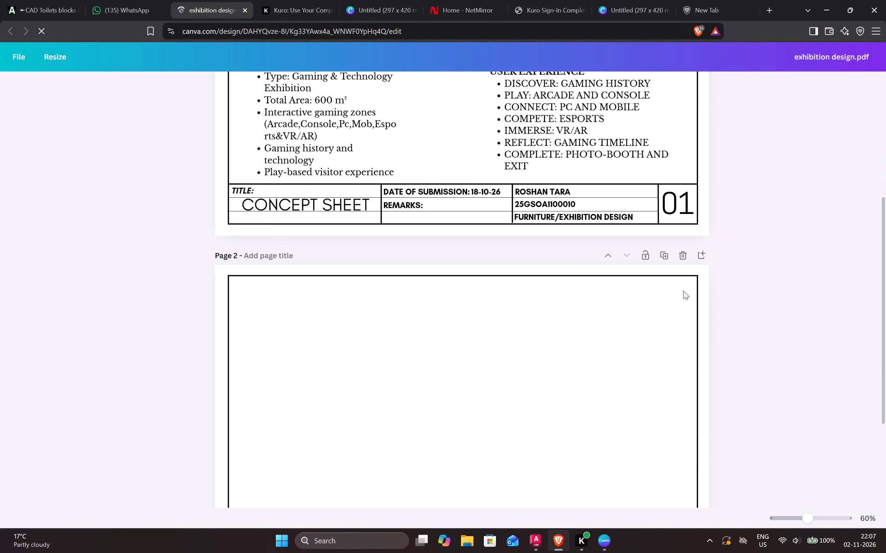
{"action": "scroll", "coordinate": [683, 296], "scroll_direction": "up", "scroll_amount": 5}
{"action": "scroll", "coordinate": [685, 344], "scroll_direction": "up", "scroll_amount": 1}
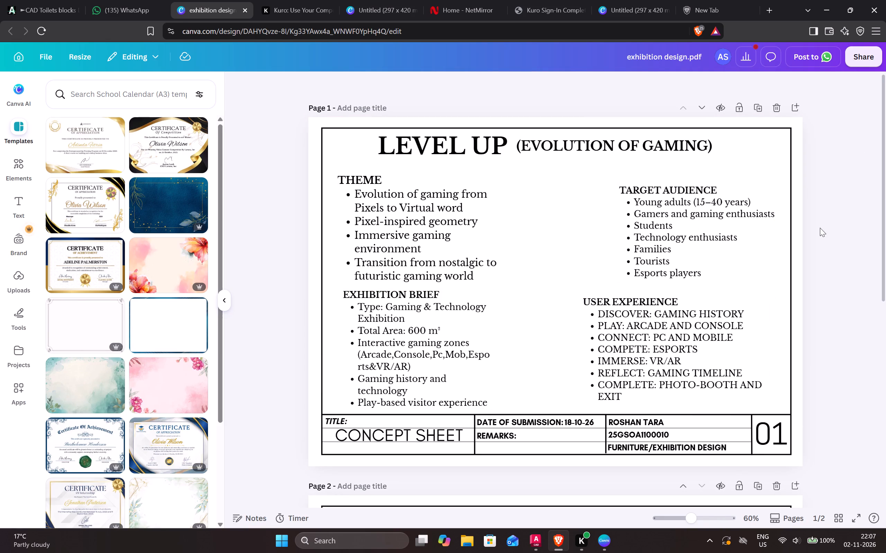
{"action": "left_click", "coordinate": [16, 238]}
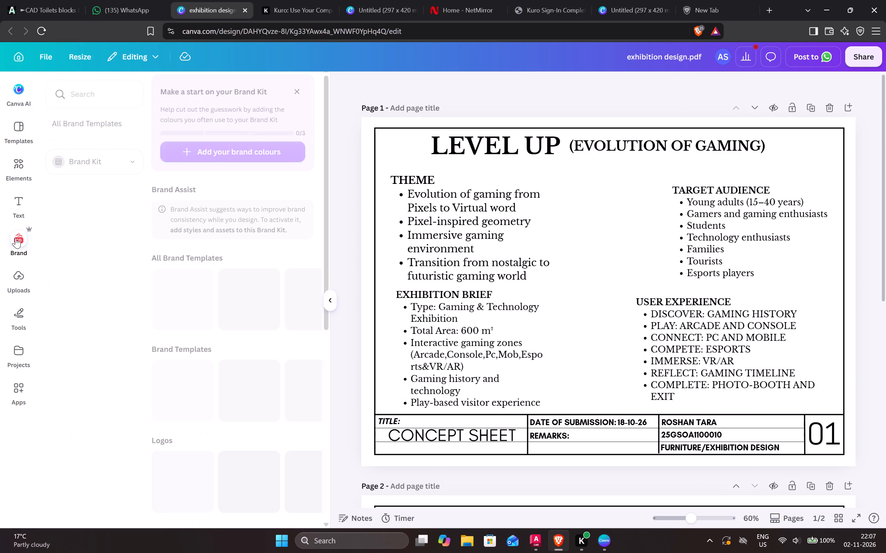
{"action": "left_click", "coordinate": [16, 238]}
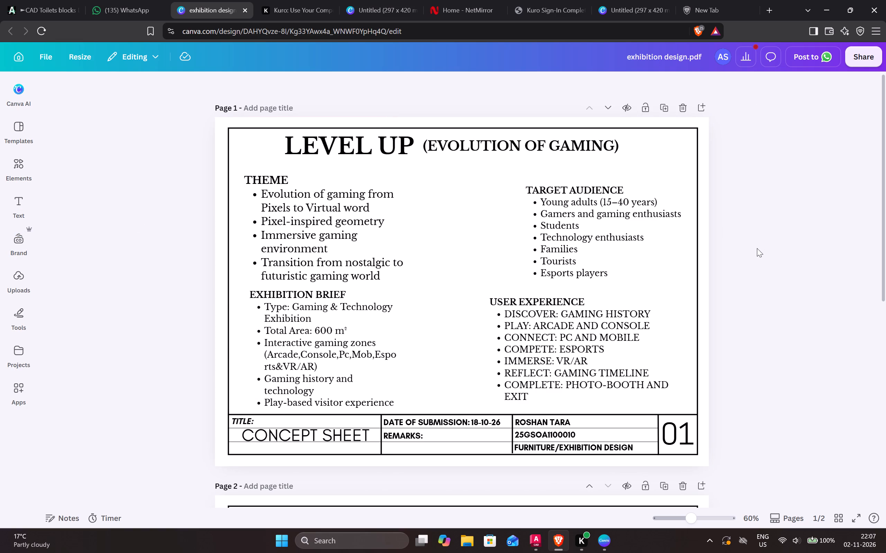
Look over the concept sheet and the second page of the exhibition design.
{"action": "scroll", "coordinate": [757, 249], "scroll_direction": "down", "scroll_amount": 8}
{"action": "scroll", "coordinate": [757, 249], "scroll_direction": "up", "scroll_amount": 3}
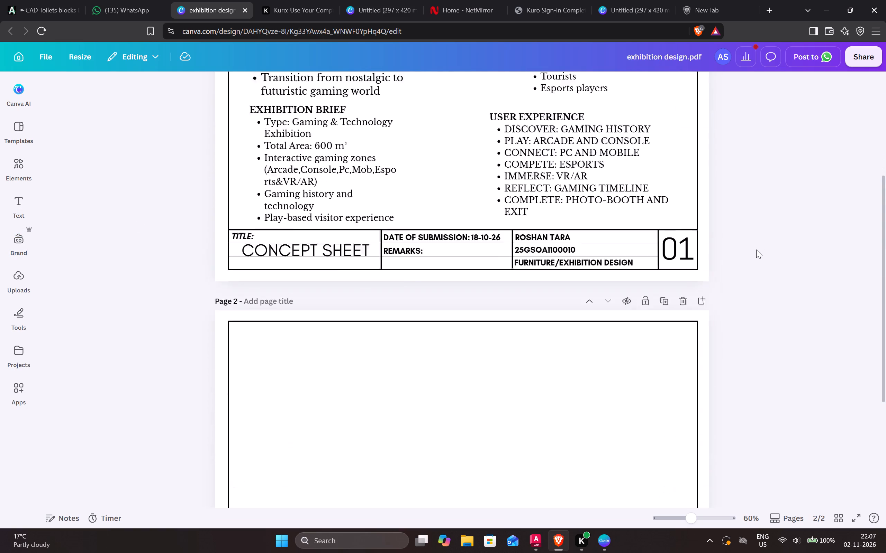
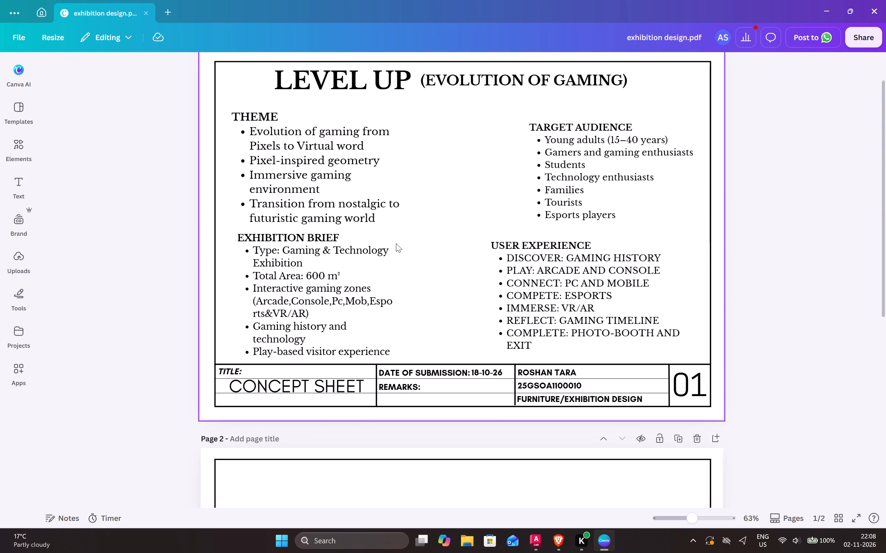
Select the THEME text block with its bullet list on the first page's concept sheet.
{"action": "scroll", "coordinate": [396, 243], "scroll_direction": "up", "scroll_amount": 2}
{"action": "left_click", "coordinate": [317, 208]}
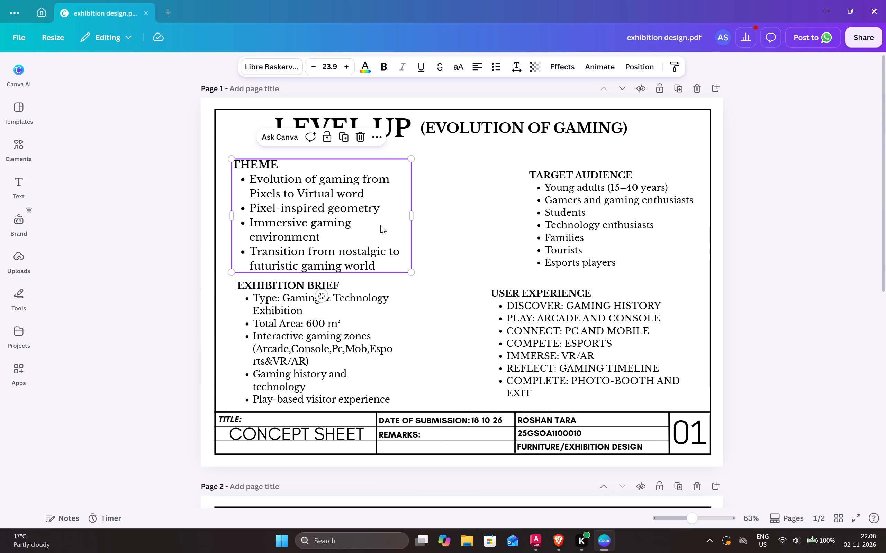
Scale the THEME text block down to a font size of about 21.3.
{"action": "left_click_drag", "start_coordinate": [411, 270], "coordinate": [401, 262]}
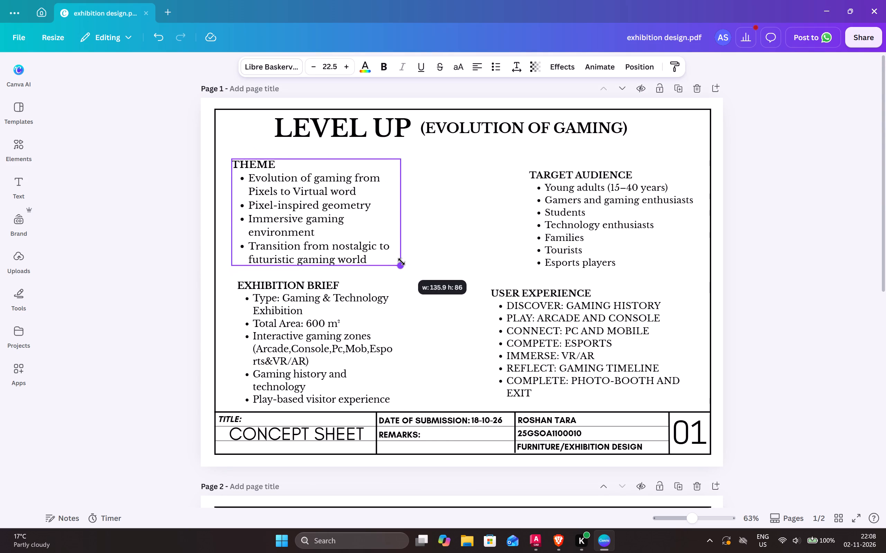
{"action": "left_click_drag", "start_coordinate": [401, 262], "coordinate": [393, 256]}
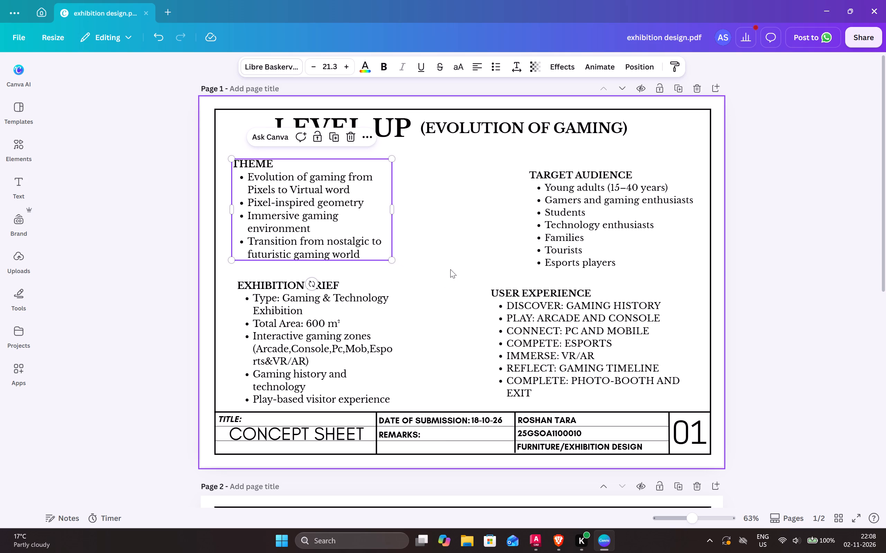
{"action": "key", "text": "Escape"}
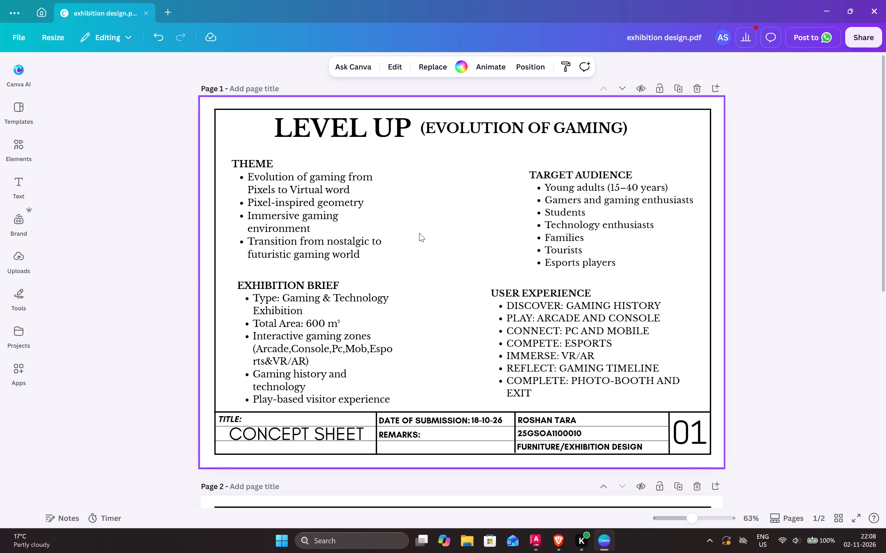
Scale the EXHIBITION BRIEF text block down to about font size 19.5 and line up its left edge with the THEME block.
{"action": "left_click", "coordinate": [351, 313]}
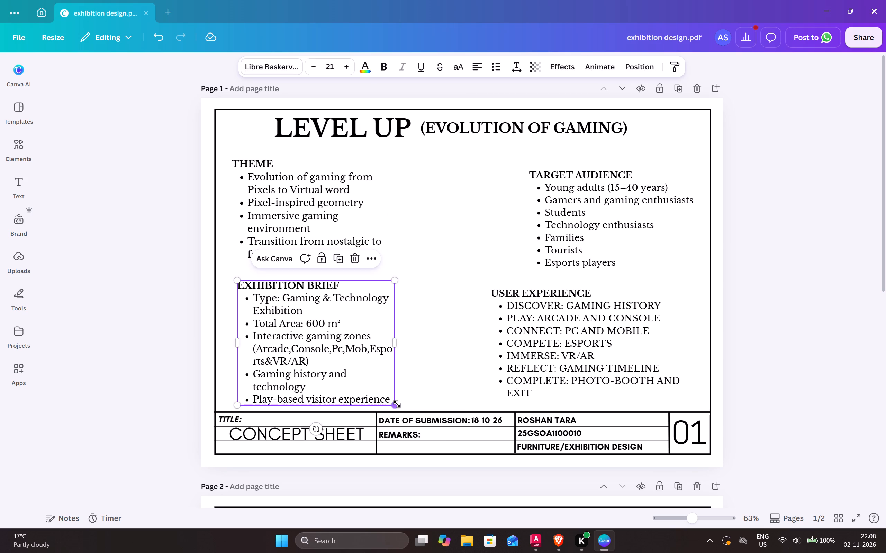
{"action": "left_click", "coordinate": [397, 404]}
{"action": "left_click_drag", "start_coordinate": [395, 404], "coordinate": [386, 393]}
{"action": "left_click_drag", "start_coordinate": [347, 356], "coordinate": [346, 359]}
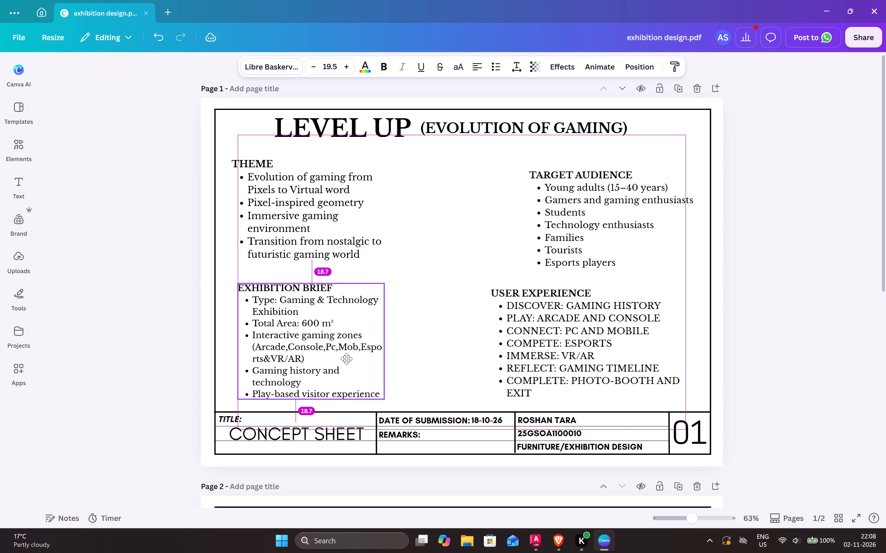
{"action": "left_click_drag", "start_coordinate": [346, 359], "coordinate": [343, 359]}
{"action": "key", "text": "Escape"}
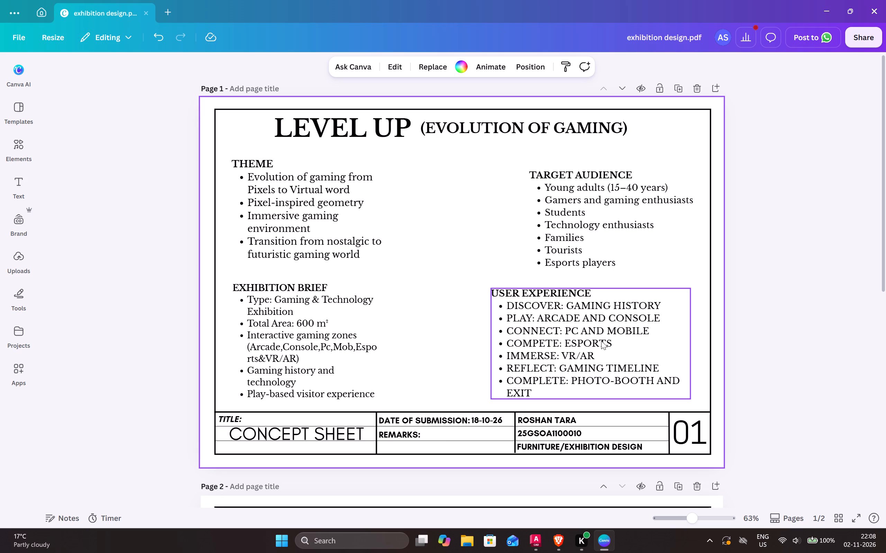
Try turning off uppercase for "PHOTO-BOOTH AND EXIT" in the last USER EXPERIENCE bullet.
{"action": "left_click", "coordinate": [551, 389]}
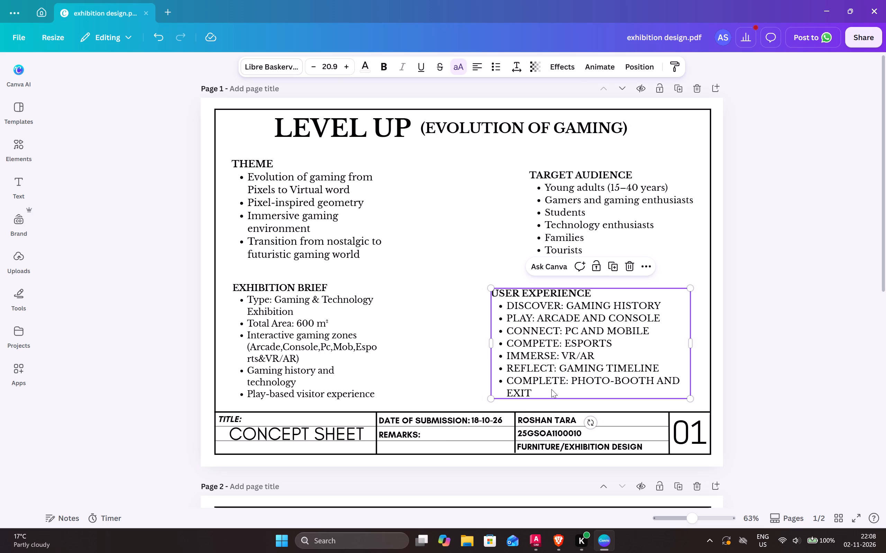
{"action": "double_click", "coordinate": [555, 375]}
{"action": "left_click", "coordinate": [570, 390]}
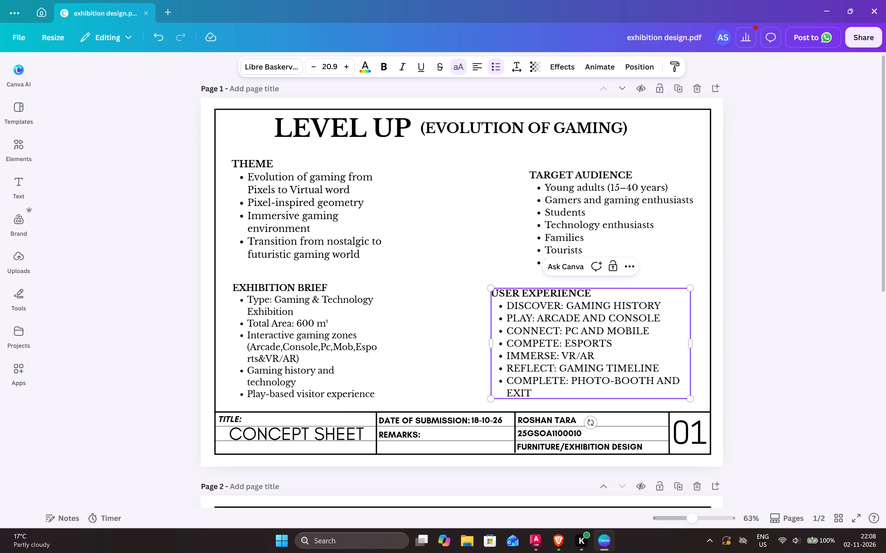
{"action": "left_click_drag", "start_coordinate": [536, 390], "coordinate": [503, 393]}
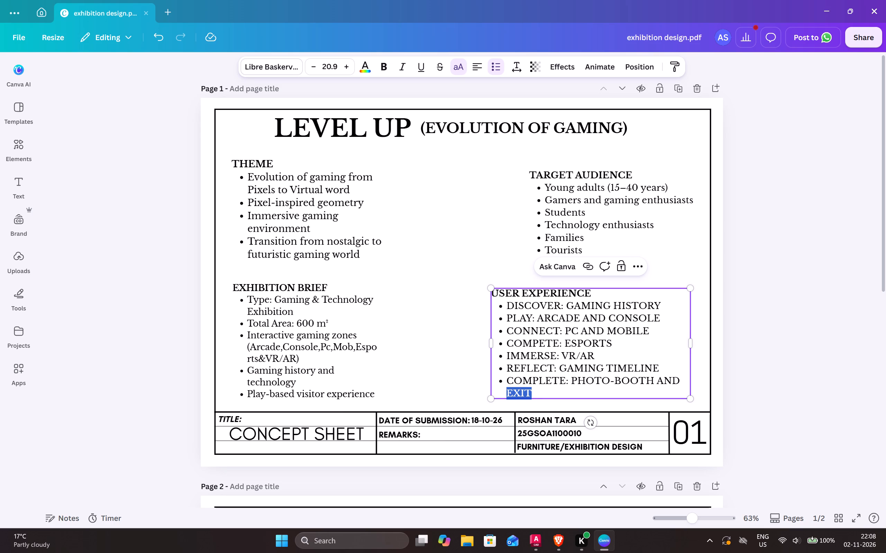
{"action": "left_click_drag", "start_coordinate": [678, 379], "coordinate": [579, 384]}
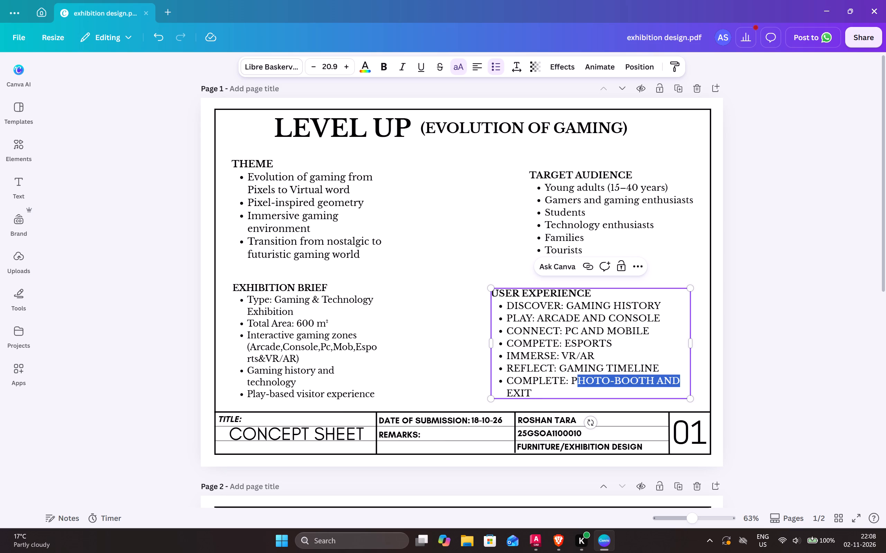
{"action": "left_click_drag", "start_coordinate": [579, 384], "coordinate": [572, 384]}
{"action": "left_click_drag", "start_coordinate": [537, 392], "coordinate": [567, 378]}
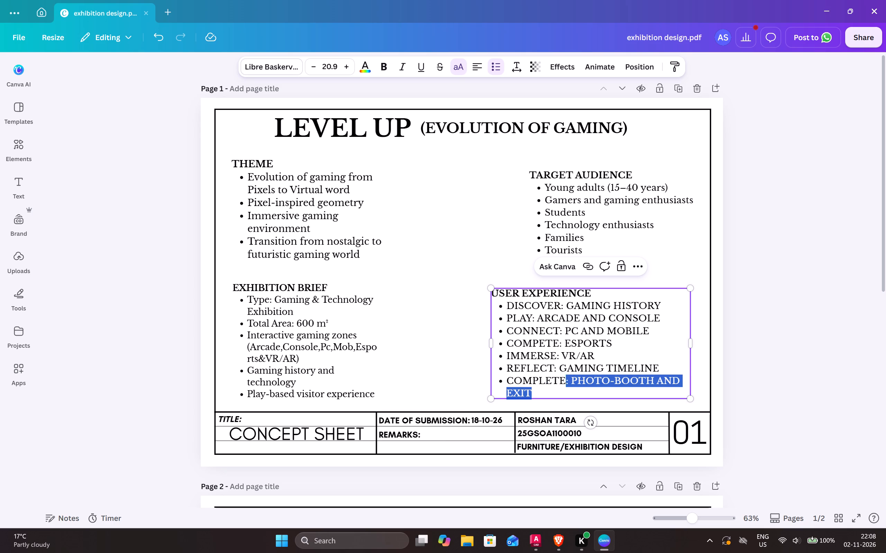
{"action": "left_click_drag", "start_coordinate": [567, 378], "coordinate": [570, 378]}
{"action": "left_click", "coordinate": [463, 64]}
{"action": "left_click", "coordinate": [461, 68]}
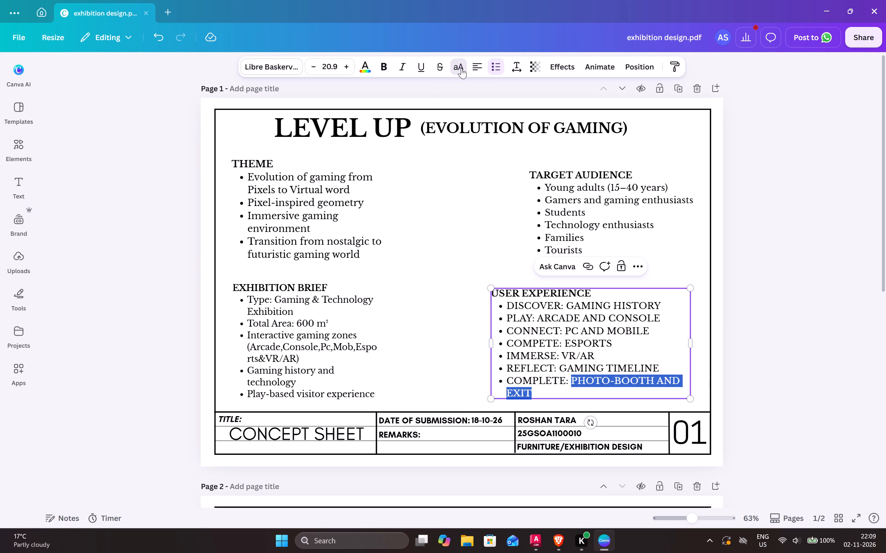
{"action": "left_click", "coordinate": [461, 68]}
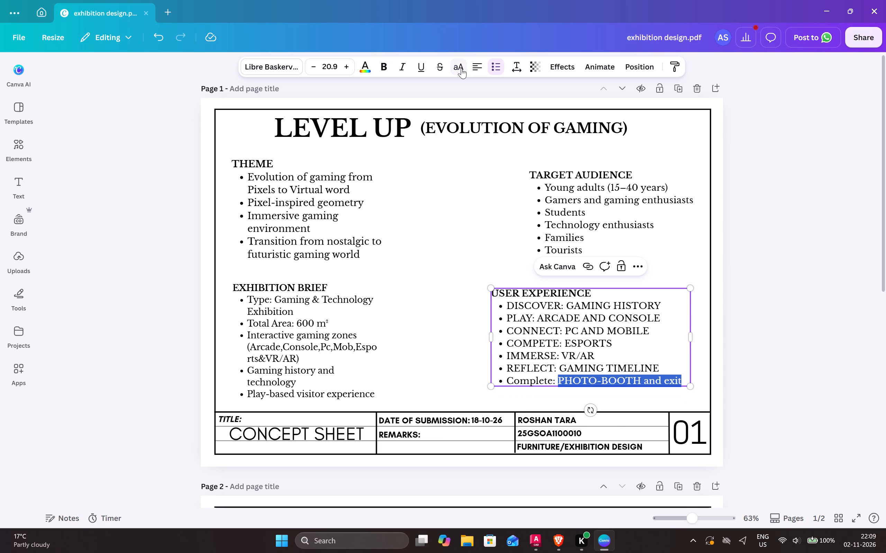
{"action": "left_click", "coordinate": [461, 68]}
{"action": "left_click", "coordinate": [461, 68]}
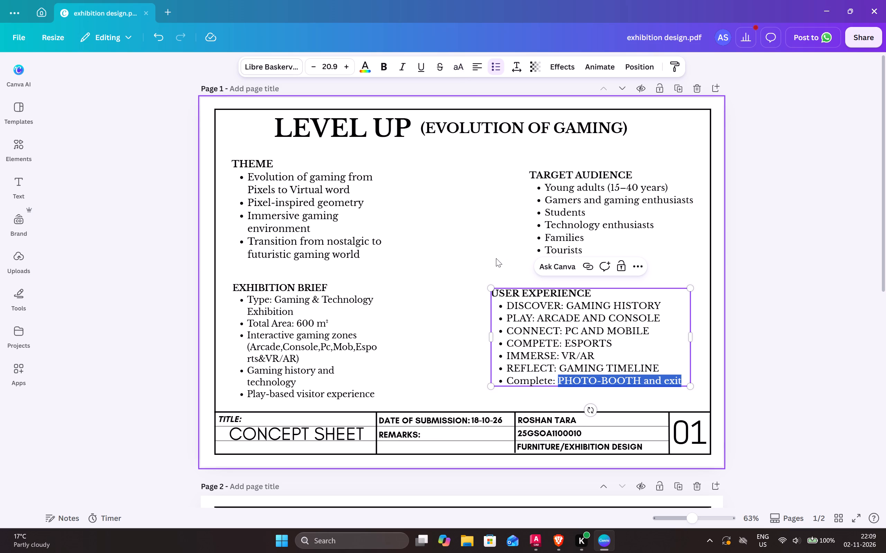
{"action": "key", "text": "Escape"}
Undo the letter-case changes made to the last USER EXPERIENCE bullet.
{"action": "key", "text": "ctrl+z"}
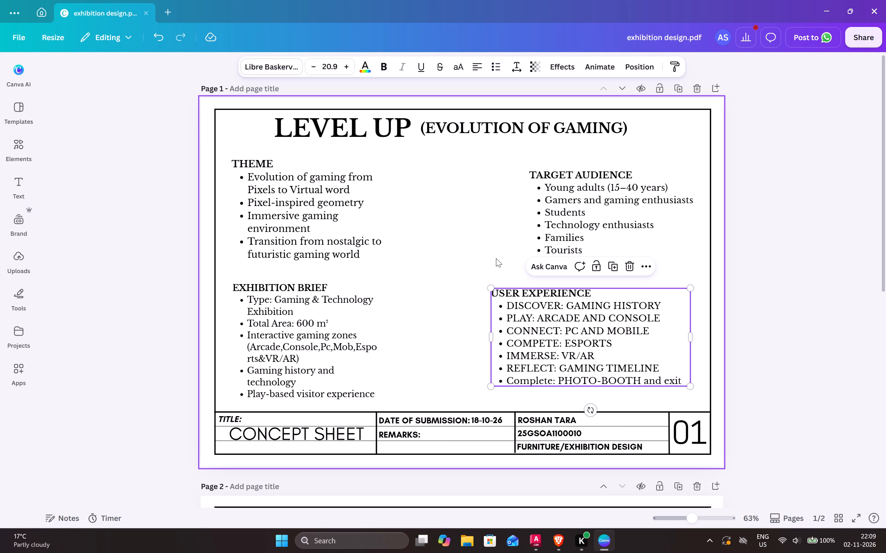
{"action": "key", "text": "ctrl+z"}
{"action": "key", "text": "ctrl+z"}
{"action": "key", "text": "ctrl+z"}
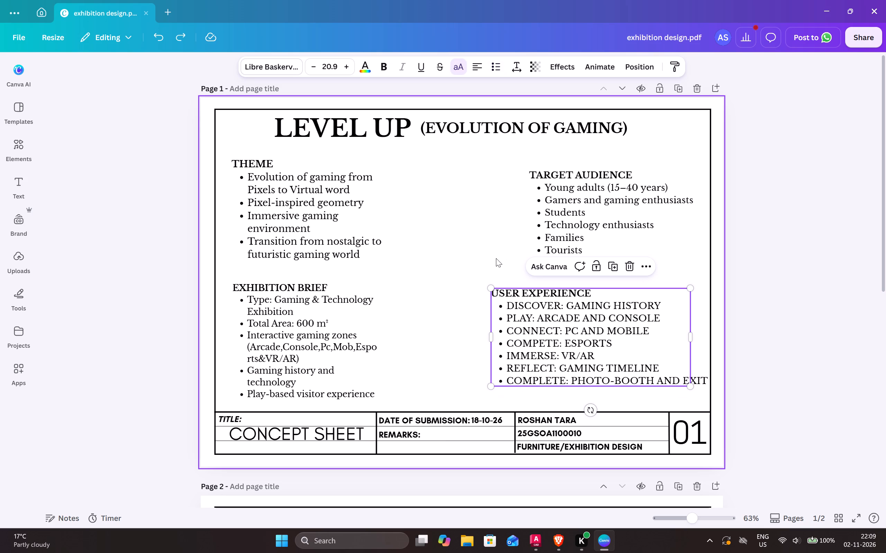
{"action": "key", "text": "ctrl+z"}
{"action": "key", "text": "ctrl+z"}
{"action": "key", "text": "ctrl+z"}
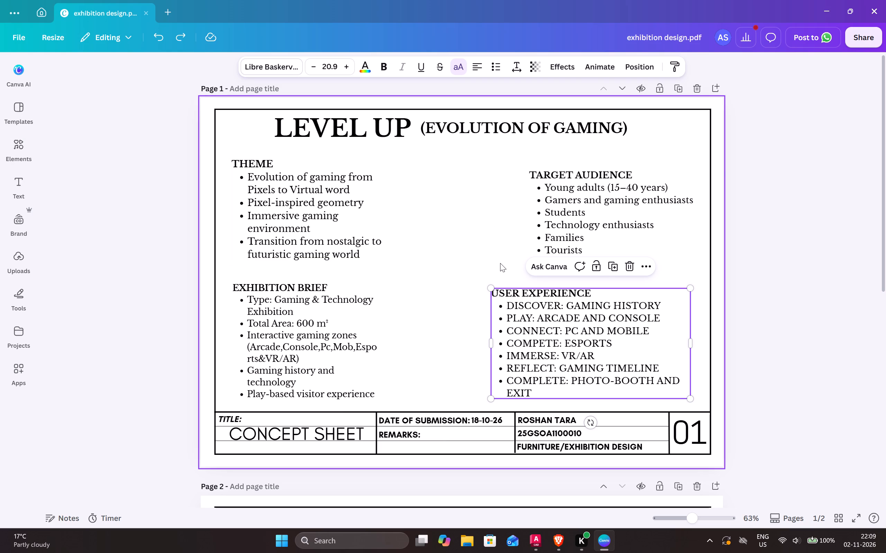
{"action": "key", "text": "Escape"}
Move the TARGET AUDIENCE text block so its left edge aligns with the USER EXPERIENCE block below it.
{"action": "left_click", "coordinate": [561, 206]}
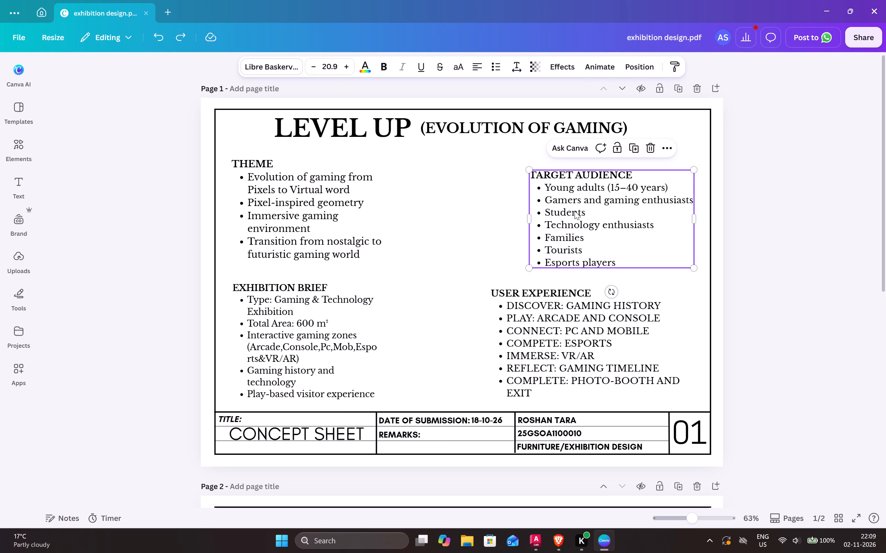
{"action": "left_click_drag", "start_coordinate": [575, 211], "coordinate": [536, 212]}
{"action": "key", "text": "Escape"}
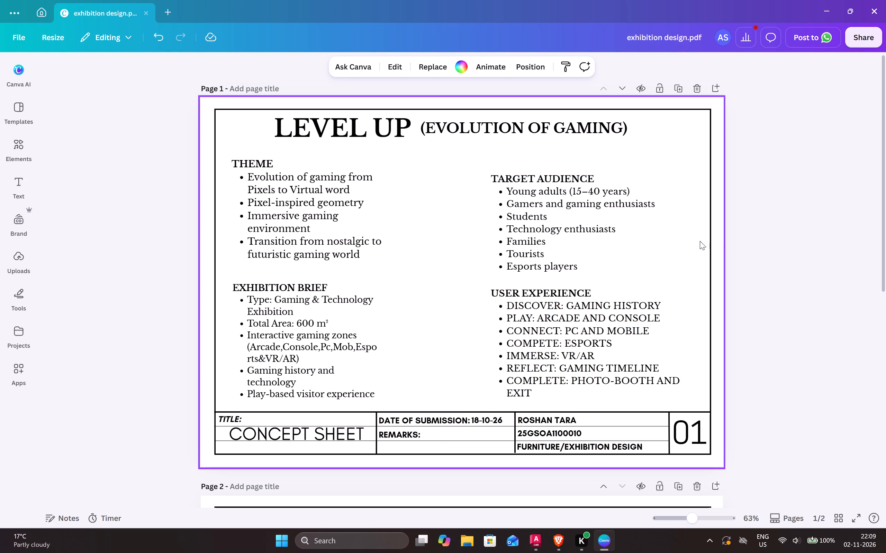
Shift the THEME text block slightly inward, away from the sheet's left border.
{"action": "left_click", "coordinate": [331, 228]}
{"action": "left_click_drag", "start_coordinate": [316, 217], "coordinate": [337, 219]}
Move the EXHIBITION BRIEF text block inward and slightly up, aligning its left edge with the THEME block.
{"action": "left_click", "coordinate": [301, 306]}
{"action": "left_click_drag", "start_coordinate": [301, 306], "coordinate": [301, 306]}
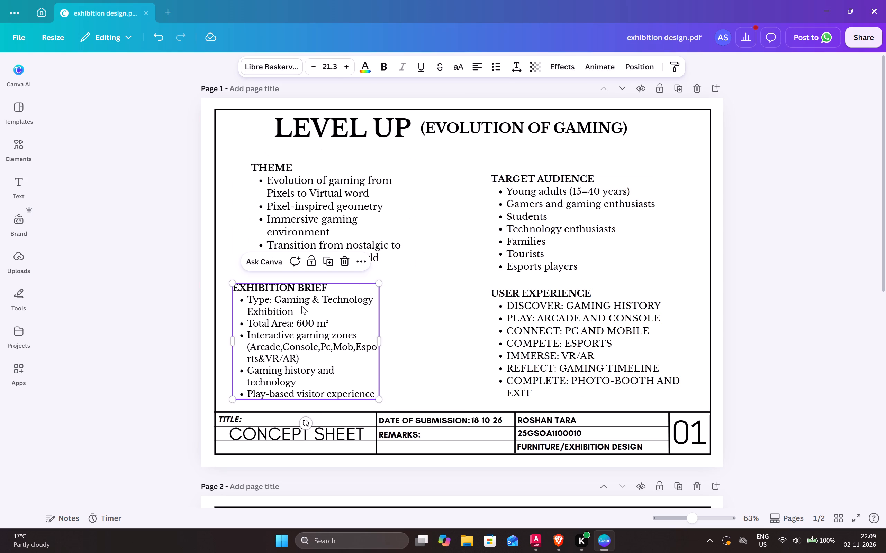
{"action": "left_click_drag", "start_coordinate": [301, 306], "coordinate": [322, 298]}
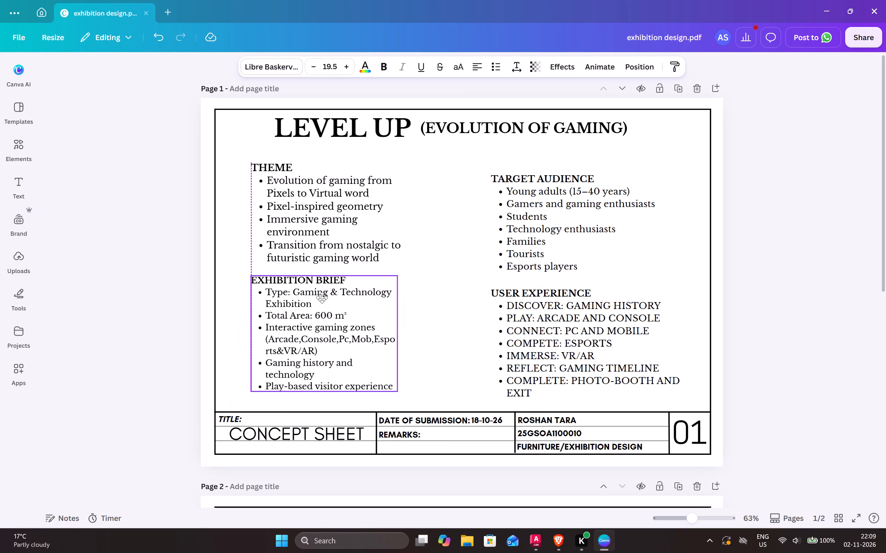
{"action": "left_click_drag", "start_coordinate": [322, 298], "coordinate": [322, 298]}
{"action": "key", "text": "Escape"}
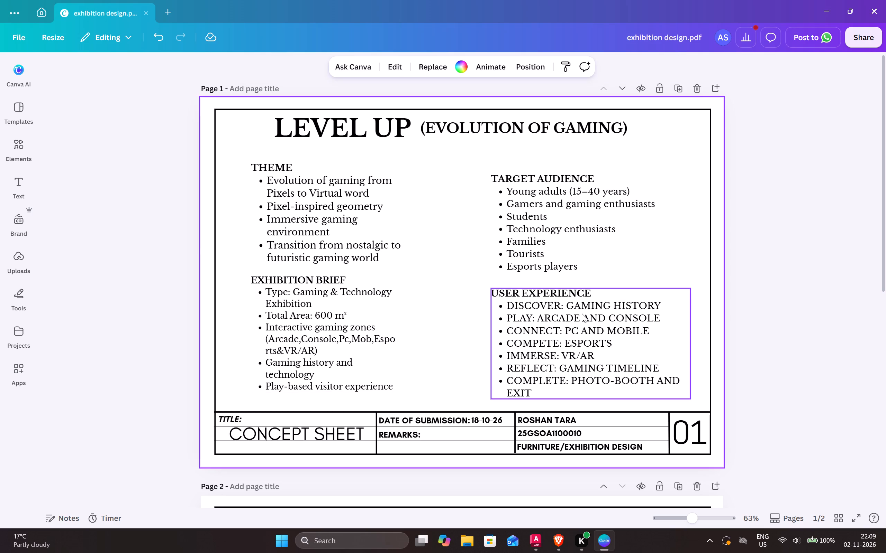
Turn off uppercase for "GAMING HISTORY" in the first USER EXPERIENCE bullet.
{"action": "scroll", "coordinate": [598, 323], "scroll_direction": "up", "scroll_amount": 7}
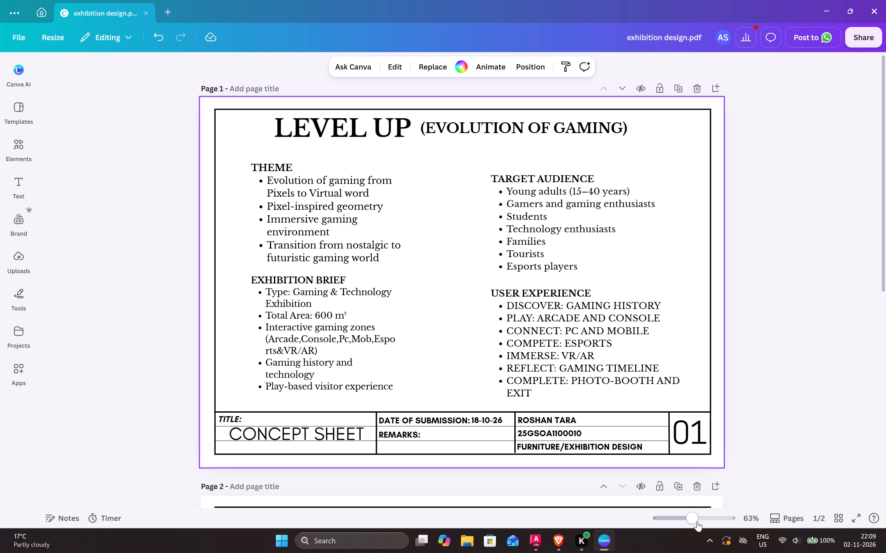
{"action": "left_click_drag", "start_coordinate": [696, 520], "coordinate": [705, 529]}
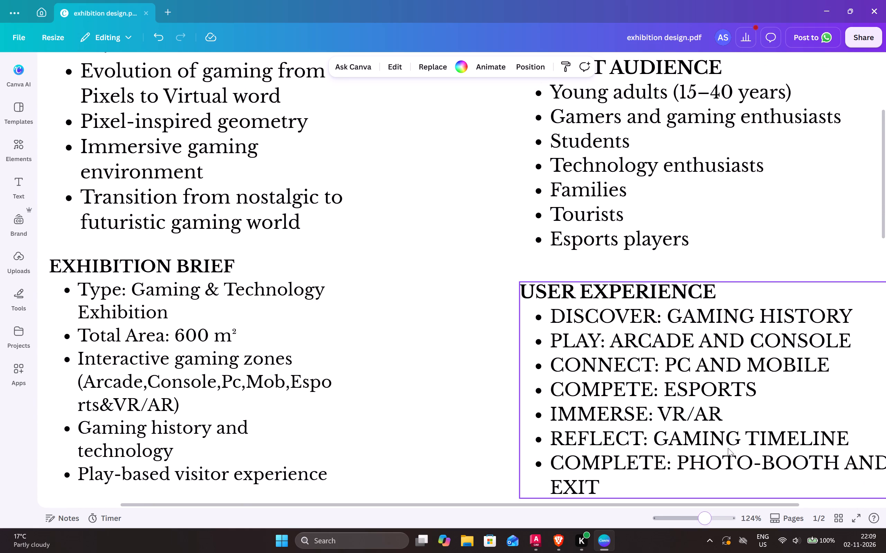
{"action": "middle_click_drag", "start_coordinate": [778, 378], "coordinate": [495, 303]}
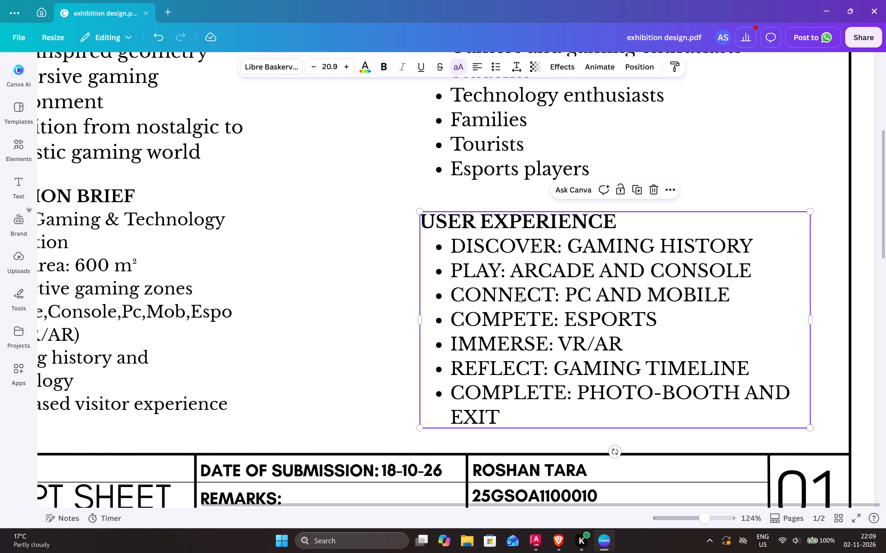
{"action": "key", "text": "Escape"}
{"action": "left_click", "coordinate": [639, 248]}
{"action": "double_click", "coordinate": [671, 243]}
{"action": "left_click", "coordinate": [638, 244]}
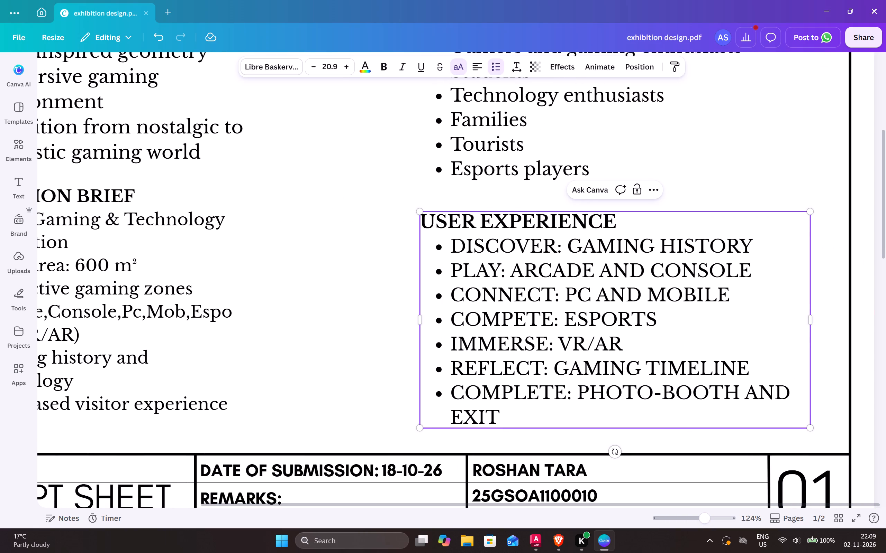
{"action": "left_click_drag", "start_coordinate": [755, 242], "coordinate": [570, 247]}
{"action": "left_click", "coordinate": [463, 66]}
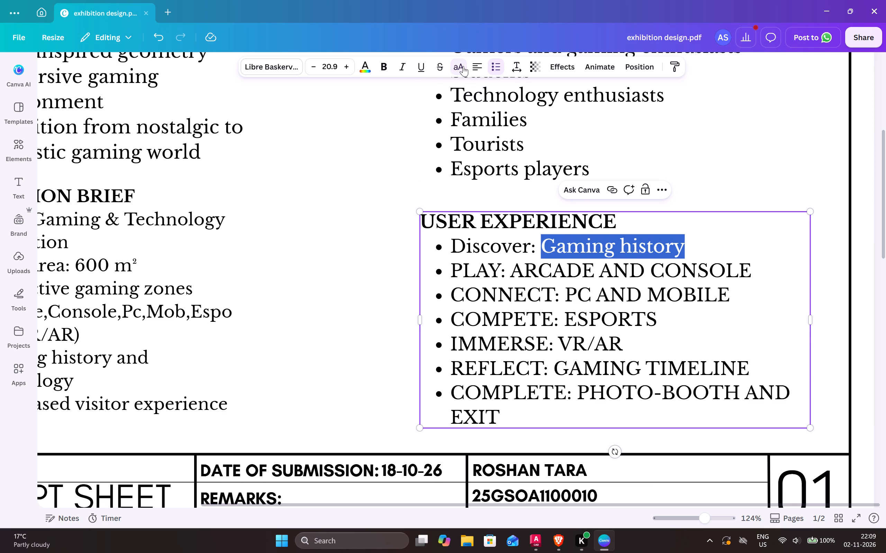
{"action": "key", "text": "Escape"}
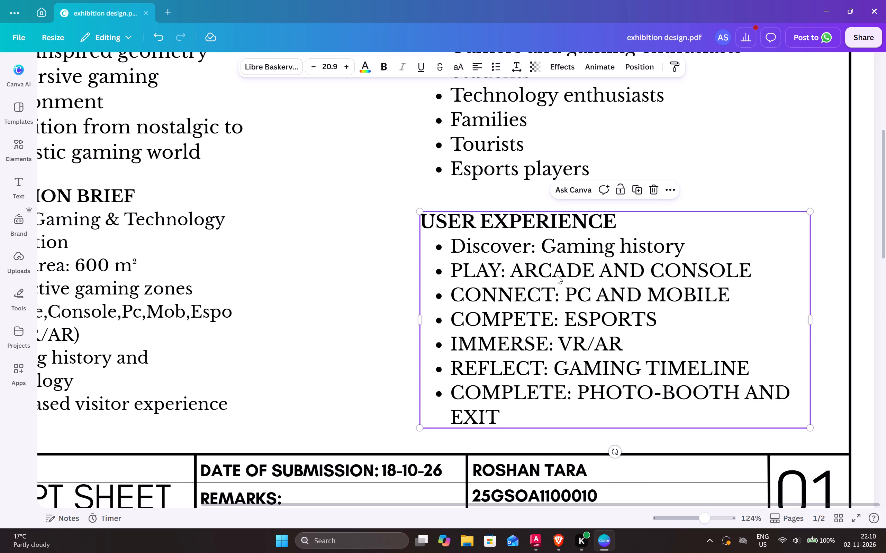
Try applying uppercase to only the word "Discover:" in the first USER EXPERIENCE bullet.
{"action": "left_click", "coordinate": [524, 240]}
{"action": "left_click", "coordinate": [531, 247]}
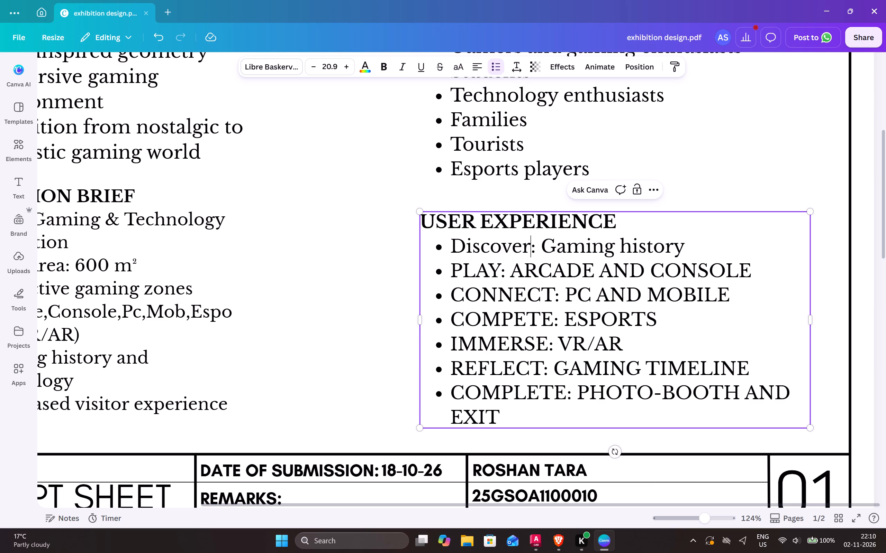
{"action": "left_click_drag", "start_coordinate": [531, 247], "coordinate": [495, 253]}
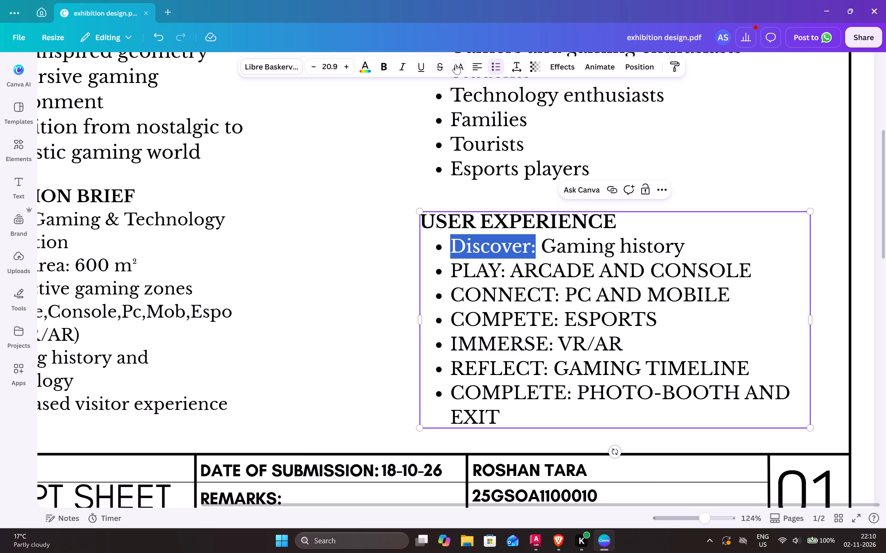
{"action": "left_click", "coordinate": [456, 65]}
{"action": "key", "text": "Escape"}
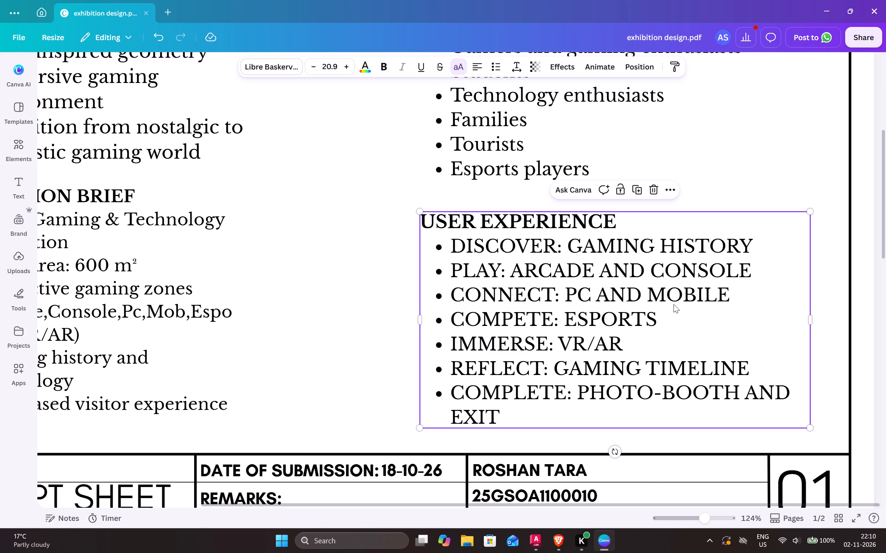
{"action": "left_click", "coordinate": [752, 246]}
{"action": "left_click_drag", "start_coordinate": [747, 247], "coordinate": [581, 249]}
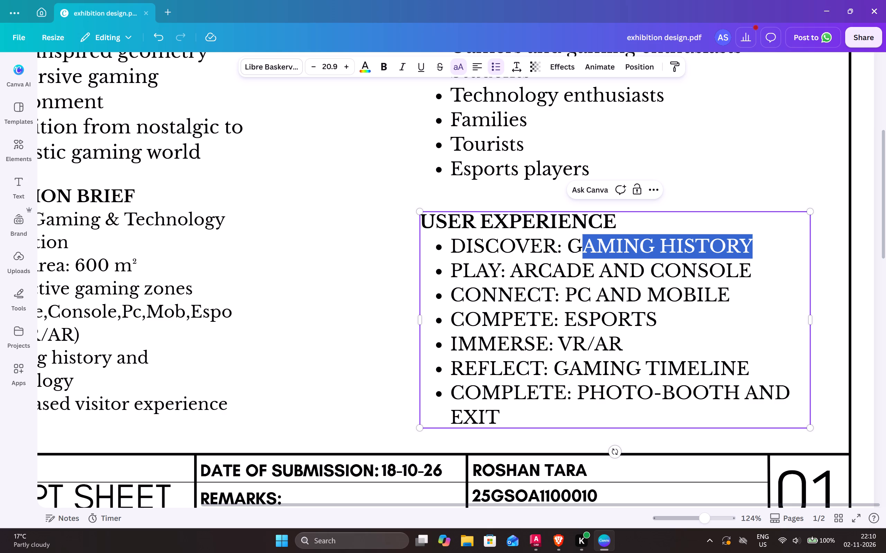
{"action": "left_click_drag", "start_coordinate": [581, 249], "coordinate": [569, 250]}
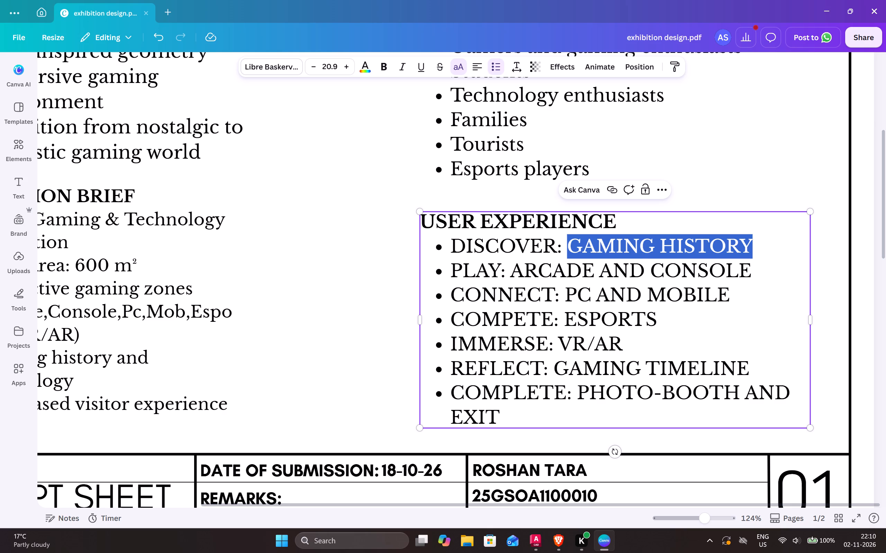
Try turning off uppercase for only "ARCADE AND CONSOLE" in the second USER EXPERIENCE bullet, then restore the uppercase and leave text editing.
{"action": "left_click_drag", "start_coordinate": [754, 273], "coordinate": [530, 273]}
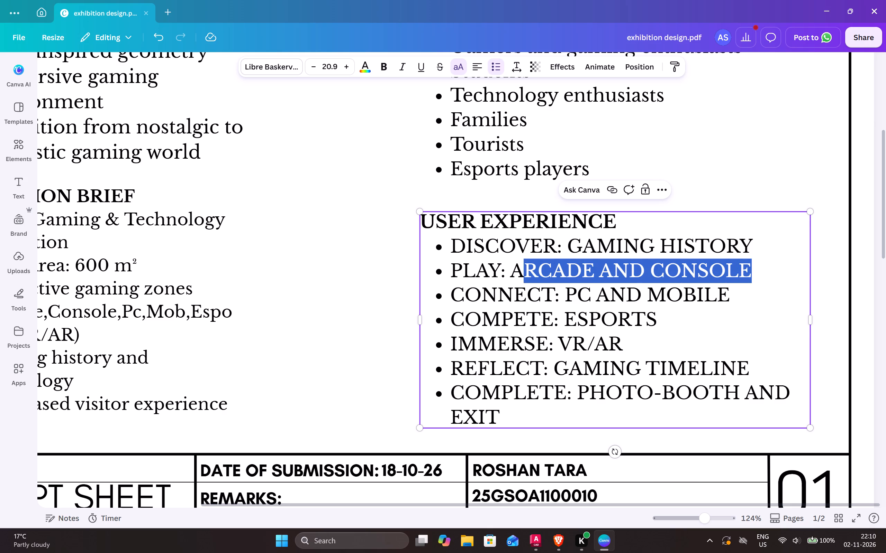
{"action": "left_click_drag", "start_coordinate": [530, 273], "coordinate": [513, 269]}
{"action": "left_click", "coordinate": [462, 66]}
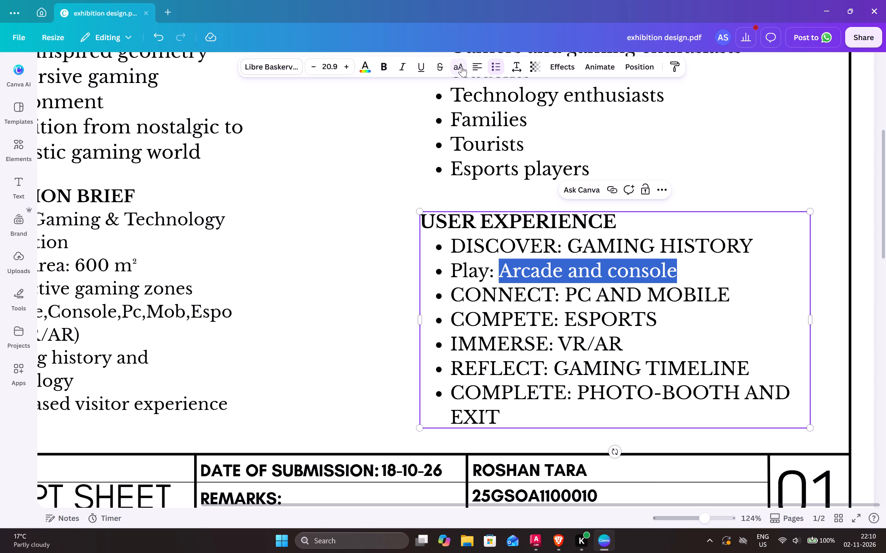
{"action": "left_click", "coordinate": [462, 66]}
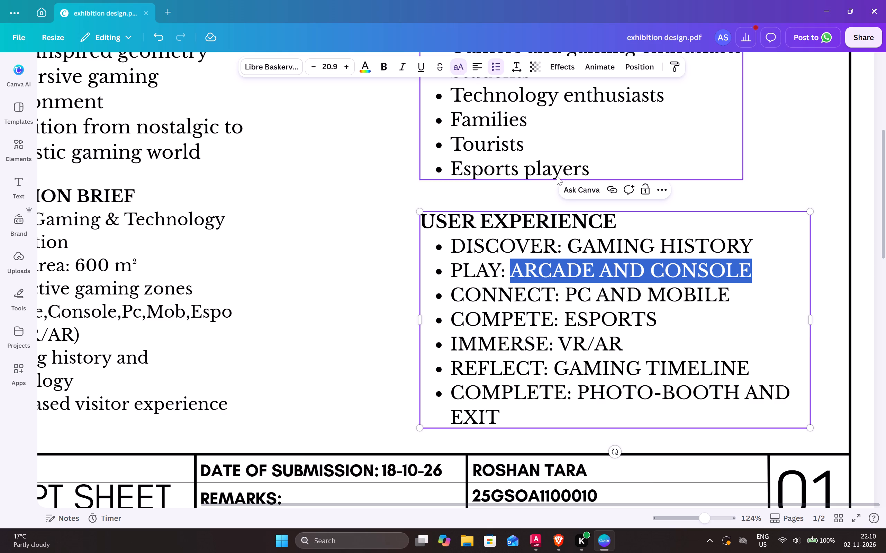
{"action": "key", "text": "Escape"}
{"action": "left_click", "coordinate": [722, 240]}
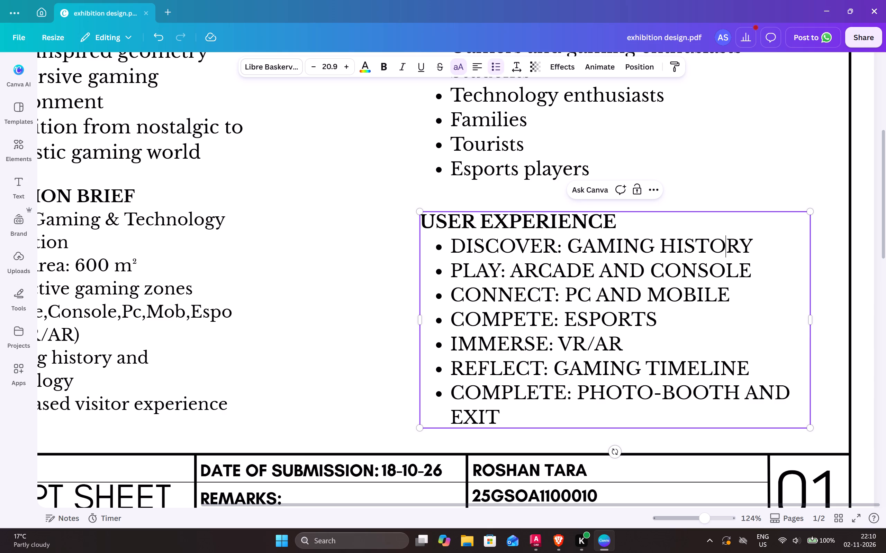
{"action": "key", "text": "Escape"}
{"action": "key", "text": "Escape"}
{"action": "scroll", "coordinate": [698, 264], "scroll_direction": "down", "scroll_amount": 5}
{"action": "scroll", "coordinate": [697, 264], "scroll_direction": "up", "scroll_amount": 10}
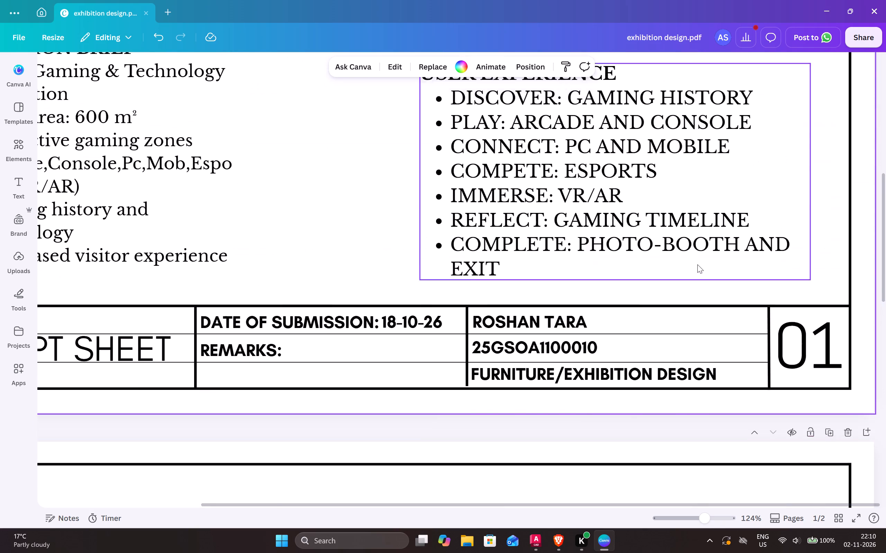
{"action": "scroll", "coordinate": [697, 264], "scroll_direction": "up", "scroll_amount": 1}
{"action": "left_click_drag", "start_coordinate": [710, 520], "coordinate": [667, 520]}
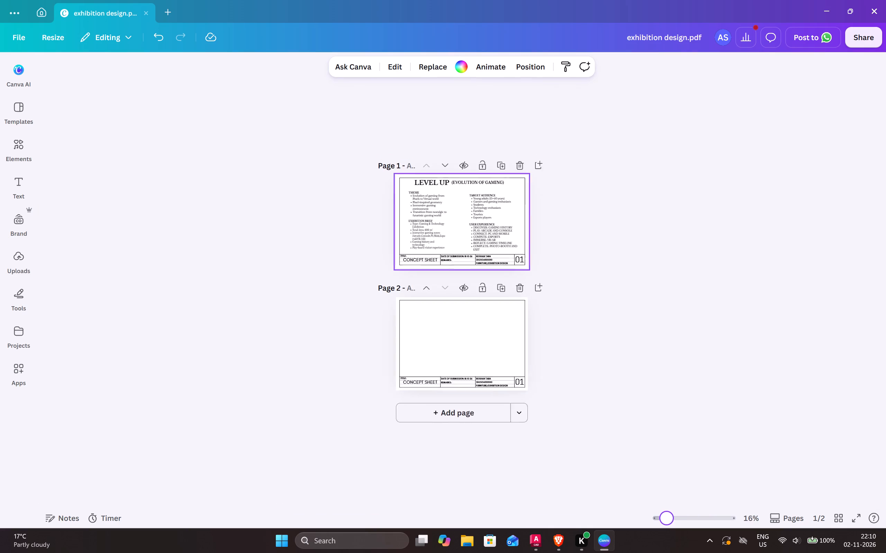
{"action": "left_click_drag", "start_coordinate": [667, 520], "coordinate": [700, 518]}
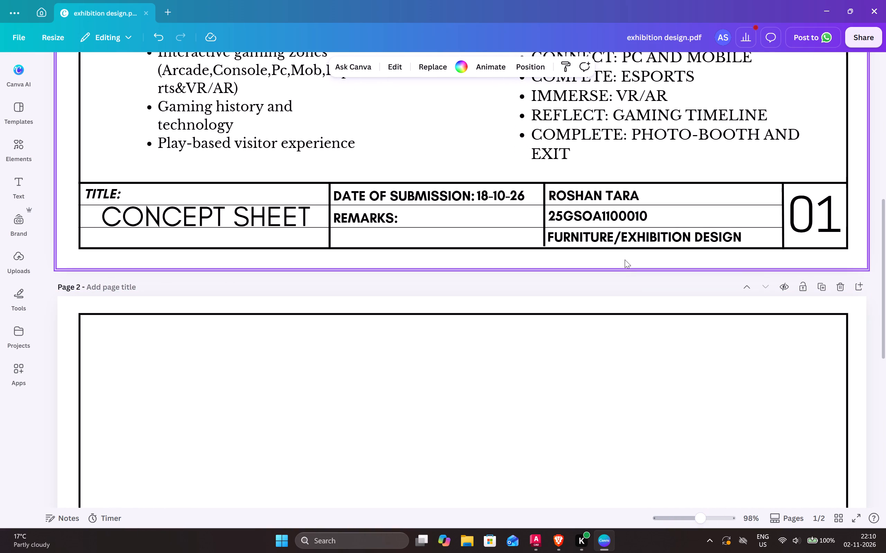
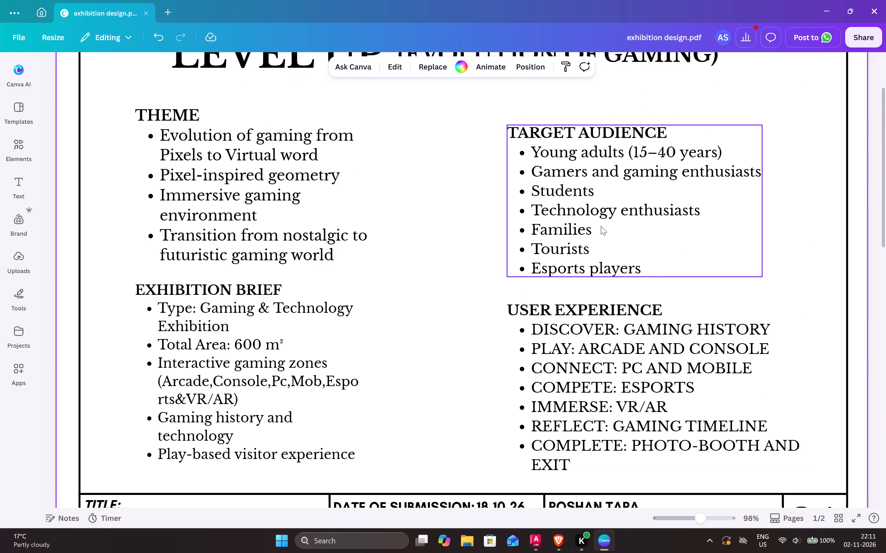
Add a default heading text box to the blank page 2 and turn on uppercase for it.
{"action": "scroll", "coordinate": [601, 226], "scroll_direction": "down", "scroll_amount": 5}
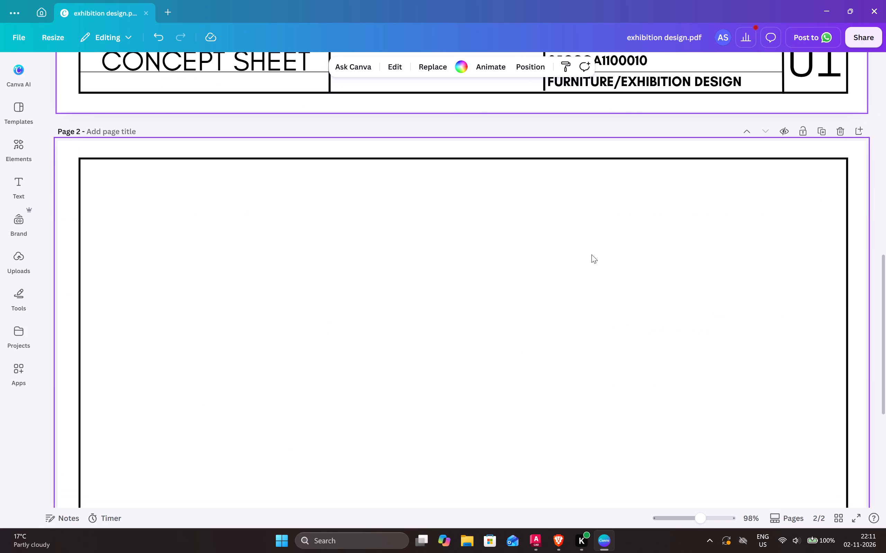
{"action": "left_click_drag", "start_coordinate": [703, 520], "coordinate": [690, 527]}
{"action": "scroll", "coordinate": [636, 363], "scroll_direction": "up", "scroll_amount": 1}
{"action": "scroll", "coordinate": [636, 362], "scroll_direction": "down", "scroll_amount": 2}
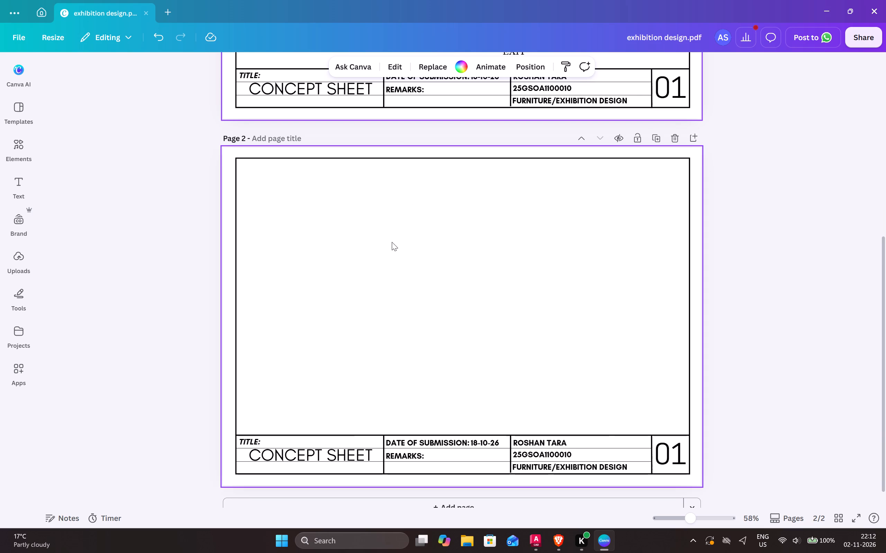
{"action": "left_click", "coordinate": [13, 186]}
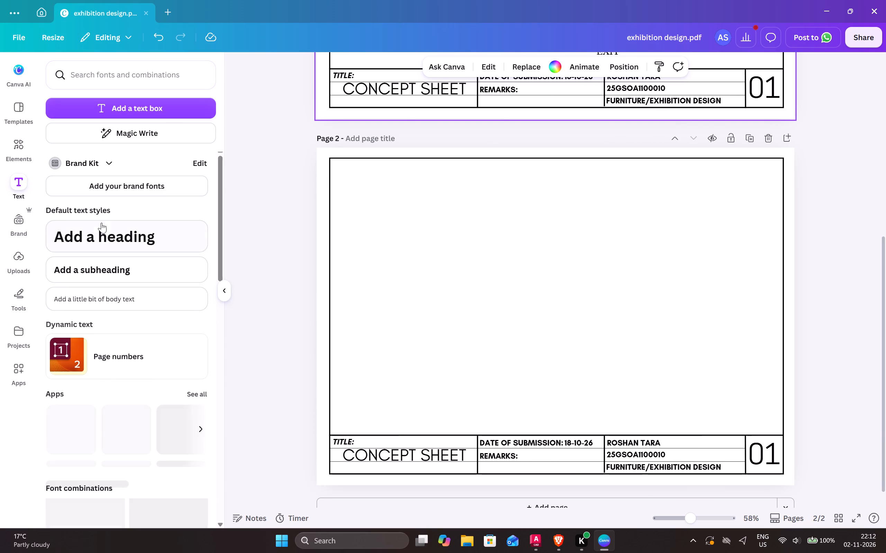
{"action": "left_click", "coordinate": [103, 232]}
{"action": "left_click", "coordinate": [538, 319]}
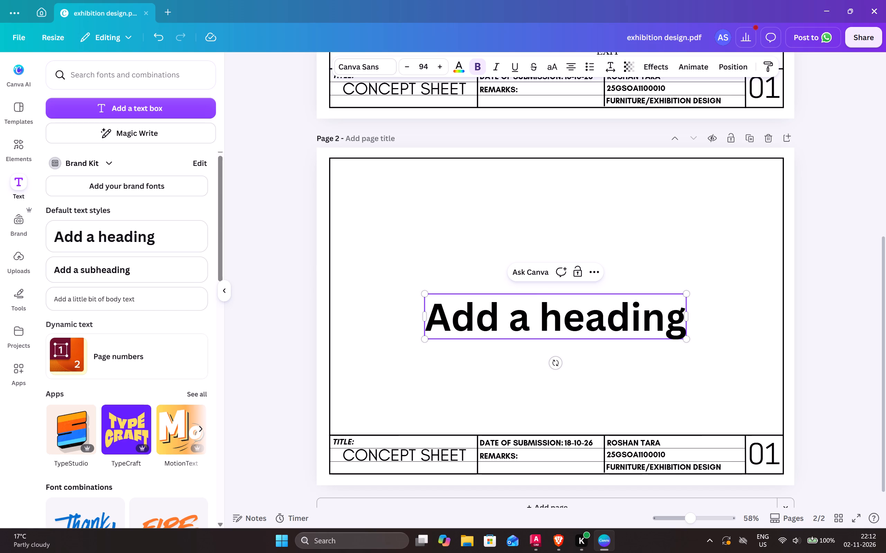
{"action": "left_click", "coordinate": [550, 67]}
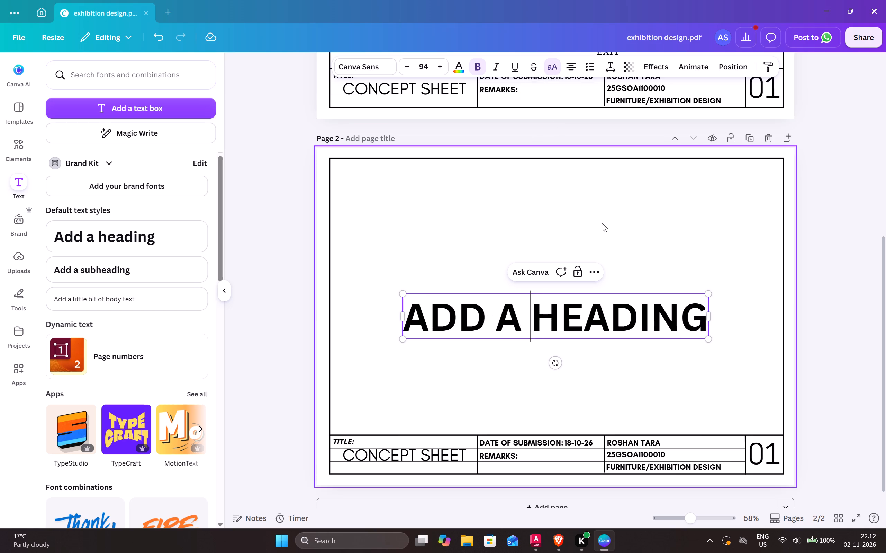
Replace the placeholder heading text on page 2 with "AREA ANALYSIS".
{"action": "left_click", "coordinate": [694, 316]}
{"action": "left_click_drag", "start_coordinate": [702, 313], "coordinate": [487, 323]}
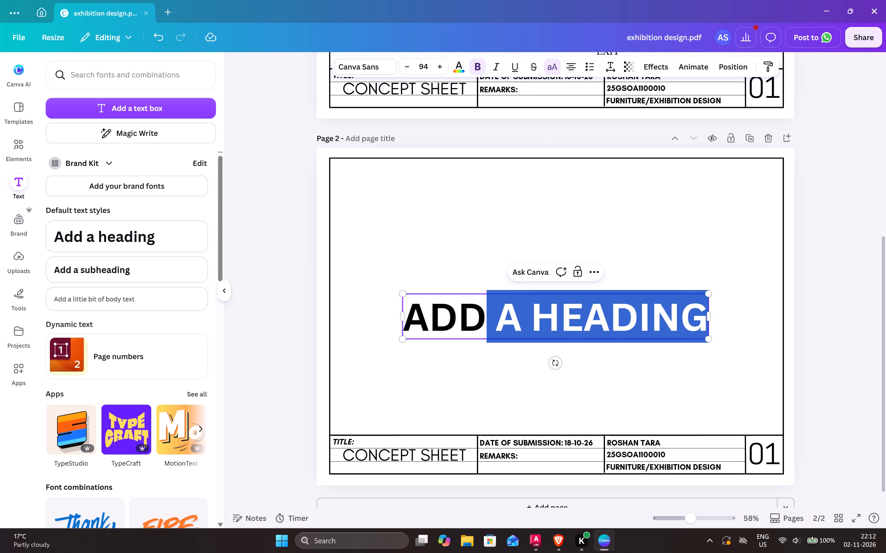
{"action": "left_click_drag", "start_coordinate": [487, 323], "coordinate": [410, 323]}
{"action": "key", "text": "BackSpace"}
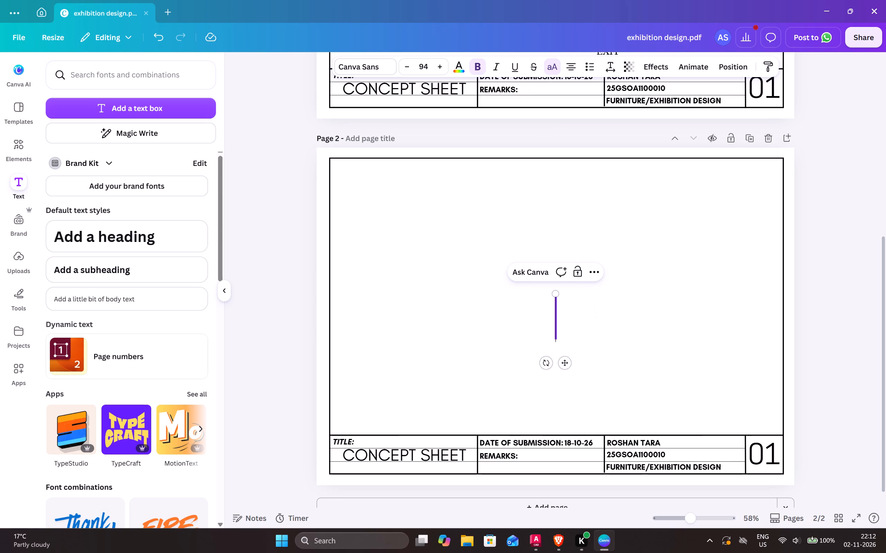
{"action": "type", "text": "area"}
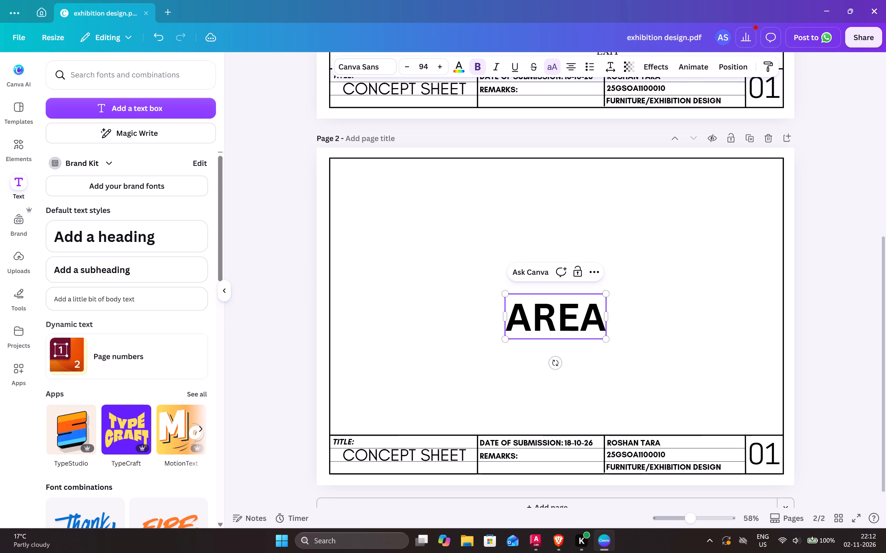
{"action": "key", "text": "space"}
{"action": "type", "text": "ana"}
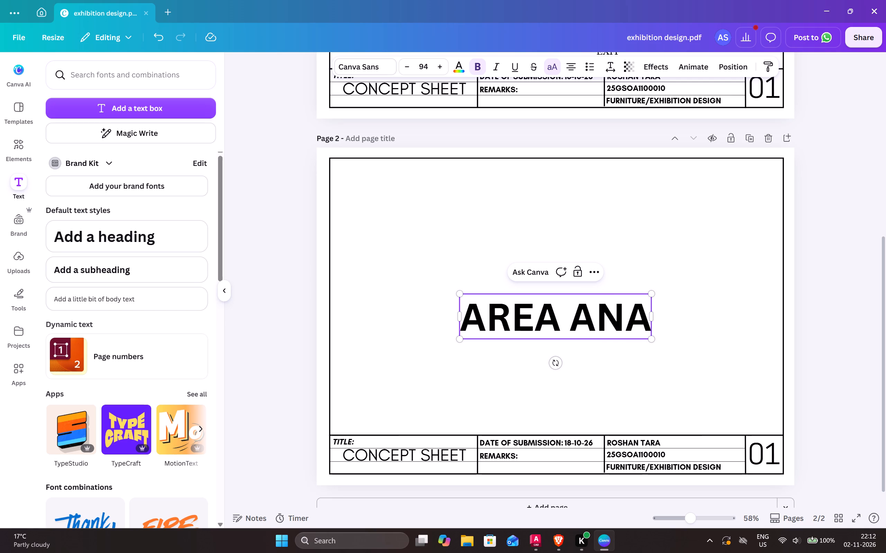
{"action": "type", "text": "lysis"}
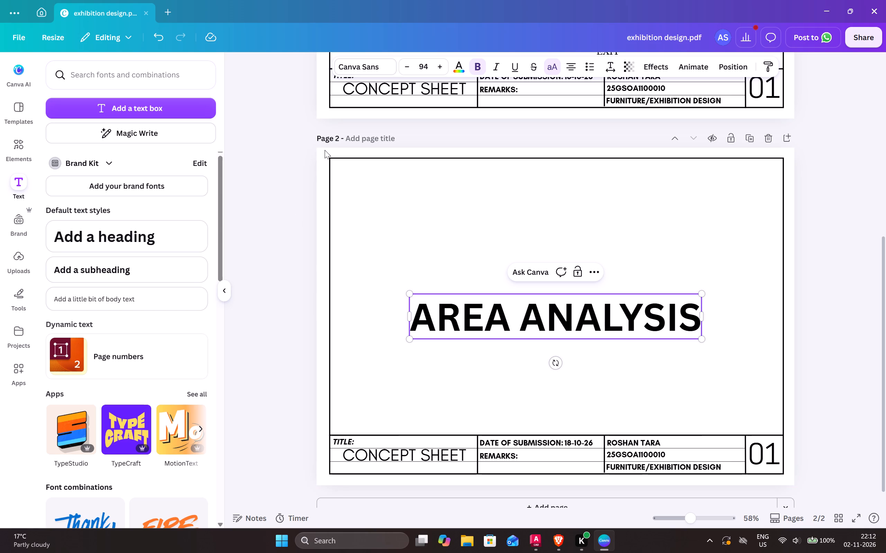
Reduce the AREA ANALYSIS heading's font size to 72.
{"action": "left_click", "coordinate": [406, 67]}
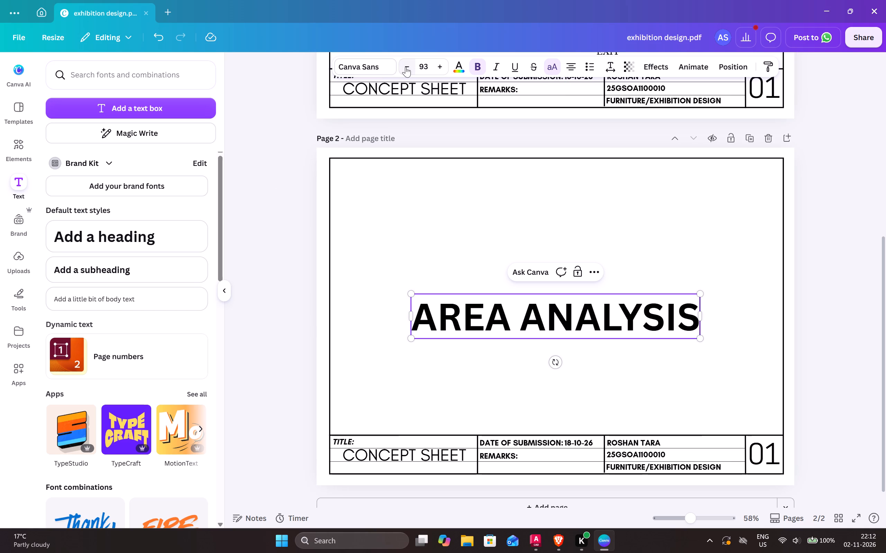
{"action": "triple_click", "coordinate": [406, 67]}
{"action": "triple_click", "coordinate": [406, 67]}
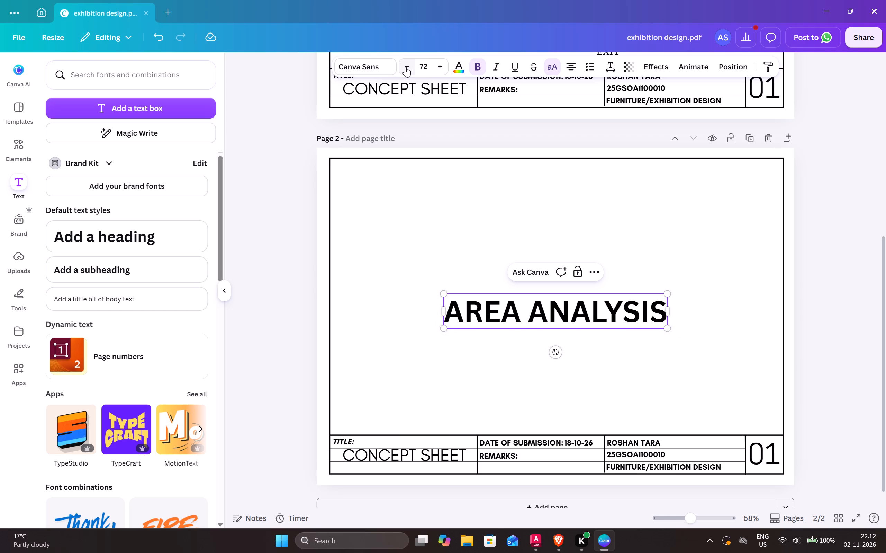
Check the font of the LEVEL UP title on page 1 and set the AREA ANALYSIS heading to Libre Baskerville.
{"action": "middle_click_drag", "start_coordinate": [560, 166], "coordinate": [562, 283]}
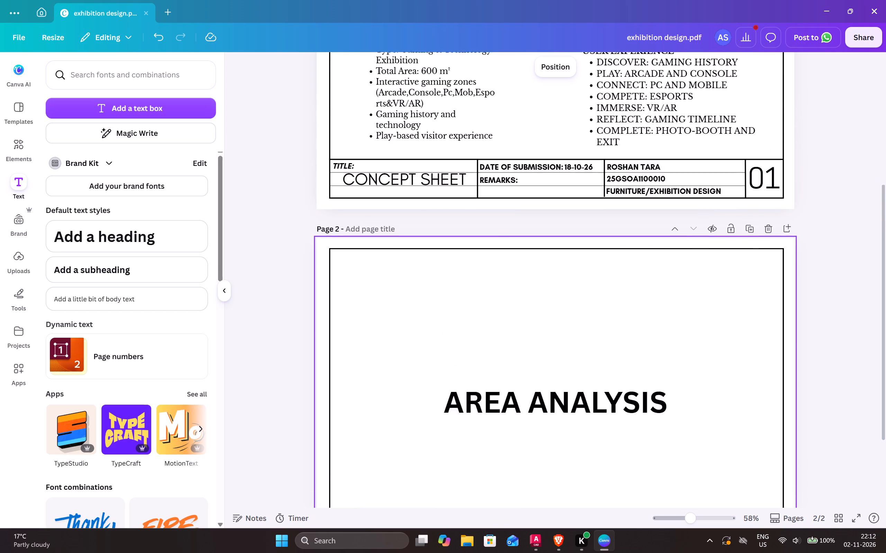
{"action": "middle_click_drag", "start_coordinate": [562, 283], "coordinate": [571, 370]}
{"action": "middle_click_drag", "start_coordinate": [550, 163], "coordinate": [551, 346]}
{"action": "left_click", "coordinate": [460, 121]}
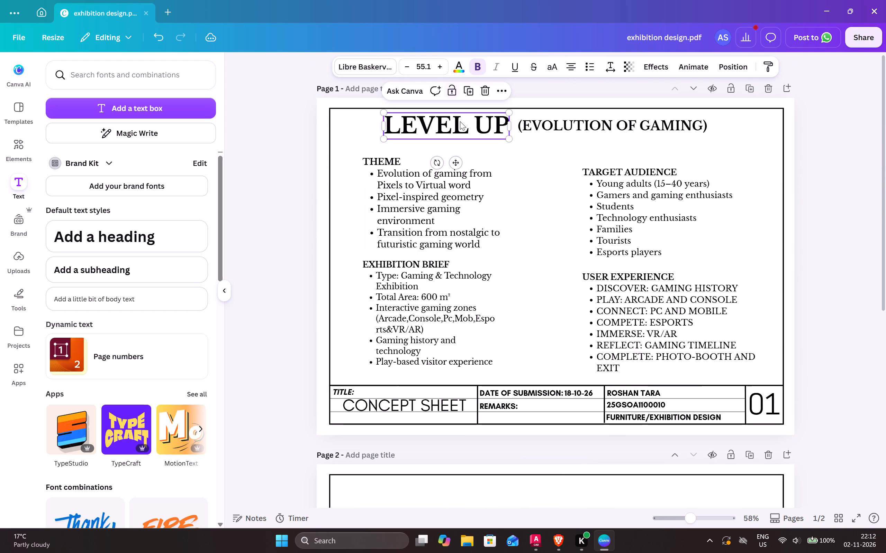
{"action": "scroll", "coordinate": [519, 250], "scroll_direction": "down", "scroll_amount": 4}
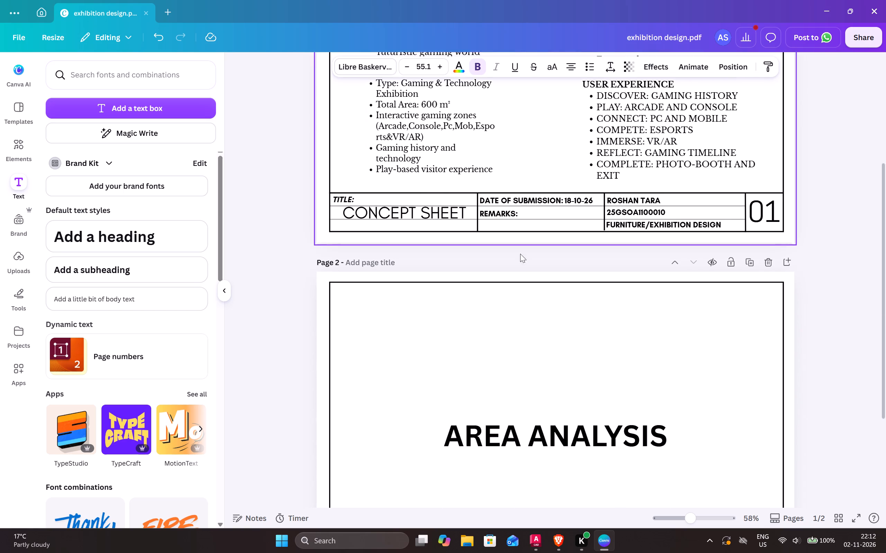
{"action": "scroll", "coordinate": [520, 254], "scroll_direction": "down", "scroll_amount": 1}
{"action": "left_click", "coordinate": [539, 377]}
{"action": "left_click", "coordinate": [383, 64]}
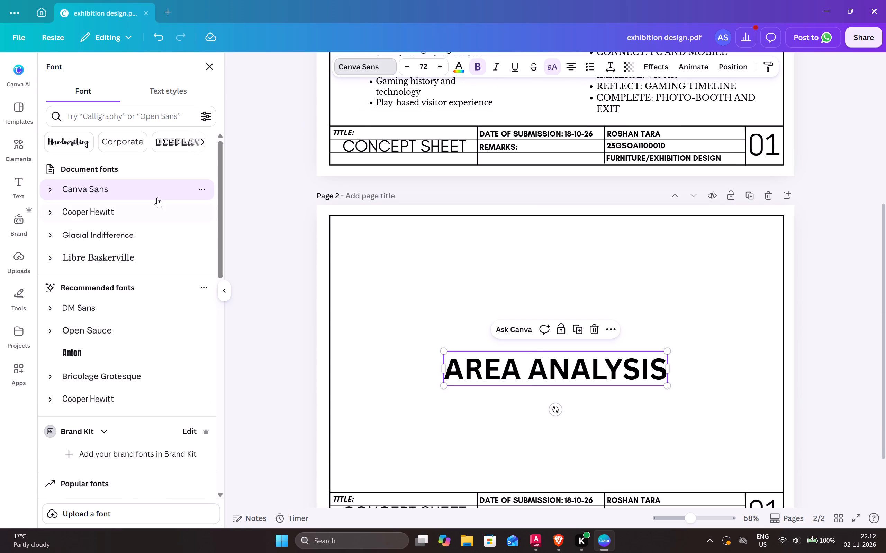
{"action": "left_click", "coordinate": [143, 254]}
Star the Libre Baskerville font.
{"action": "left_click", "coordinate": [208, 259]}
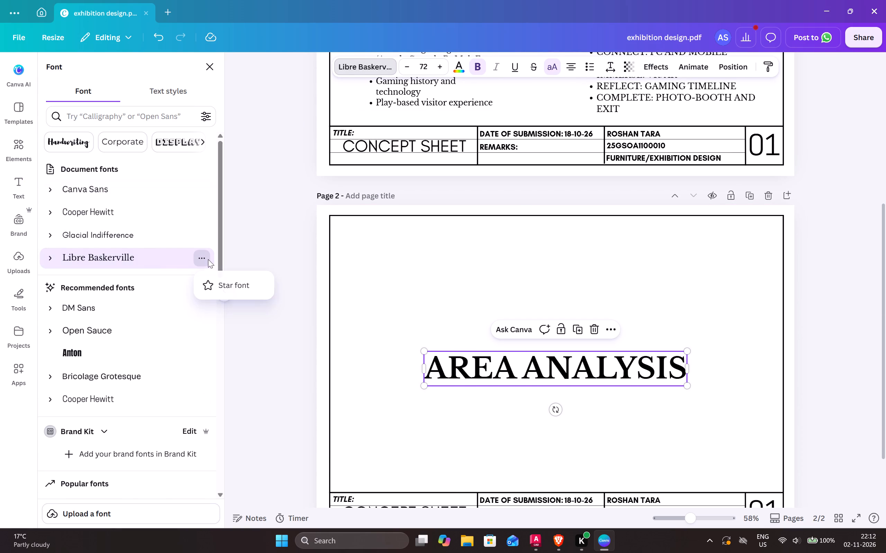
{"action": "left_click", "coordinate": [207, 282]}
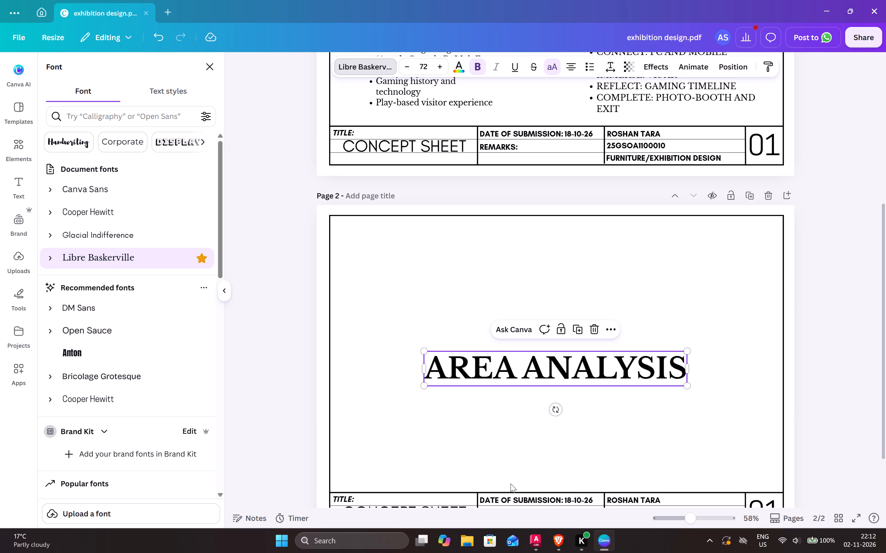
Move the AREA ANALYSIS heading to the top of page 2, centred horizontally just inside the frame.
{"action": "left_click_drag", "start_coordinate": [581, 380], "coordinate": [602, 273]}
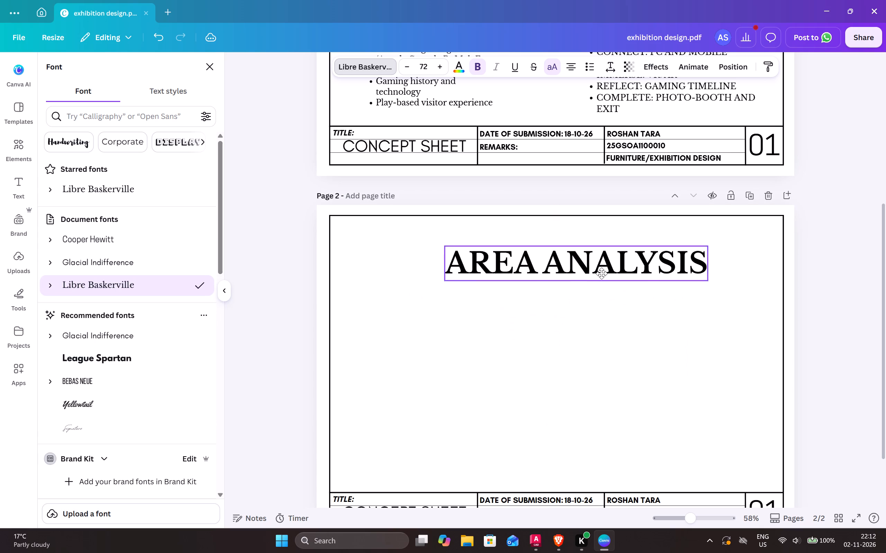
{"action": "left_click_drag", "start_coordinate": [602, 273], "coordinate": [584, 248]}
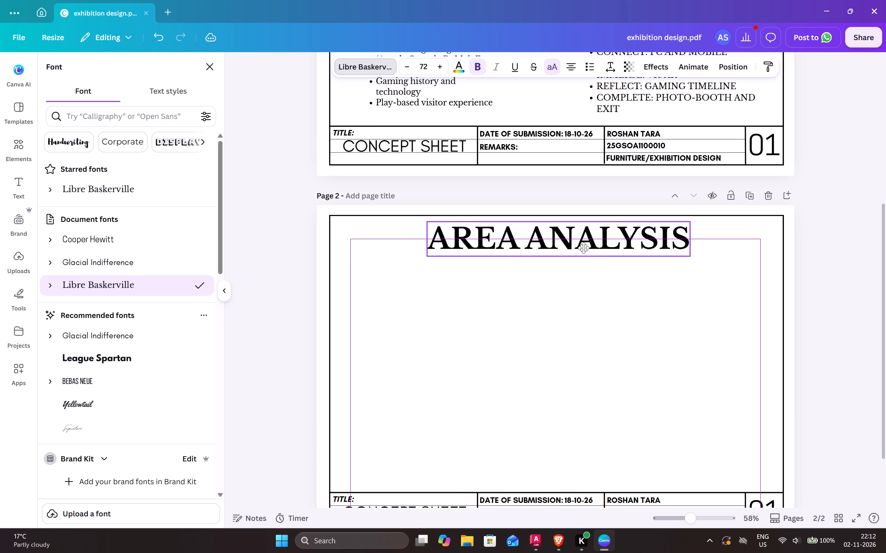
{"action": "left_click_drag", "start_coordinate": [584, 248], "coordinate": [581, 248]}
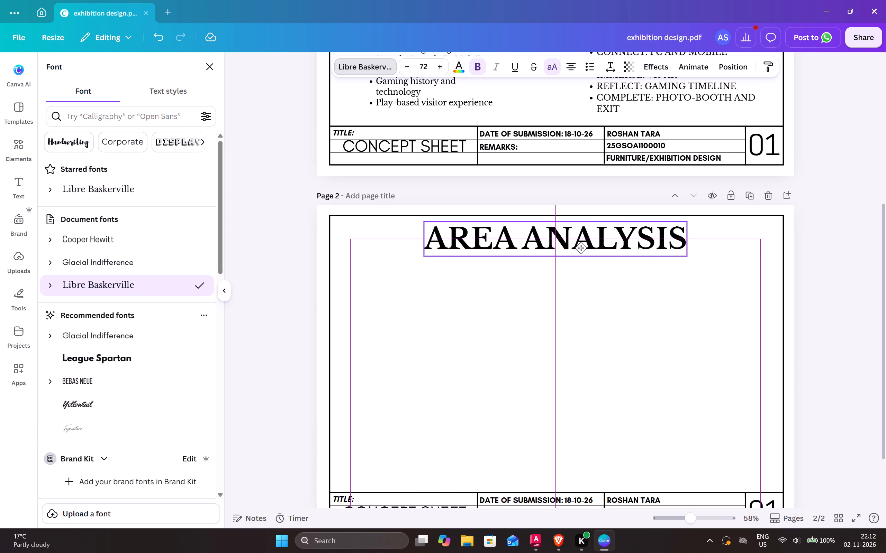
{"action": "left_click_drag", "start_coordinate": [581, 248], "coordinate": [582, 254]}
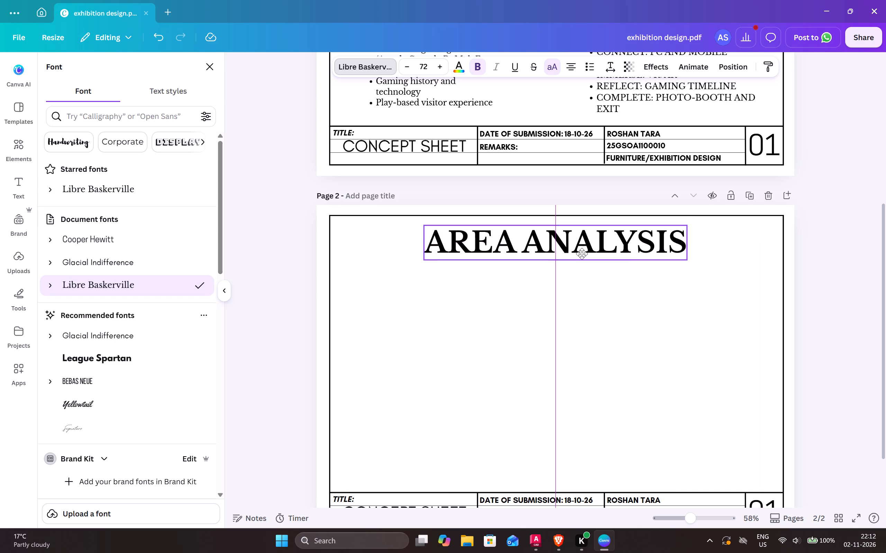
{"action": "left_click_drag", "start_coordinate": [582, 254], "coordinate": [582, 255]}
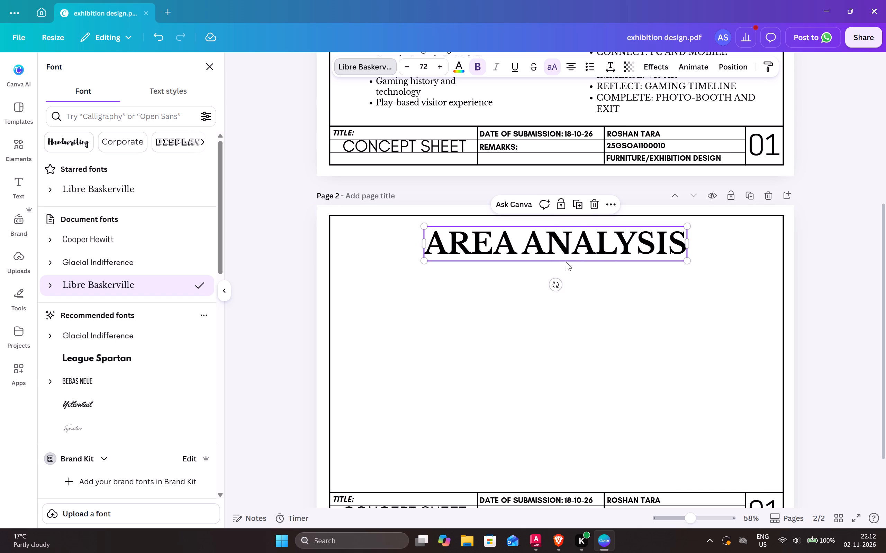
Insert an extra space between AREA and ANALYSIS in the page 2 heading and leave text editing.
{"action": "left_click", "coordinate": [519, 240]}
{"action": "key", "text": "space"}
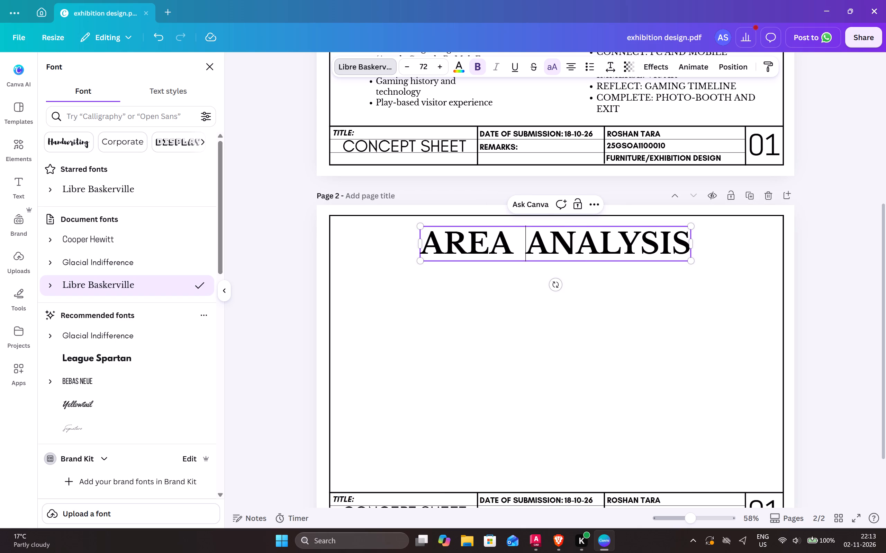
{"action": "left_click", "coordinate": [624, 298]}
{"action": "key", "text": "Escape"}
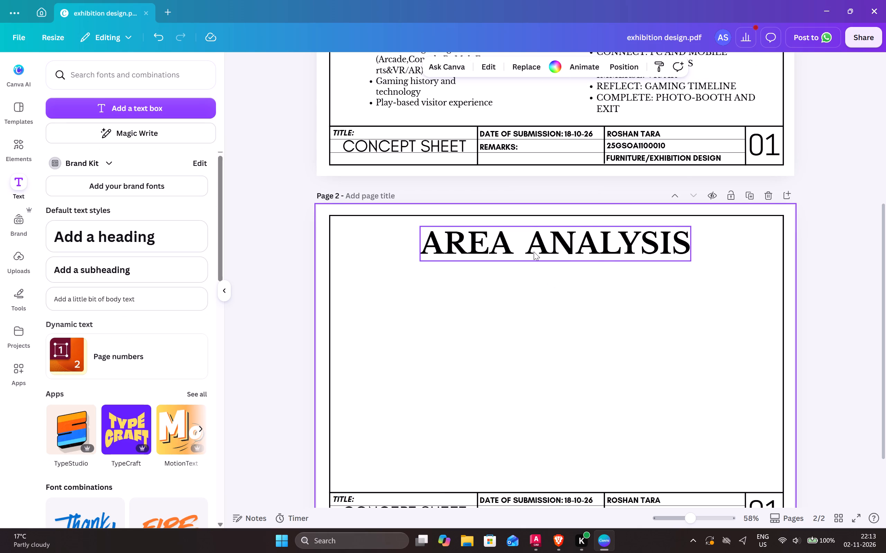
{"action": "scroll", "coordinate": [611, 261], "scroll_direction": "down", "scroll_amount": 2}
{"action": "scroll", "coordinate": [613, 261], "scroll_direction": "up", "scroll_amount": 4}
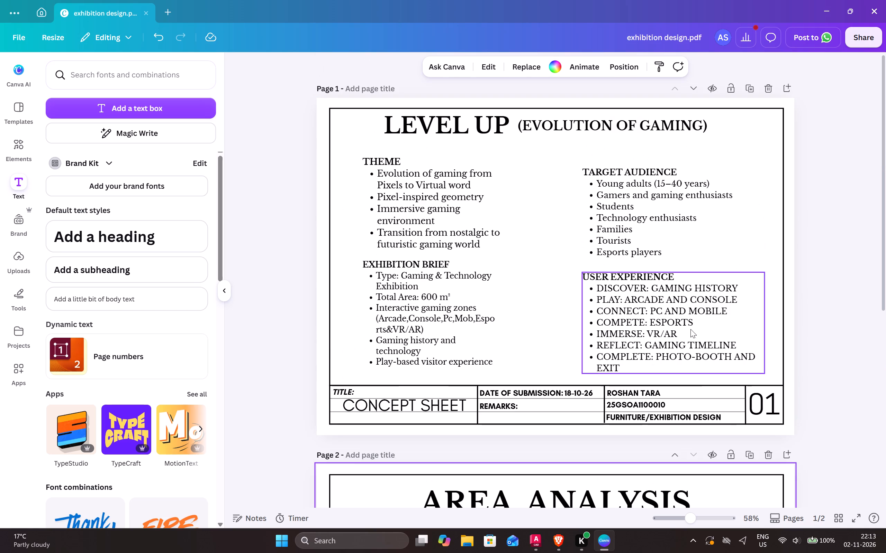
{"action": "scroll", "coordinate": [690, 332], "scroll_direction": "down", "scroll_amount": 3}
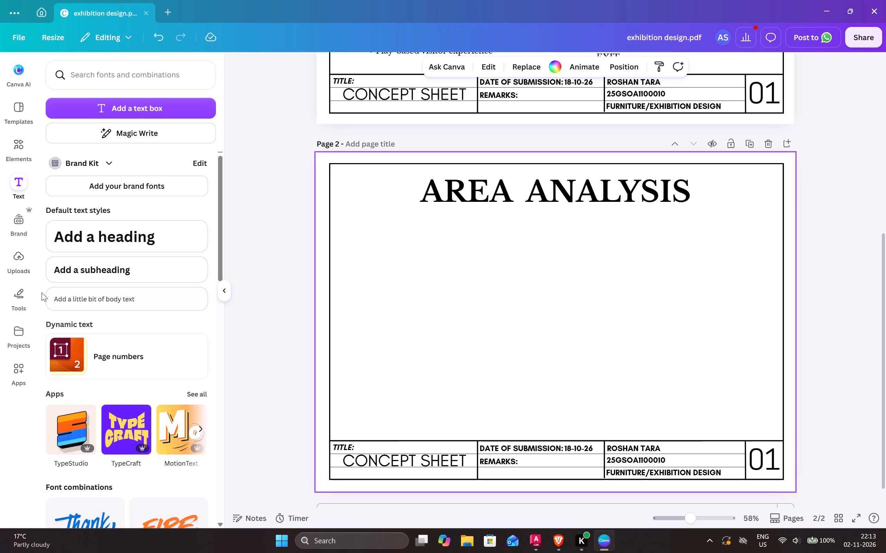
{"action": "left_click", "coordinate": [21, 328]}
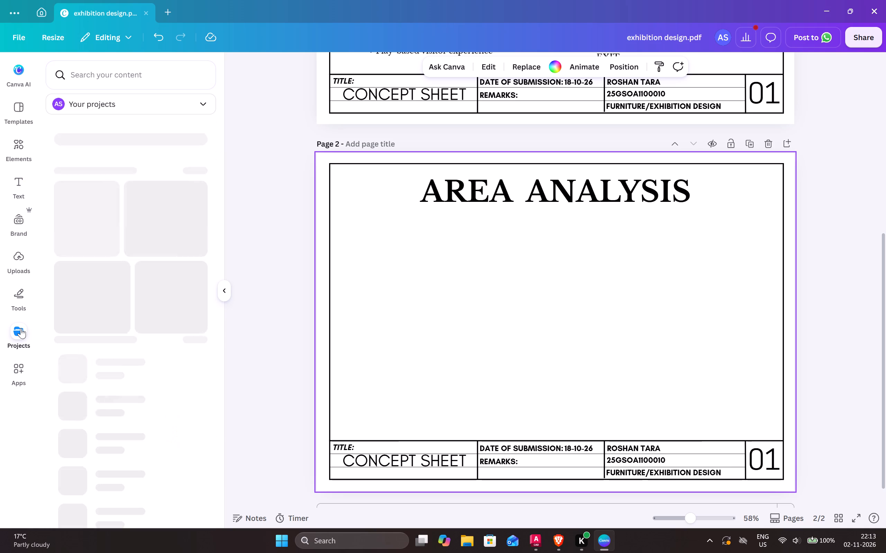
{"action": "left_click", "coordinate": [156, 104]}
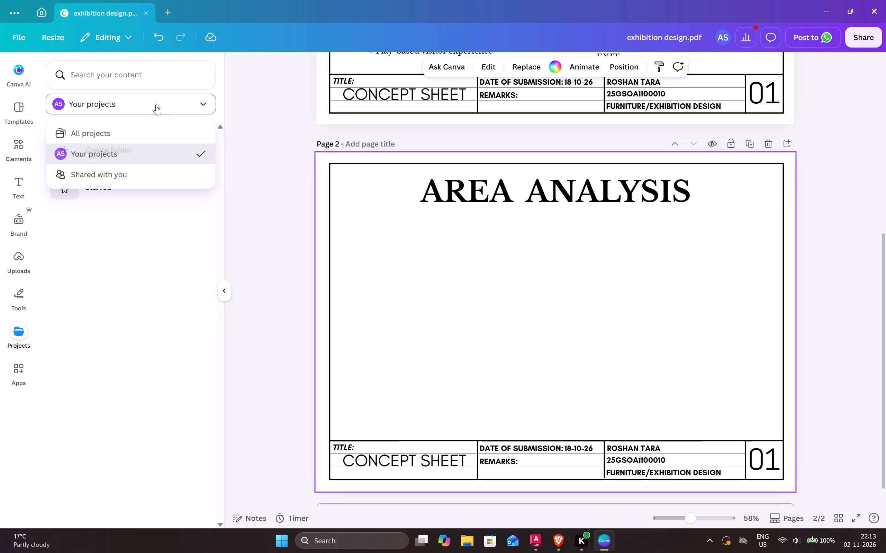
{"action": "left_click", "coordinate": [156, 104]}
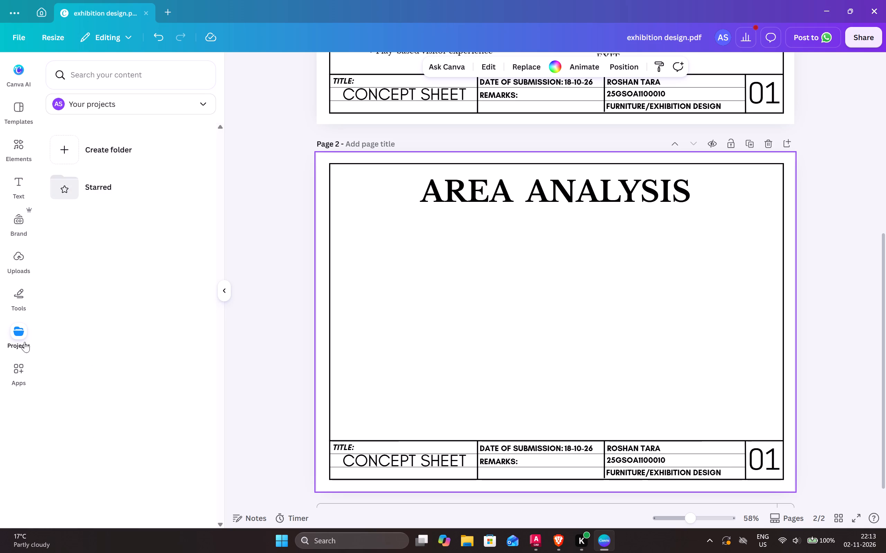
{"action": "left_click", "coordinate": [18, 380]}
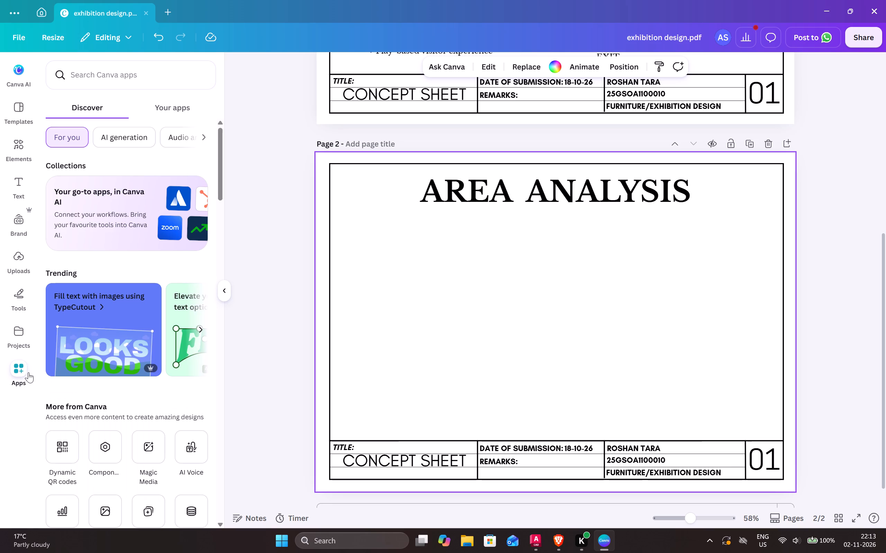
Start a file upload and look through the Desktop, Downloads, local disk and Documents folders for the area analysis drawing.
{"action": "left_click", "coordinate": [18, 263]}
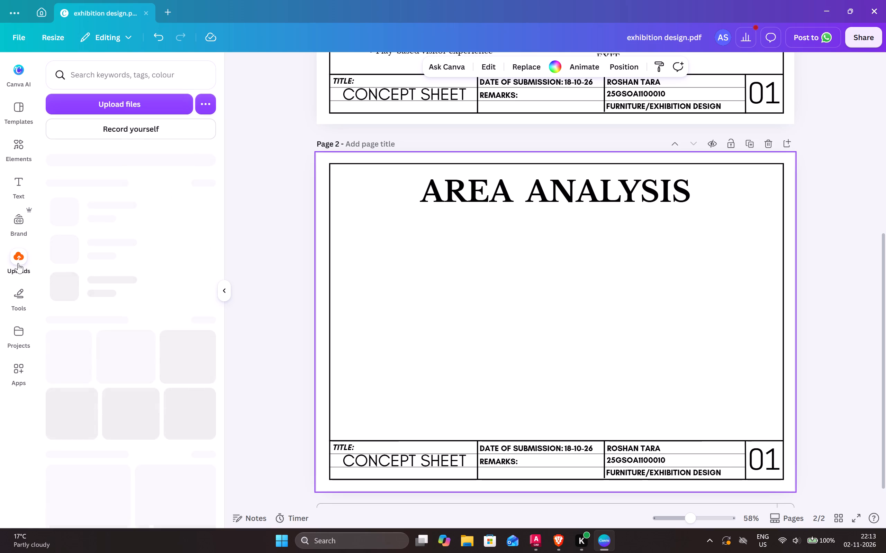
{"action": "left_click", "coordinate": [157, 106]}
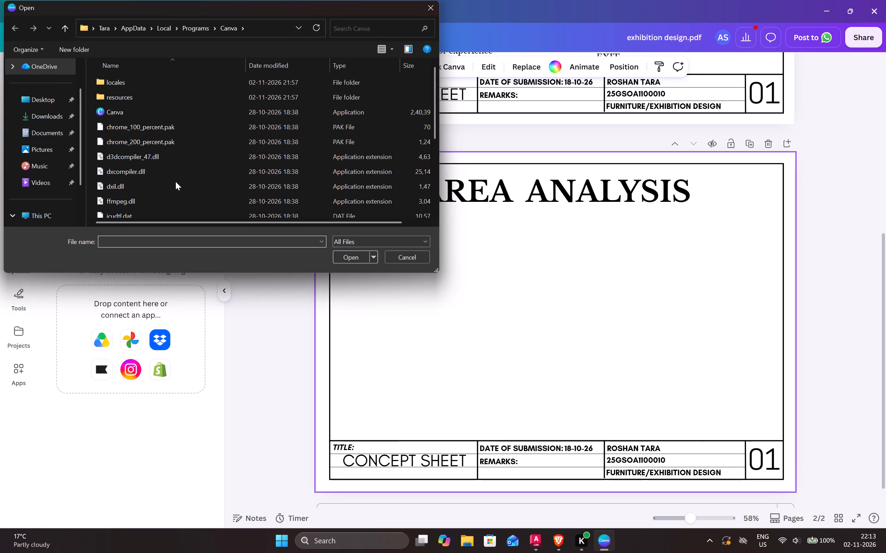
{"action": "scroll", "coordinate": [217, 165], "scroll_direction": "down", "scroll_amount": 3}
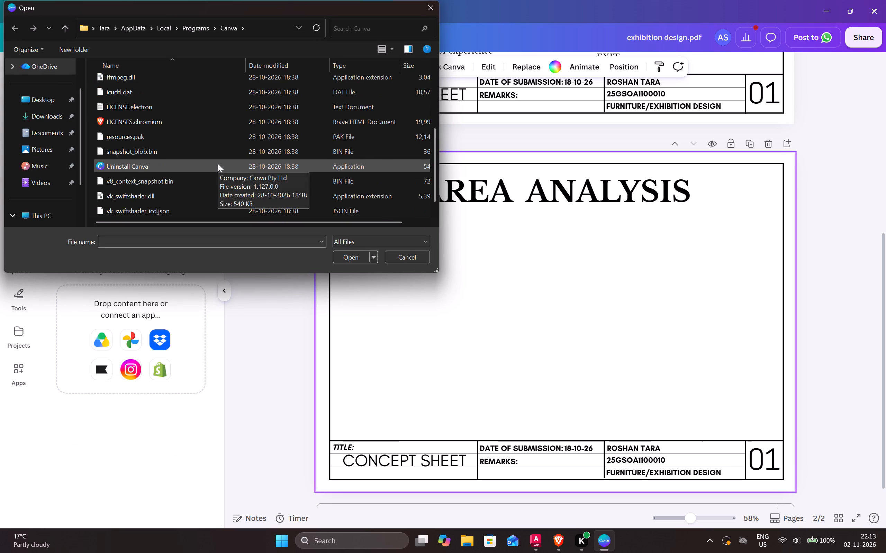
{"action": "scroll", "coordinate": [218, 163], "scroll_direction": "down", "scroll_amount": 4}
{"action": "scroll", "coordinate": [218, 163], "scroll_direction": "up", "scroll_amount": 9}
{"action": "scroll", "coordinate": [219, 175], "scroll_direction": "down", "scroll_amount": 6}
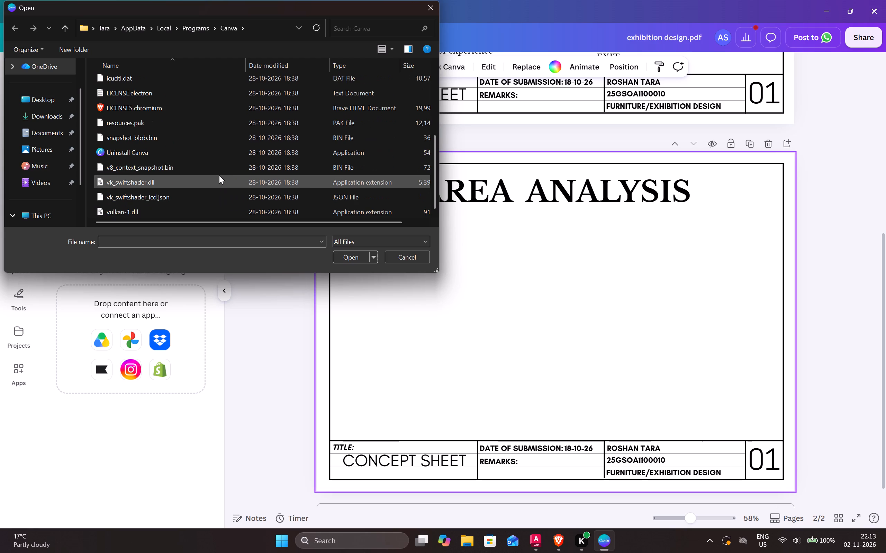
{"action": "scroll", "coordinate": [219, 175], "scroll_direction": "down", "scroll_amount": 5}
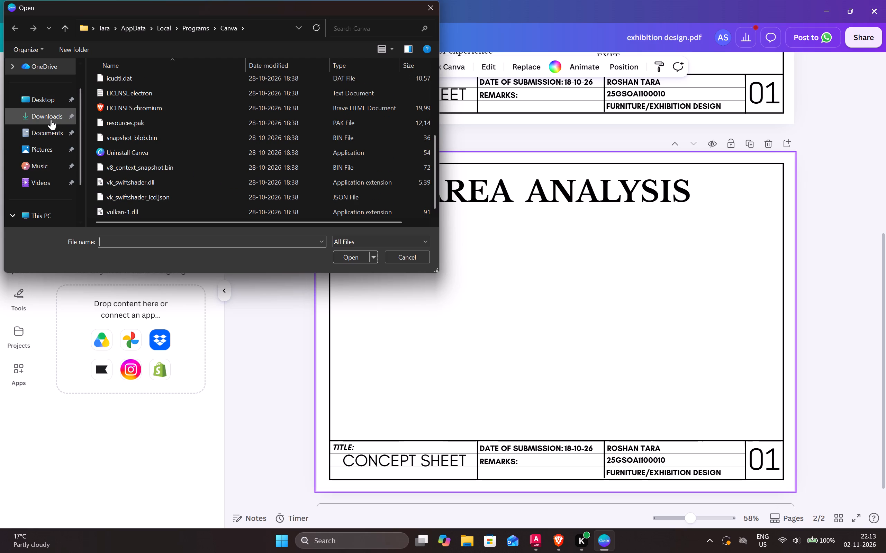
{"action": "left_click", "coordinate": [45, 102]}
{"action": "scroll", "coordinate": [255, 152], "scroll_direction": "down", "scroll_amount": 3}
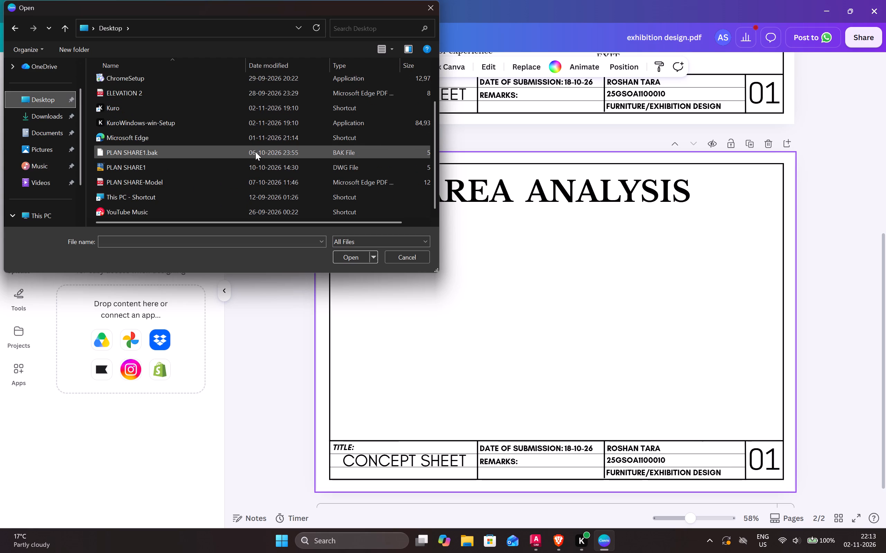
{"action": "scroll", "coordinate": [255, 152], "scroll_direction": "down", "scroll_amount": 5}
{"action": "scroll", "coordinate": [259, 156], "scroll_direction": "up", "scroll_amount": 5}
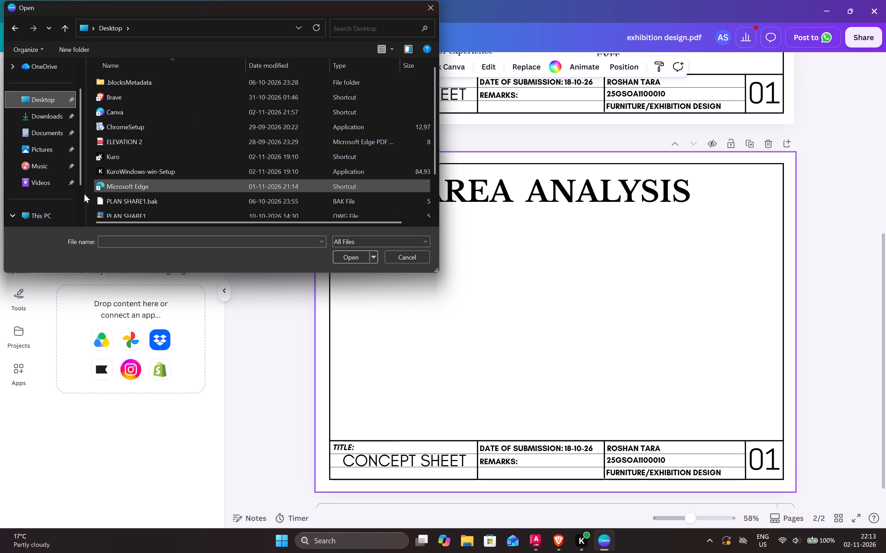
{"action": "left_click", "coordinate": [40, 214]}
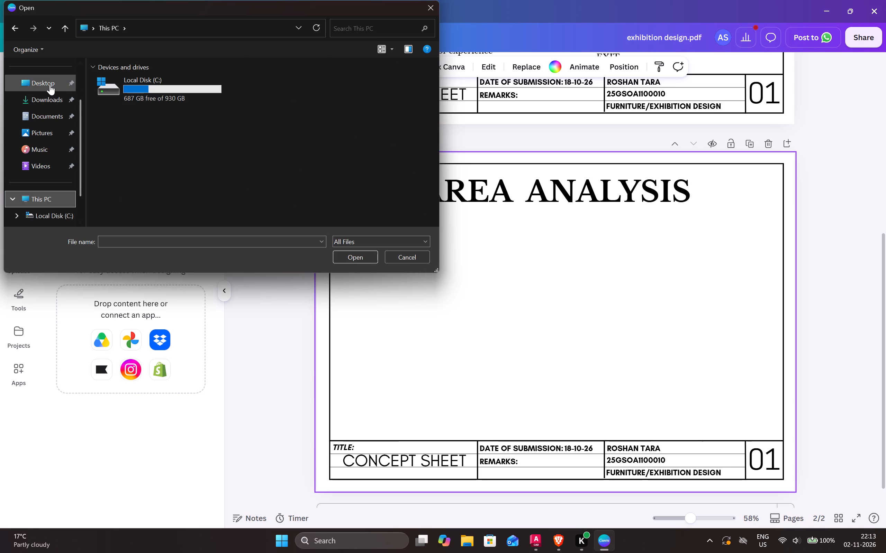
{"action": "left_click", "coordinate": [50, 85]}
{"action": "left_click", "coordinate": [54, 102]}
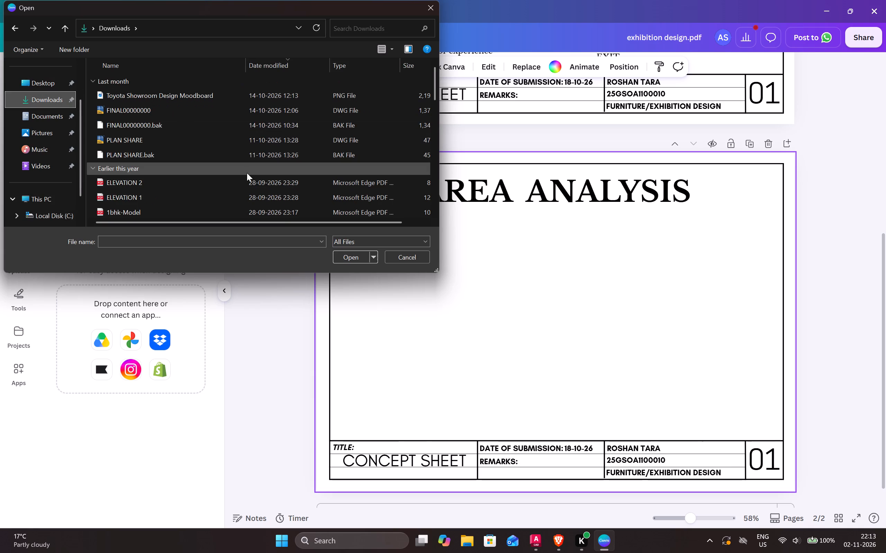
{"action": "scroll", "coordinate": [247, 175], "scroll_direction": "down", "scroll_amount": 6}
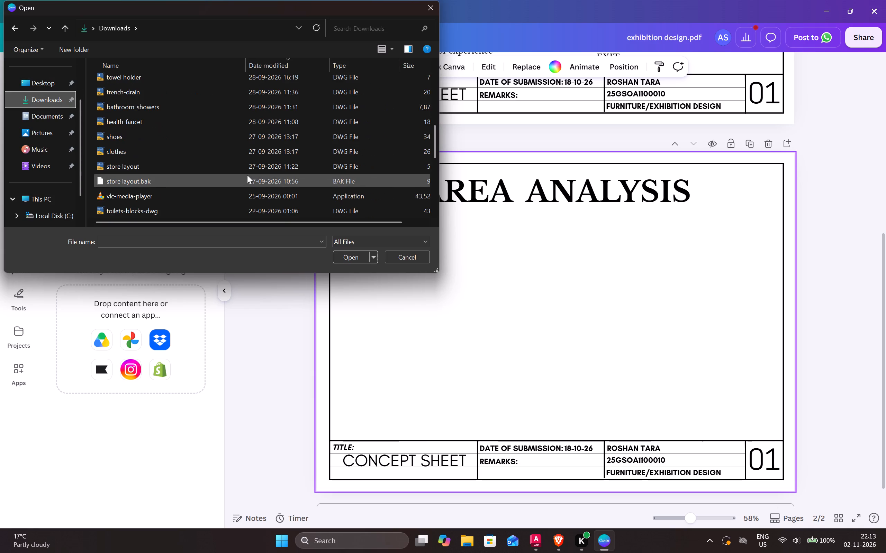
{"action": "scroll", "coordinate": [247, 175], "scroll_direction": "down", "scroll_amount": 12}
{"action": "scroll", "coordinate": [247, 175], "scroll_direction": "up", "scroll_amount": 7}
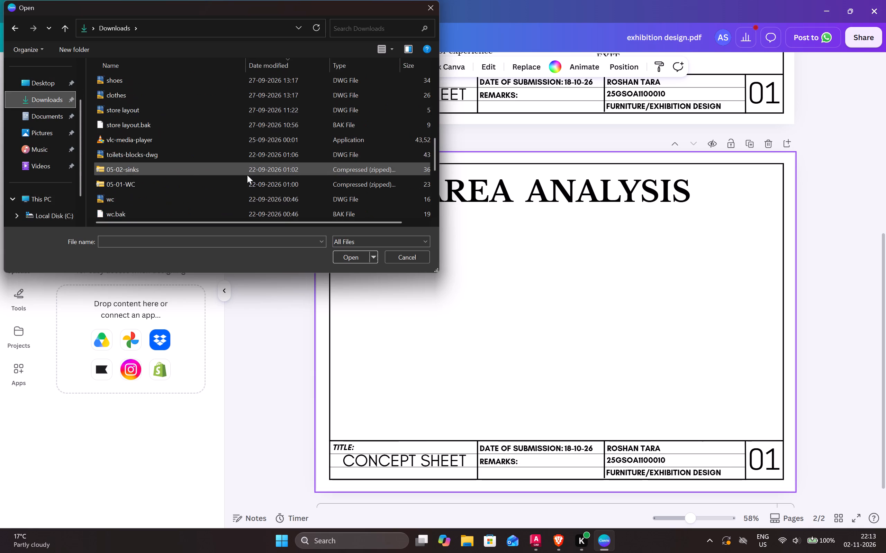
{"action": "scroll", "coordinate": [247, 175], "scroll_direction": "up", "scroll_amount": 9}
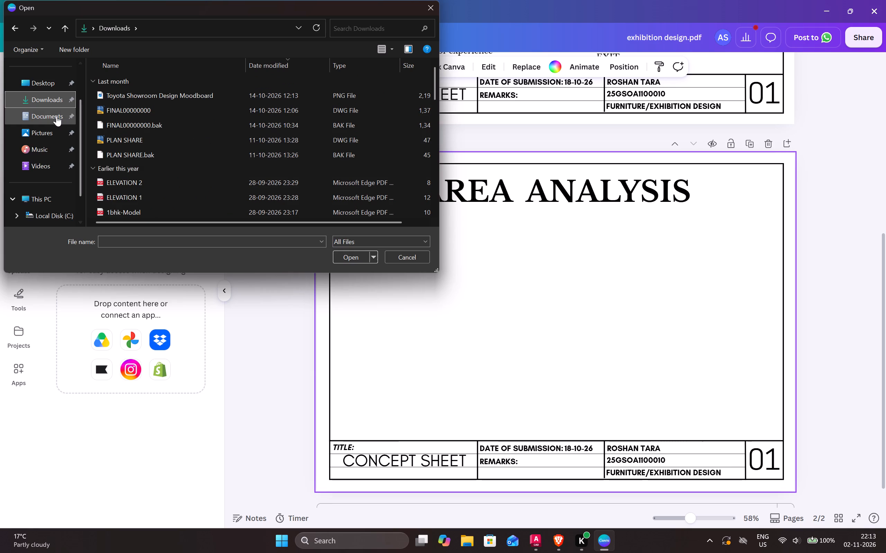
{"action": "left_click", "coordinate": [31, 210]}
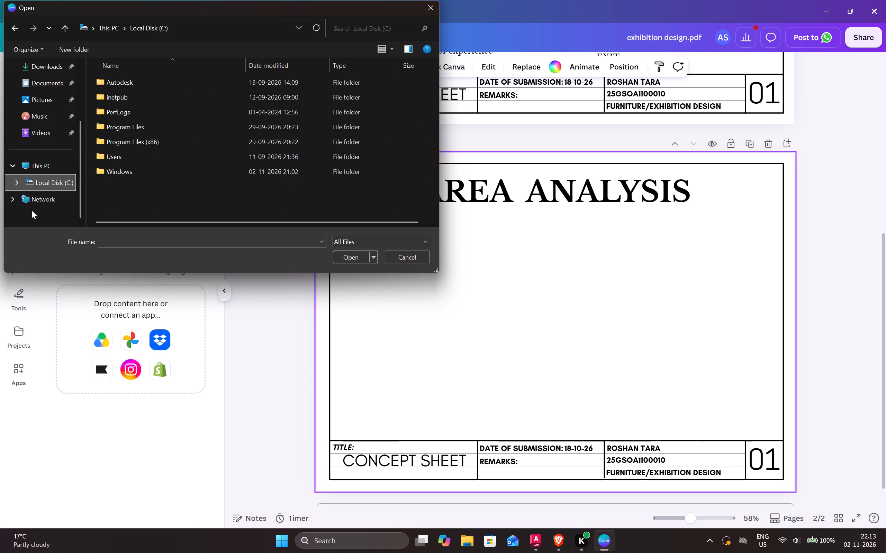
{"action": "left_click", "coordinate": [120, 80]}
{"action": "left_click", "coordinate": [52, 68]}
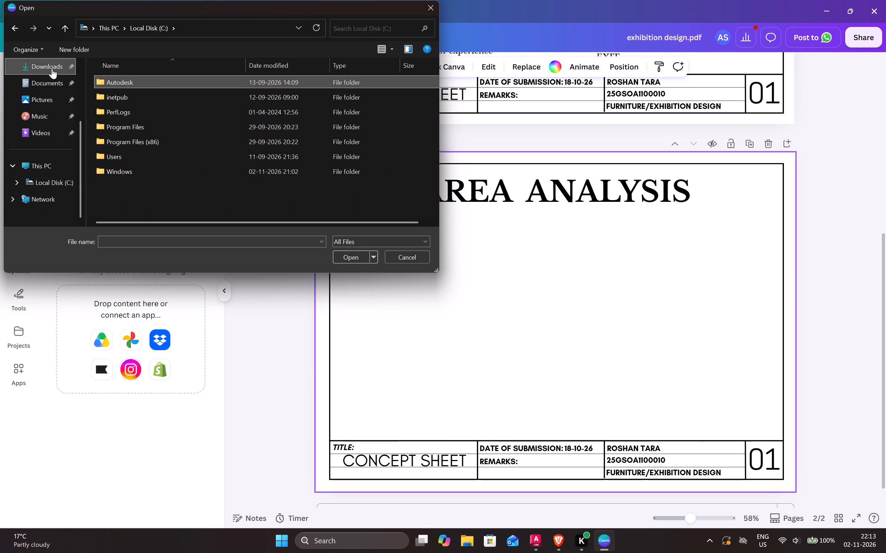
{"action": "scroll", "coordinate": [170, 129], "scroll_direction": "up", "scroll_amount": 4}
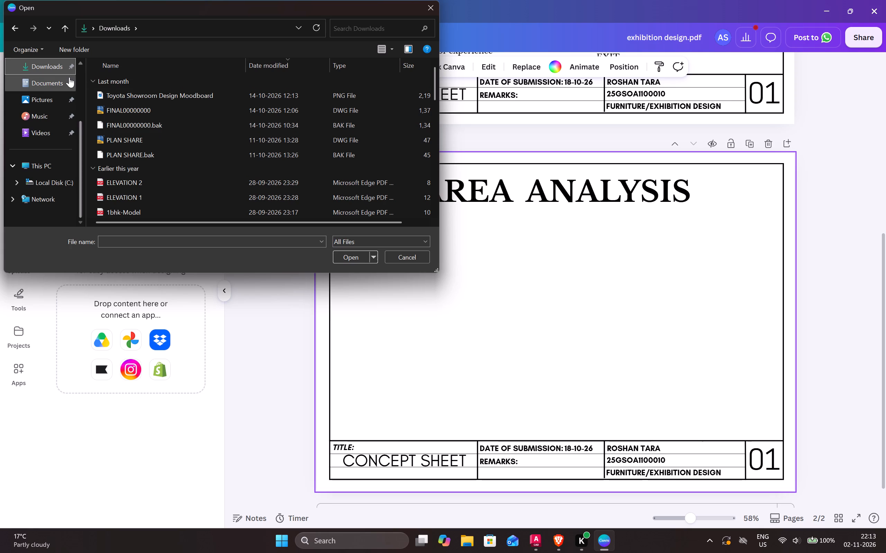
{"action": "left_click", "coordinate": [49, 80]}
{"action": "scroll", "coordinate": [49, 90], "scroll_direction": "up", "scroll_amount": 4}
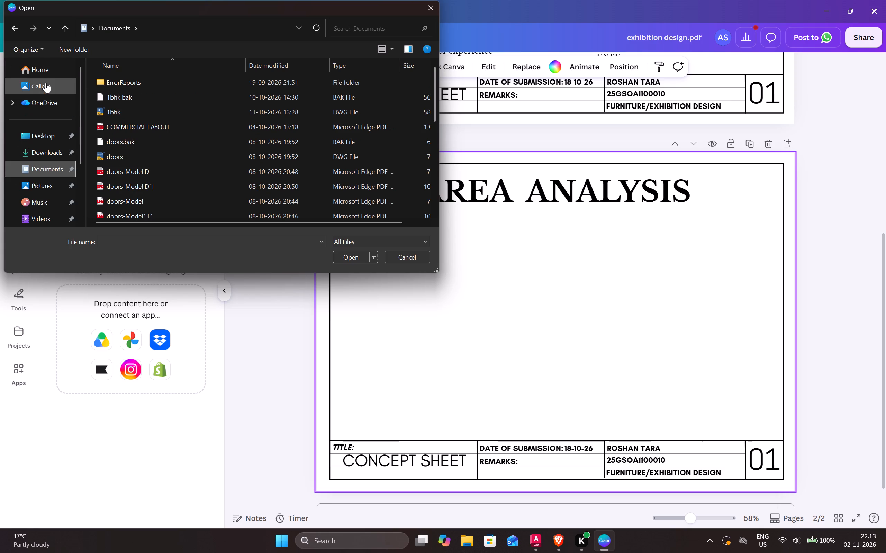
Upload the EXHI AREA ANAL PDF from the recent files in Home.
{"action": "left_click", "coordinate": [59, 67]}
{"action": "scroll", "coordinate": [183, 137], "scroll_direction": "down", "scroll_amount": 2}
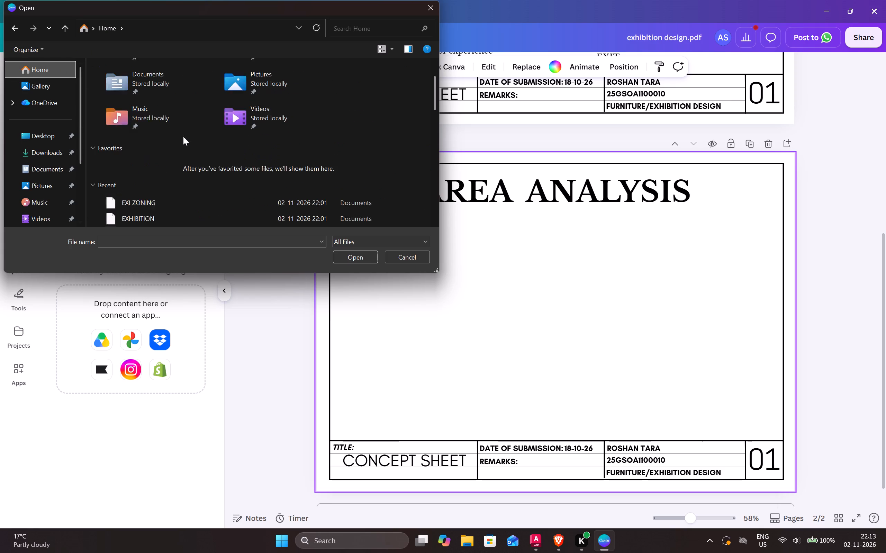
{"action": "scroll", "coordinate": [183, 137], "scroll_direction": "down", "scroll_amount": 1}
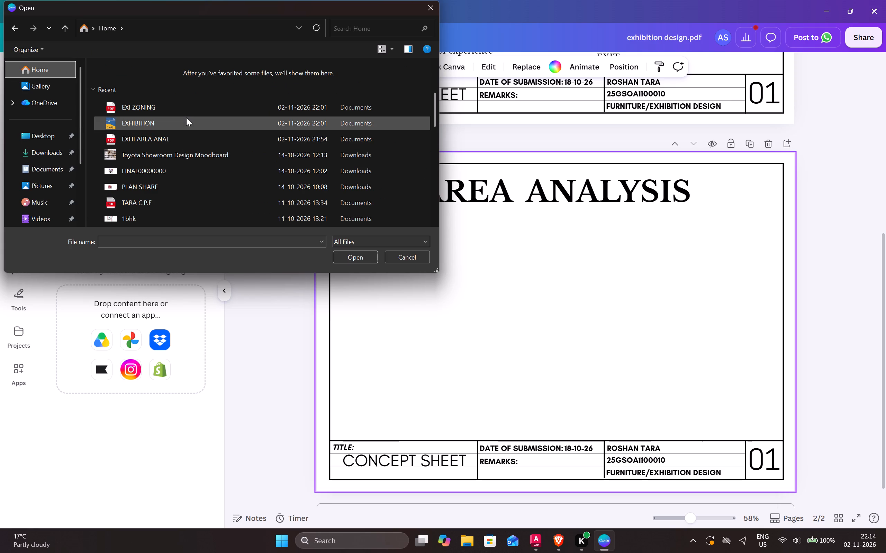
{"action": "left_click", "coordinate": [191, 138]}
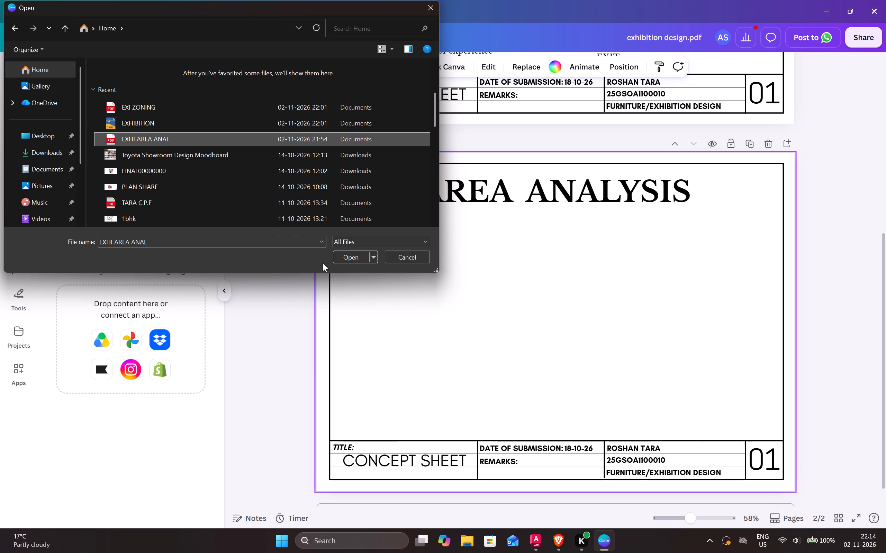
{"action": "left_click", "coordinate": [355, 258]}
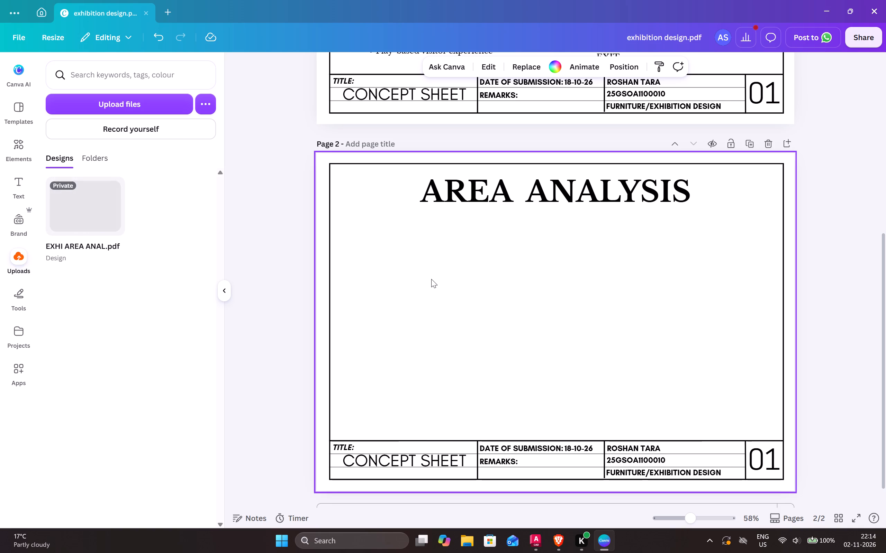
Add the uploaded EXHI AREA ANAL.pdf to the design as a new page after page 2.
{"action": "left_click", "coordinate": [91, 217]}
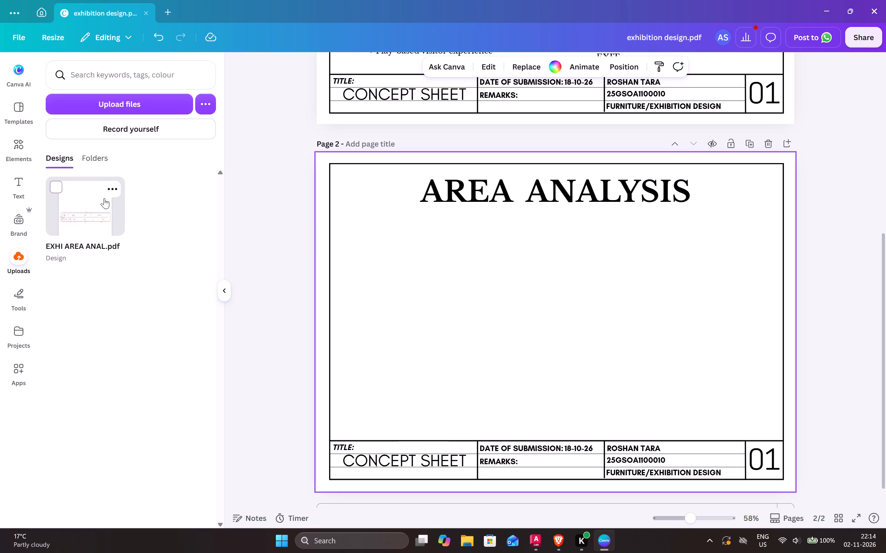
{"action": "left_click", "coordinate": [111, 191]}
{"action": "left_click", "coordinate": [116, 191]}
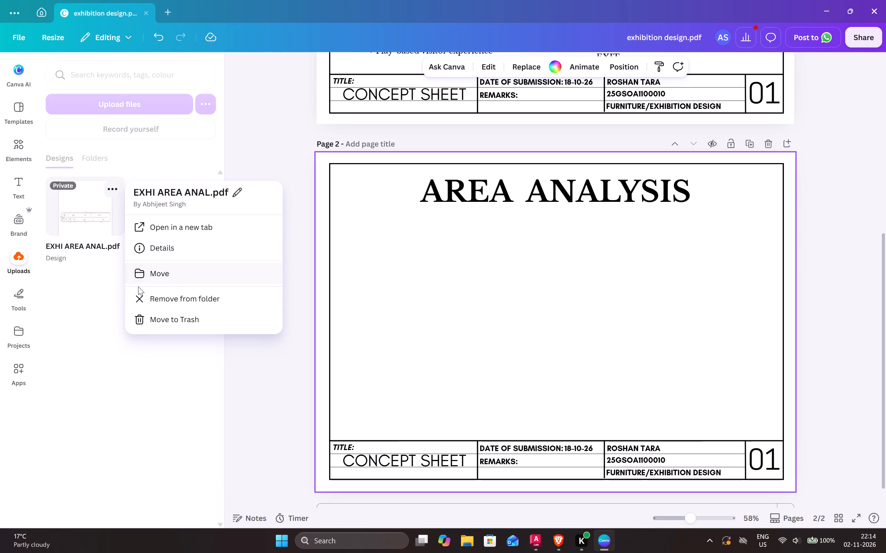
{"action": "left_click", "coordinate": [106, 287]}
{"action": "left_click", "coordinate": [84, 215]}
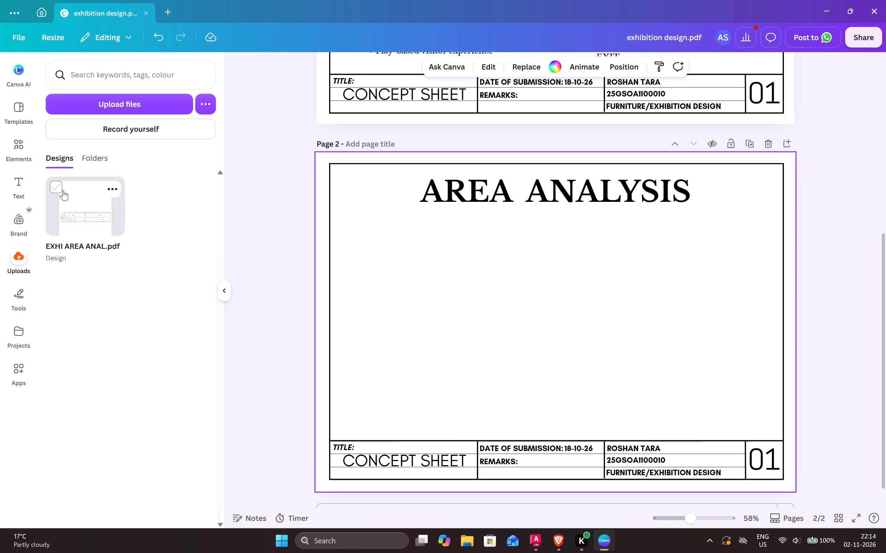
{"action": "left_click", "coordinate": [61, 188]}
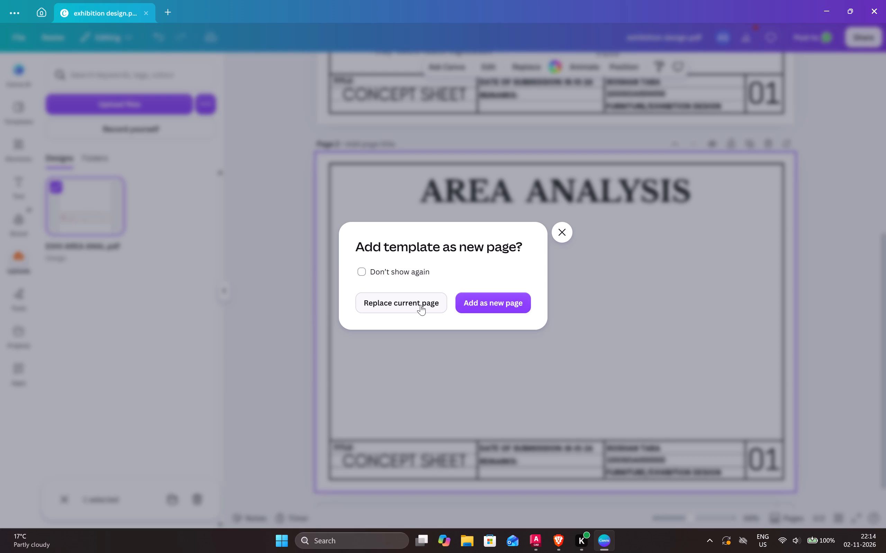
{"action": "left_click", "coordinate": [487, 308]}
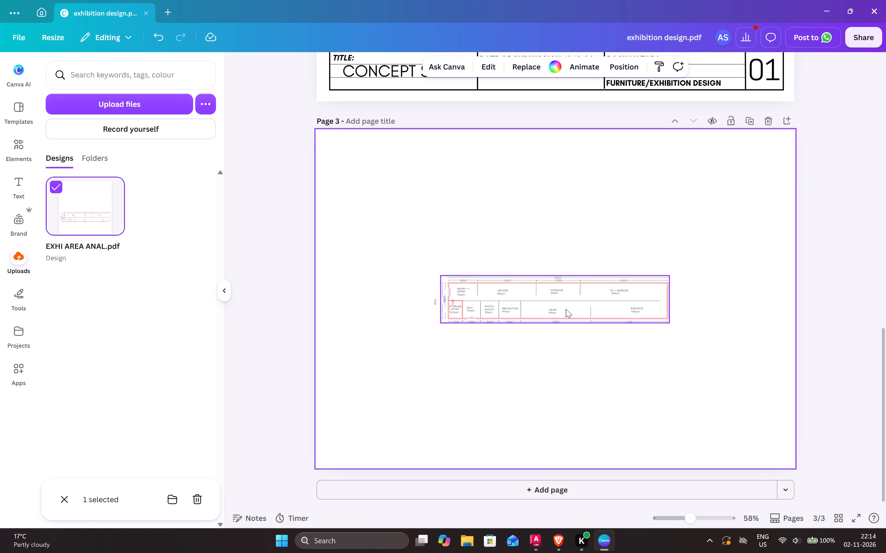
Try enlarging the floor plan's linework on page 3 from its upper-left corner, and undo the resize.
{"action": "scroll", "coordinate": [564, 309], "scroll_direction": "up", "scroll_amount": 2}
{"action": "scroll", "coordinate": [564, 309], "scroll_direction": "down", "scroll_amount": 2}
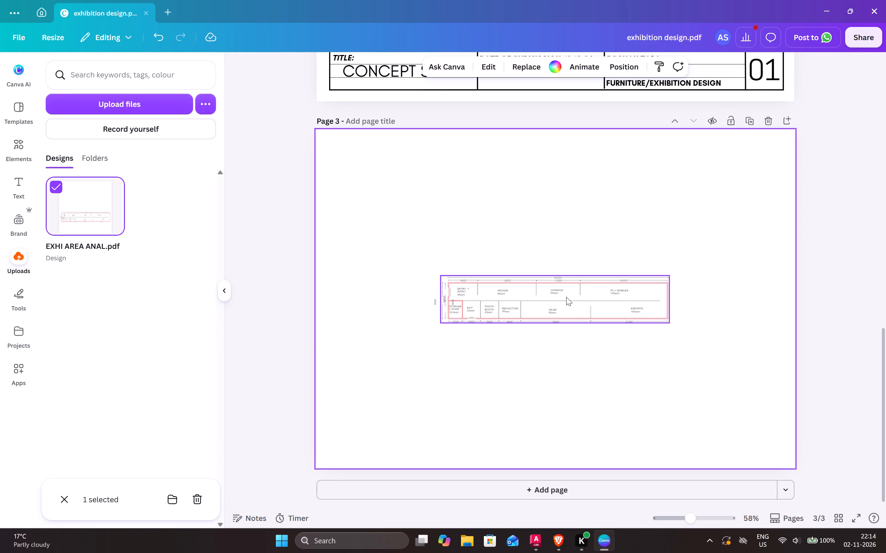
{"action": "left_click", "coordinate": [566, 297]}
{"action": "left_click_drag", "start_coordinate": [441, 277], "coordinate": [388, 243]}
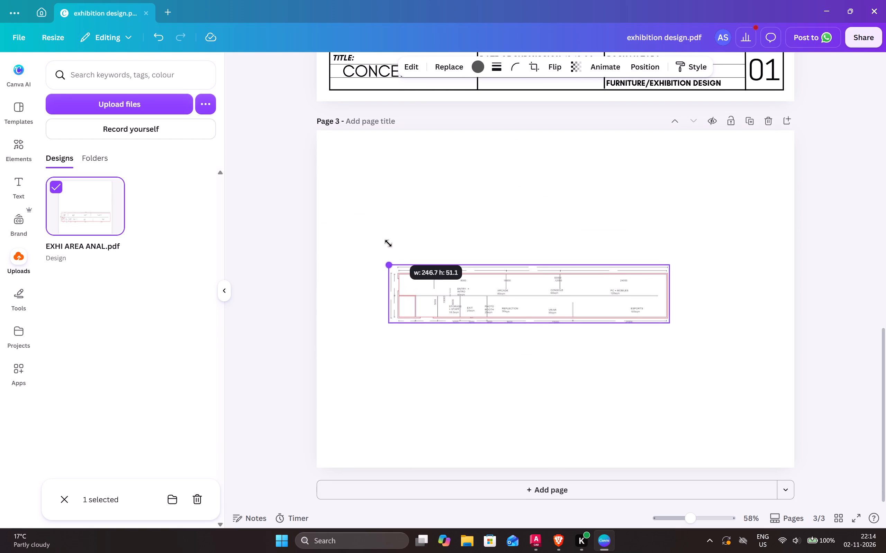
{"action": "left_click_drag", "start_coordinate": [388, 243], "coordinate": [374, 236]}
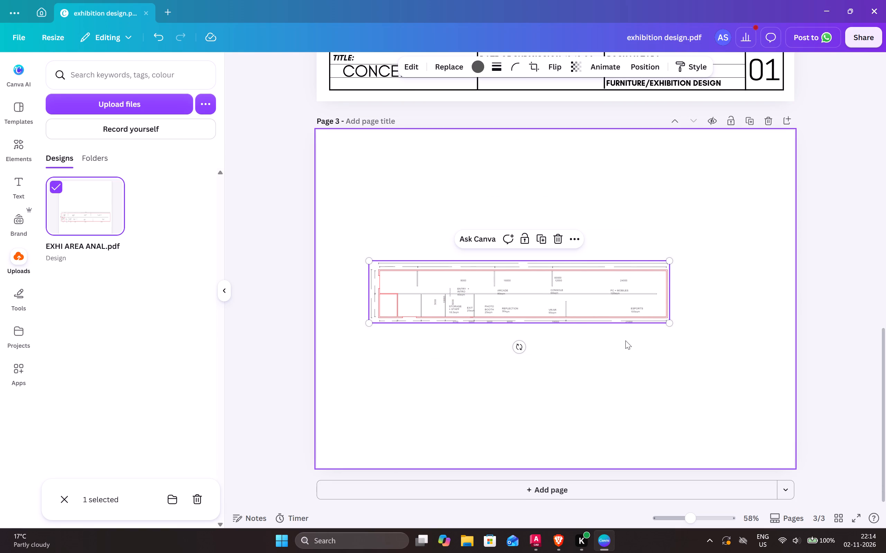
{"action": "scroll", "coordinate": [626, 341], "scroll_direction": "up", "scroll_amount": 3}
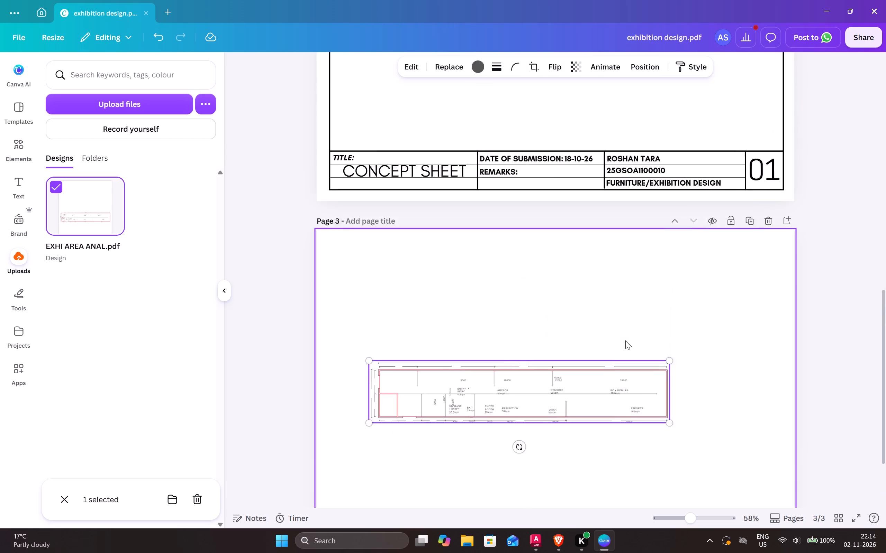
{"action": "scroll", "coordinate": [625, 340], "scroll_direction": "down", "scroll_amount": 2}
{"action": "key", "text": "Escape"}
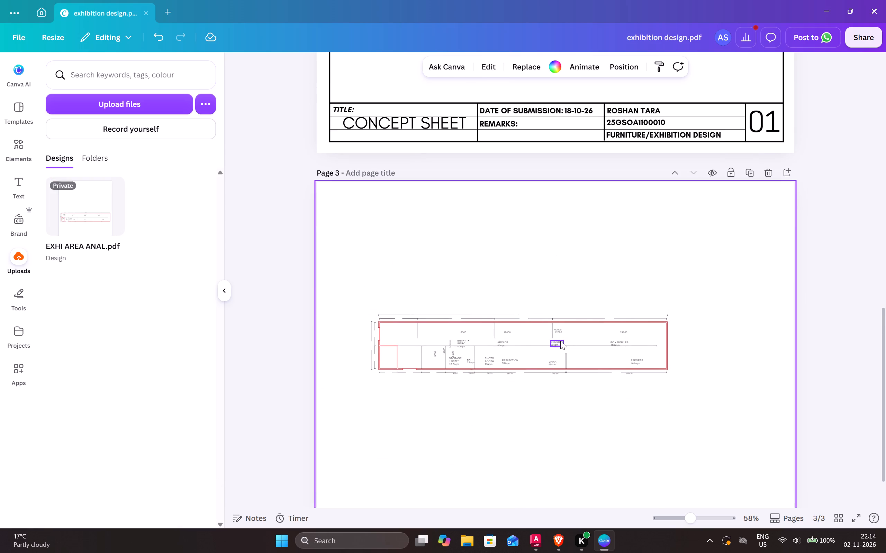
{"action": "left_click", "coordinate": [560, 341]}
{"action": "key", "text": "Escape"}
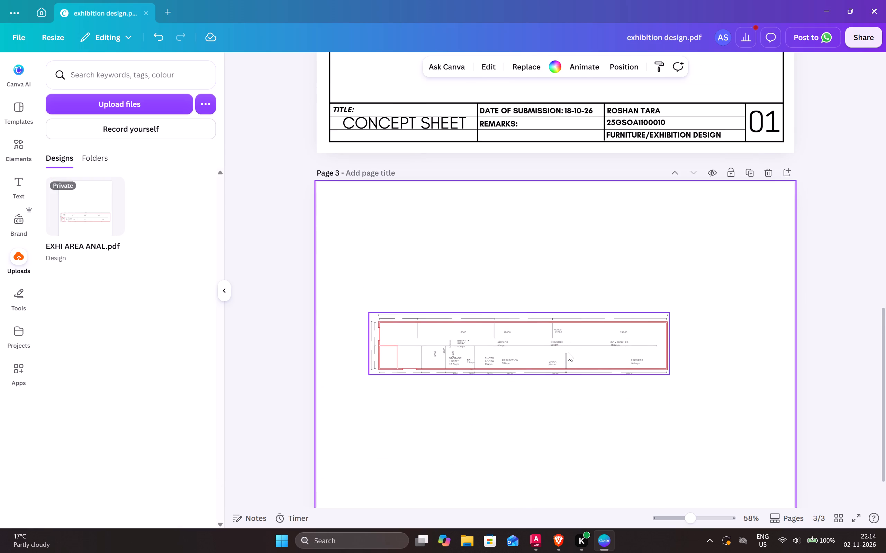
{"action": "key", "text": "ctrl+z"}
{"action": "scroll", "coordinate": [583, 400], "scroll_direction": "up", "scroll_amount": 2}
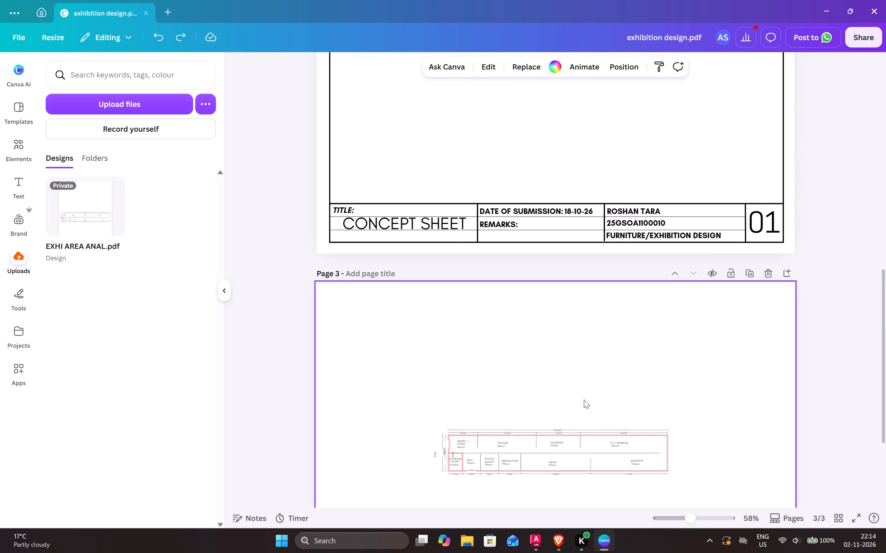
Delete the ESPORTS 105sqm label from the floor plan on page 3.
{"action": "scroll", "coordinate": [592, 392], "scroll_direction": "down", "scroll_amount": 3}
{"action": "left_click", "coordinate": [691, 325]}
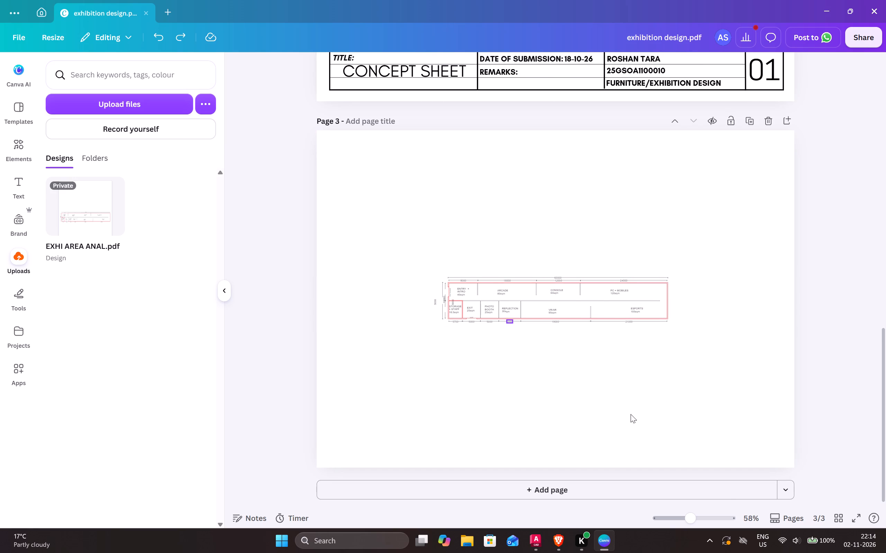
{"action": "left_click_drag", "start_coordinate": [685, 517], "coordinate": [713, 521]}
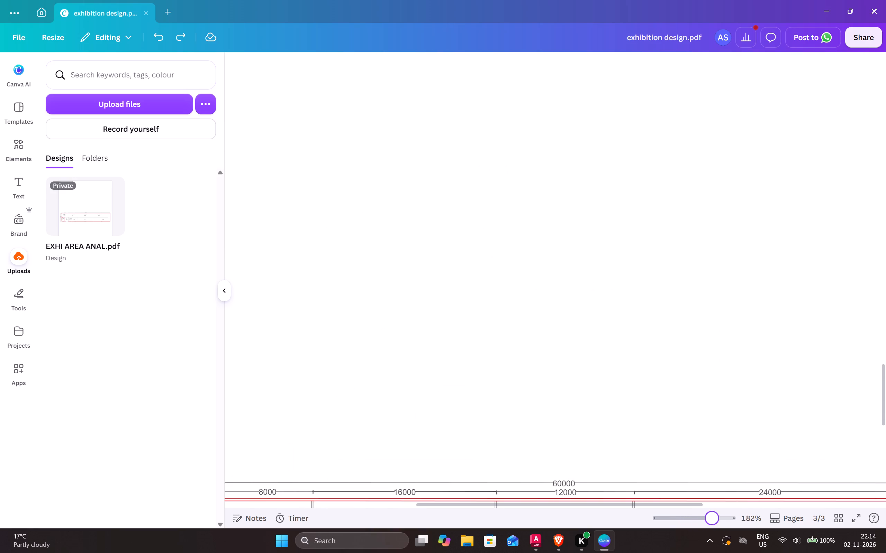
{"action": "left_click_drag", "start_coordinate": [713, 521], "coordinate": [702, 523]}
{"action": "scroll", "coordinate": [678, 410], "scroll_direction": "down", "scroll_amount": 1}
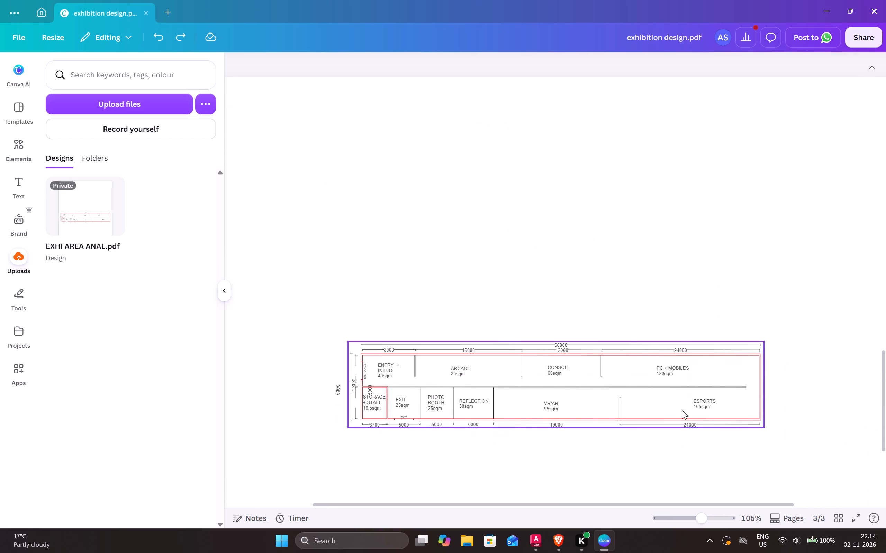
{"action": "left_click", "coordinate": [683, 372]}
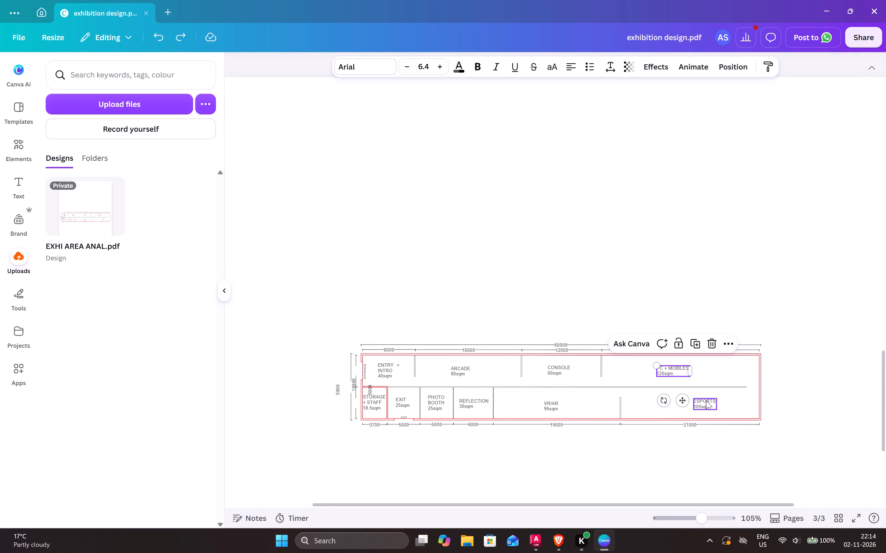
{"action": "left_click", "coordinate": [707, 402]}
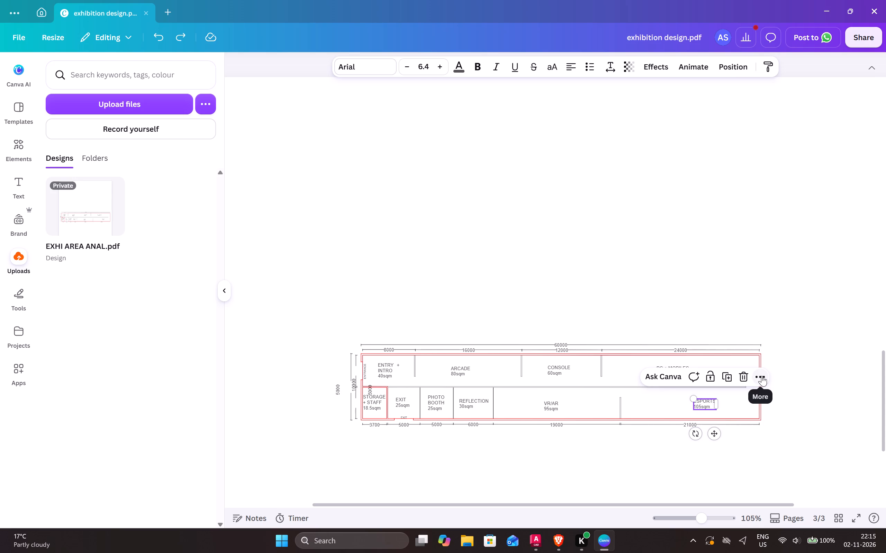
{"action": "scroll", "coordinate": [724, 272], "scroll_direction": "down", "scroll_amount": 5}
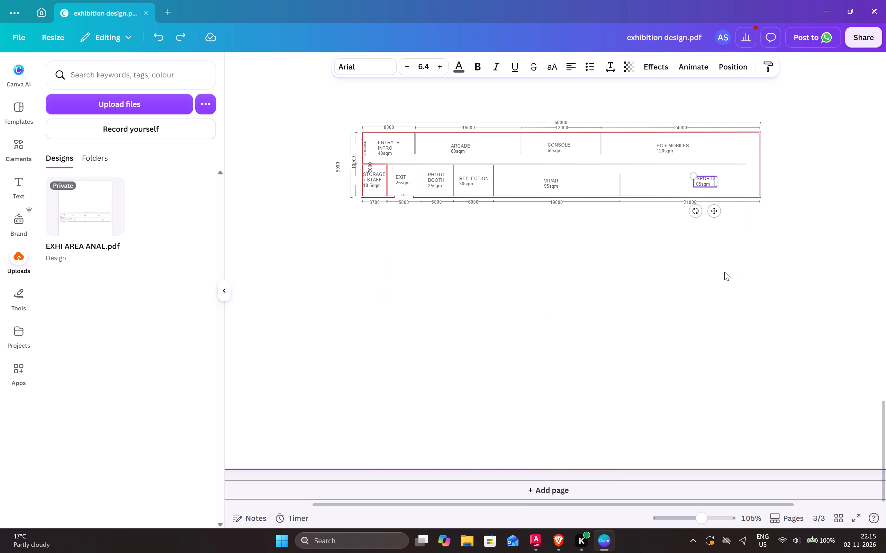
{"action": "scroll", "coordinate": [724, 272], "scroll_direction": "up", "scroll_amount": 2}
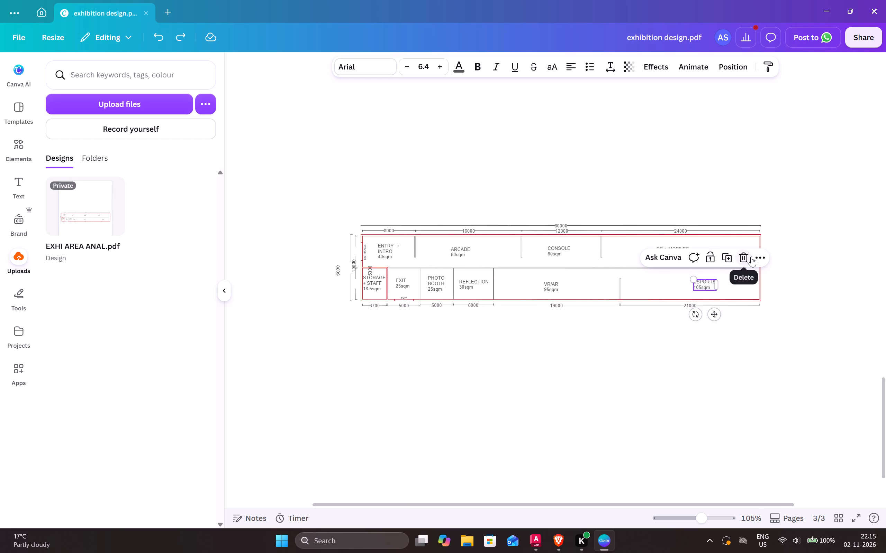
{"action": "left_click", "coordinate": [751, 256]}
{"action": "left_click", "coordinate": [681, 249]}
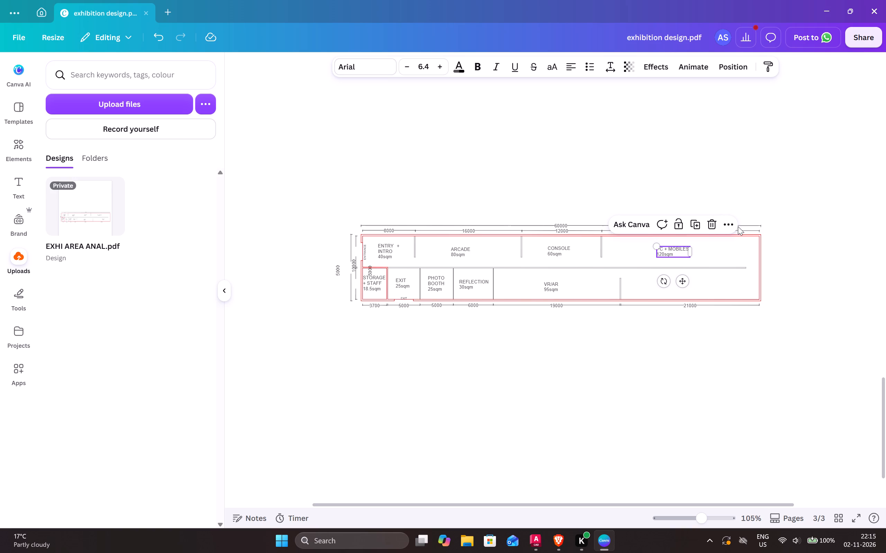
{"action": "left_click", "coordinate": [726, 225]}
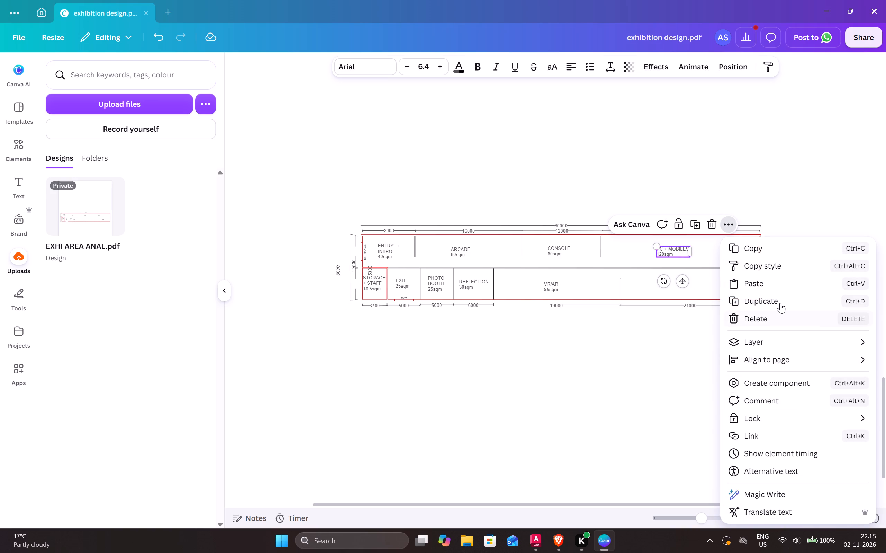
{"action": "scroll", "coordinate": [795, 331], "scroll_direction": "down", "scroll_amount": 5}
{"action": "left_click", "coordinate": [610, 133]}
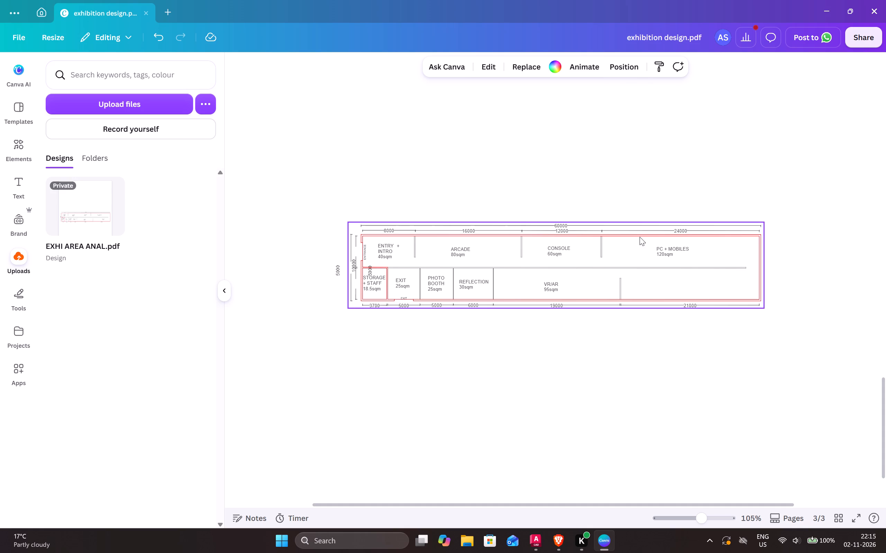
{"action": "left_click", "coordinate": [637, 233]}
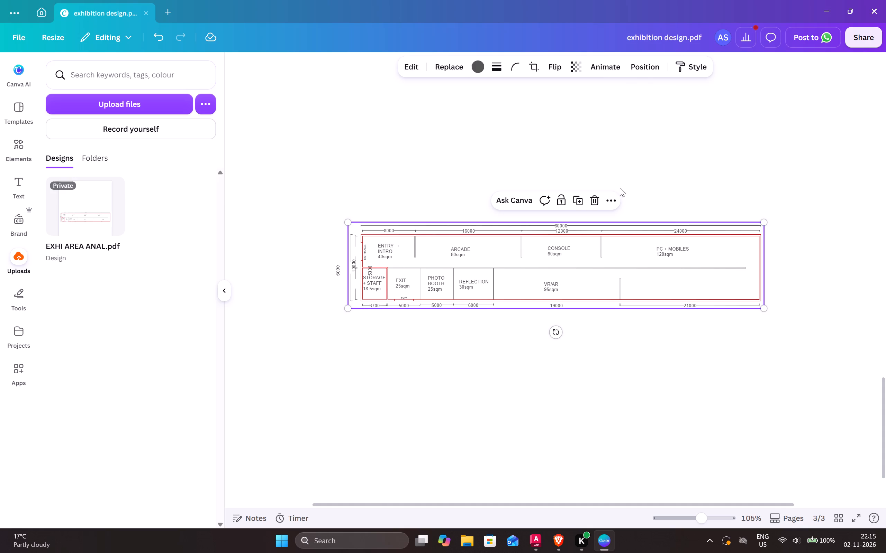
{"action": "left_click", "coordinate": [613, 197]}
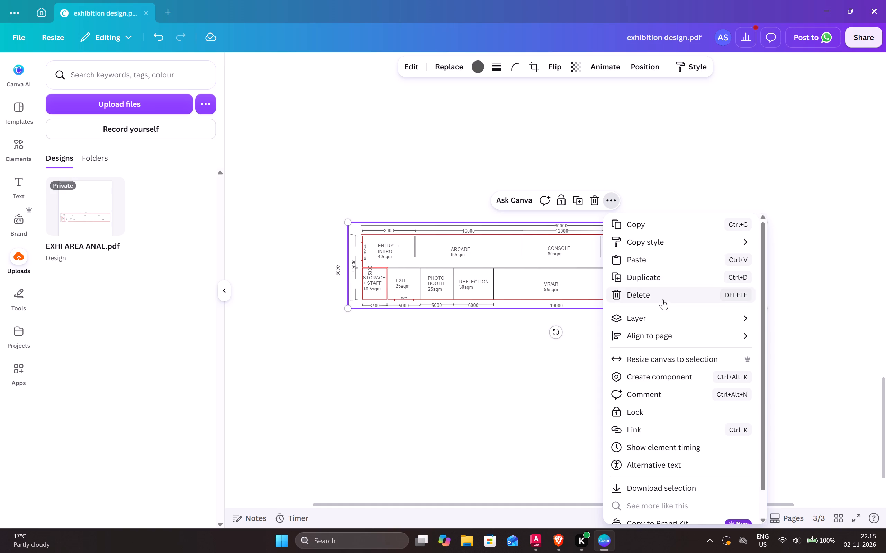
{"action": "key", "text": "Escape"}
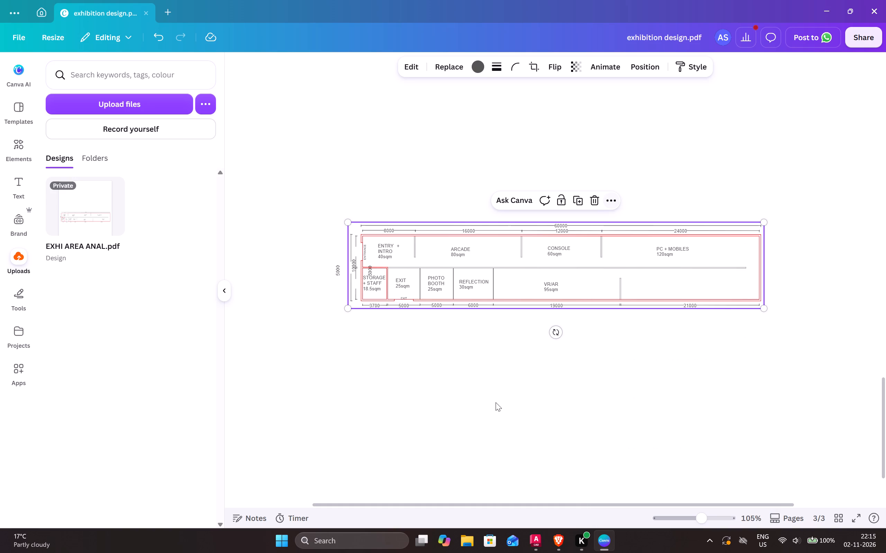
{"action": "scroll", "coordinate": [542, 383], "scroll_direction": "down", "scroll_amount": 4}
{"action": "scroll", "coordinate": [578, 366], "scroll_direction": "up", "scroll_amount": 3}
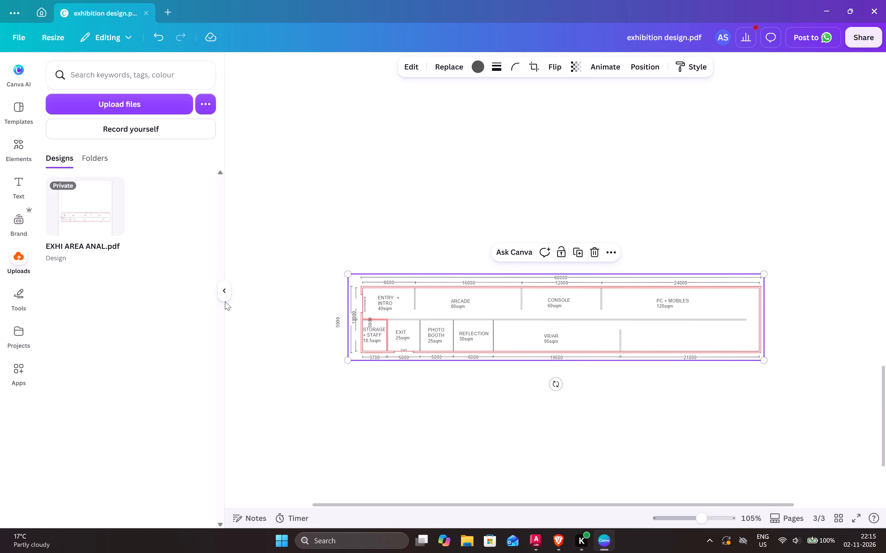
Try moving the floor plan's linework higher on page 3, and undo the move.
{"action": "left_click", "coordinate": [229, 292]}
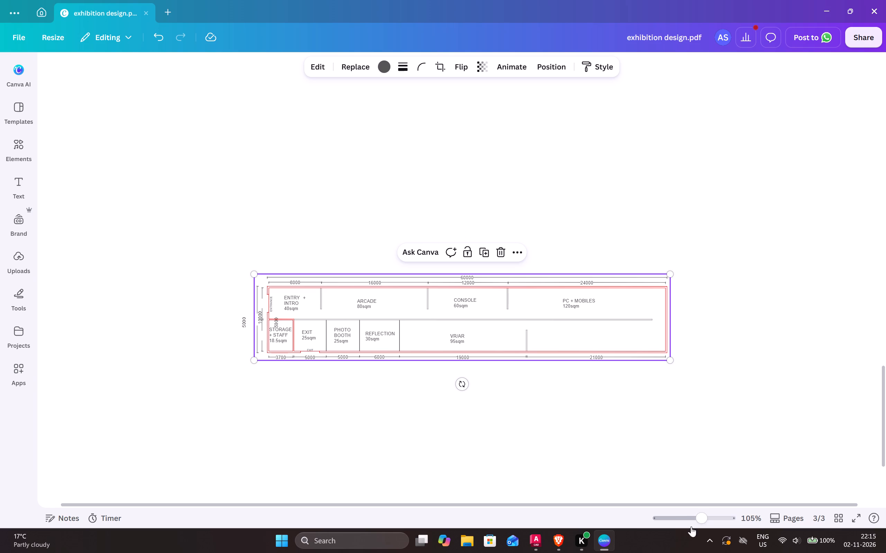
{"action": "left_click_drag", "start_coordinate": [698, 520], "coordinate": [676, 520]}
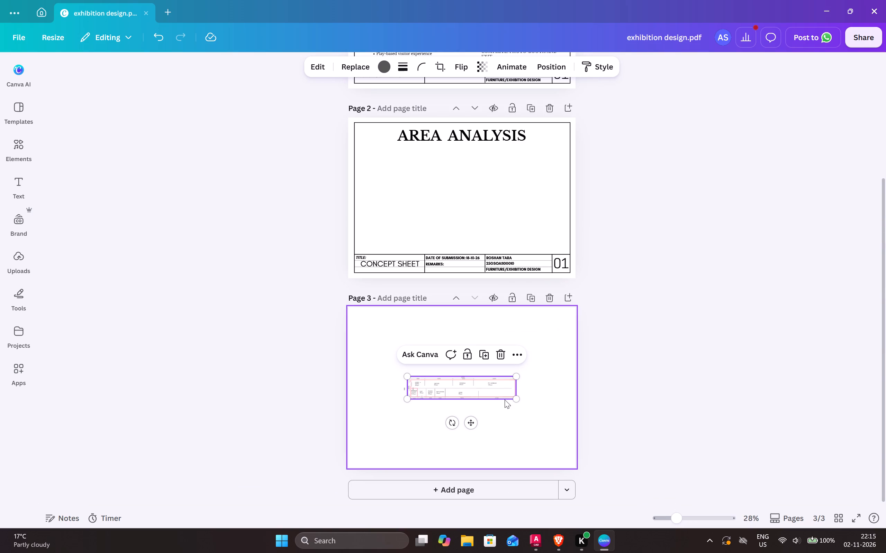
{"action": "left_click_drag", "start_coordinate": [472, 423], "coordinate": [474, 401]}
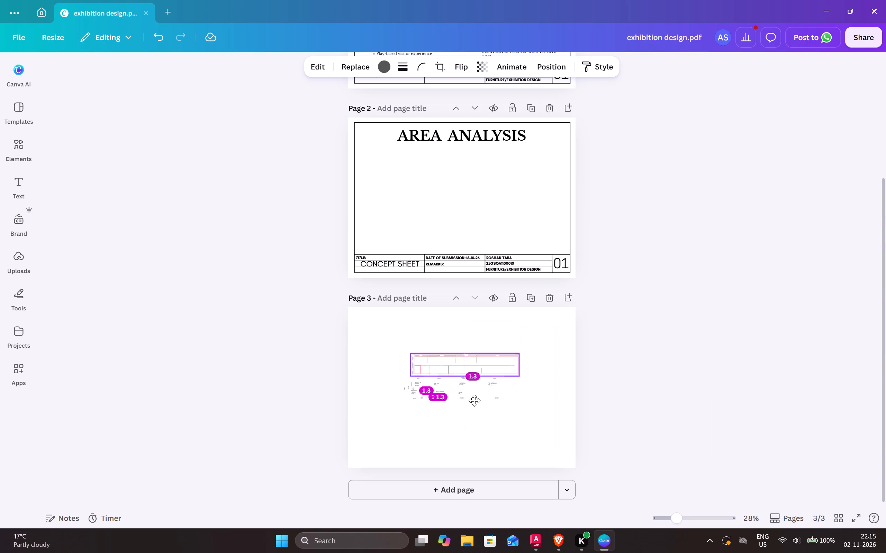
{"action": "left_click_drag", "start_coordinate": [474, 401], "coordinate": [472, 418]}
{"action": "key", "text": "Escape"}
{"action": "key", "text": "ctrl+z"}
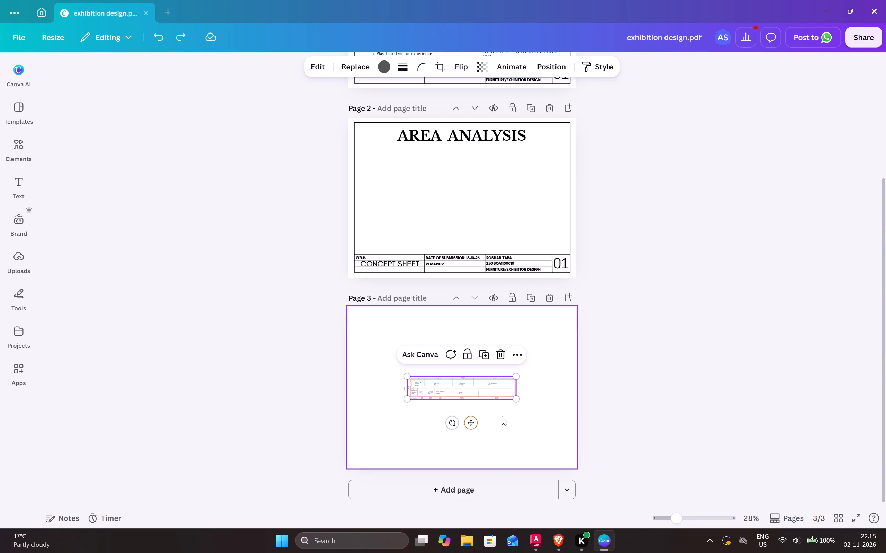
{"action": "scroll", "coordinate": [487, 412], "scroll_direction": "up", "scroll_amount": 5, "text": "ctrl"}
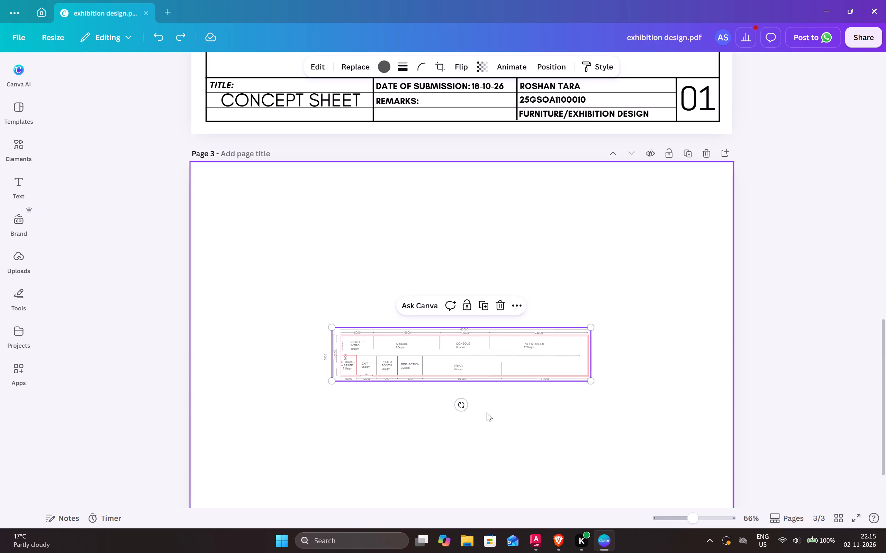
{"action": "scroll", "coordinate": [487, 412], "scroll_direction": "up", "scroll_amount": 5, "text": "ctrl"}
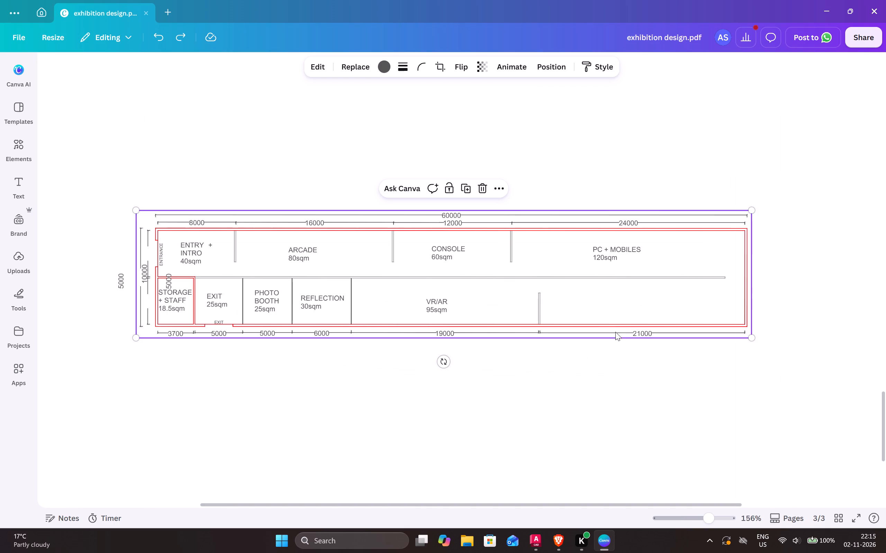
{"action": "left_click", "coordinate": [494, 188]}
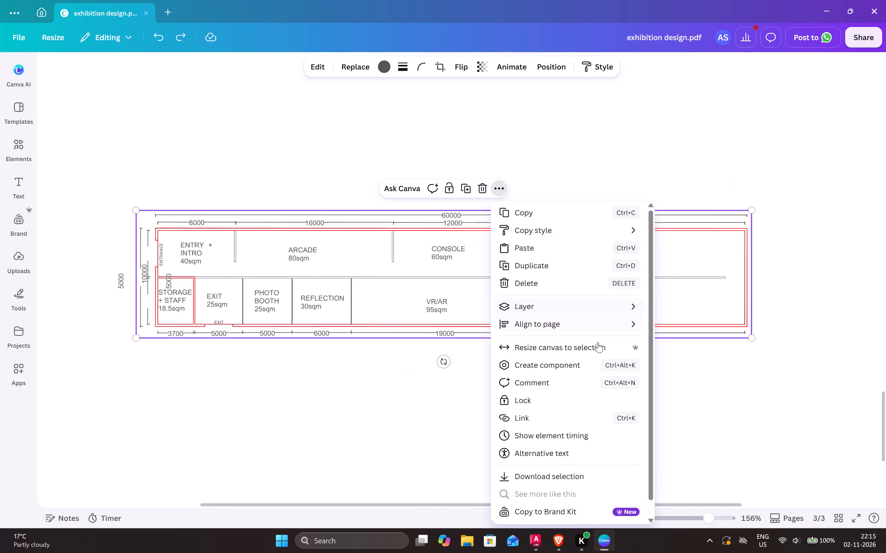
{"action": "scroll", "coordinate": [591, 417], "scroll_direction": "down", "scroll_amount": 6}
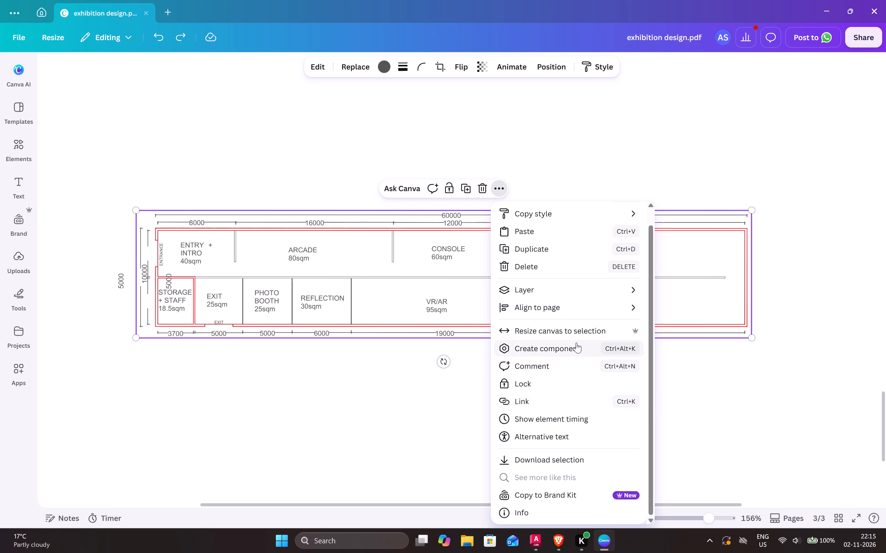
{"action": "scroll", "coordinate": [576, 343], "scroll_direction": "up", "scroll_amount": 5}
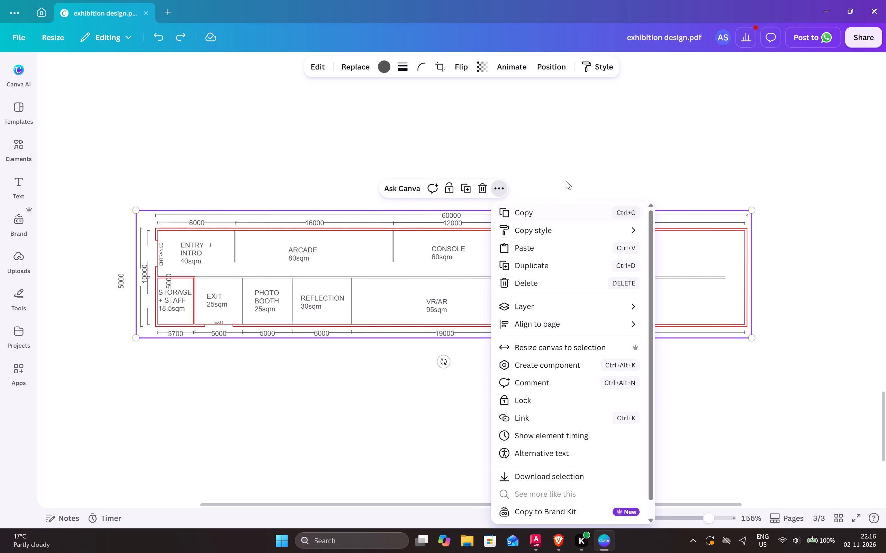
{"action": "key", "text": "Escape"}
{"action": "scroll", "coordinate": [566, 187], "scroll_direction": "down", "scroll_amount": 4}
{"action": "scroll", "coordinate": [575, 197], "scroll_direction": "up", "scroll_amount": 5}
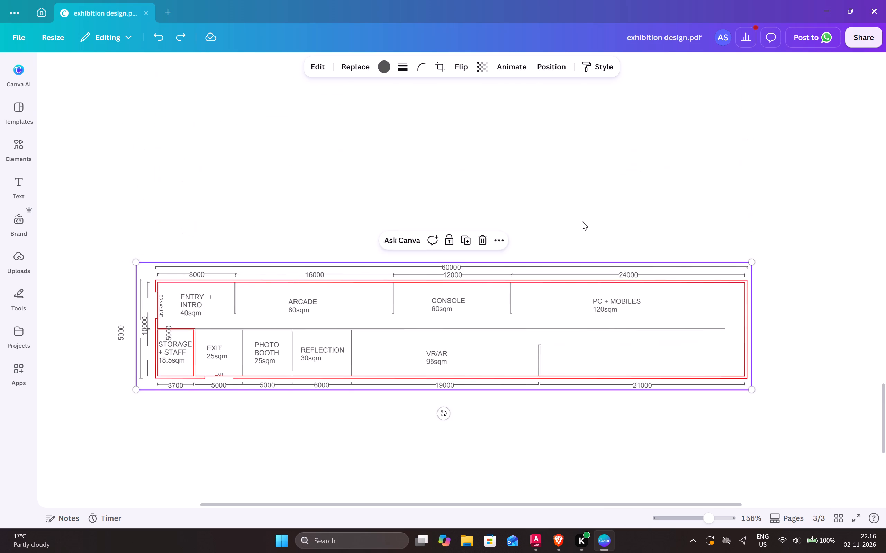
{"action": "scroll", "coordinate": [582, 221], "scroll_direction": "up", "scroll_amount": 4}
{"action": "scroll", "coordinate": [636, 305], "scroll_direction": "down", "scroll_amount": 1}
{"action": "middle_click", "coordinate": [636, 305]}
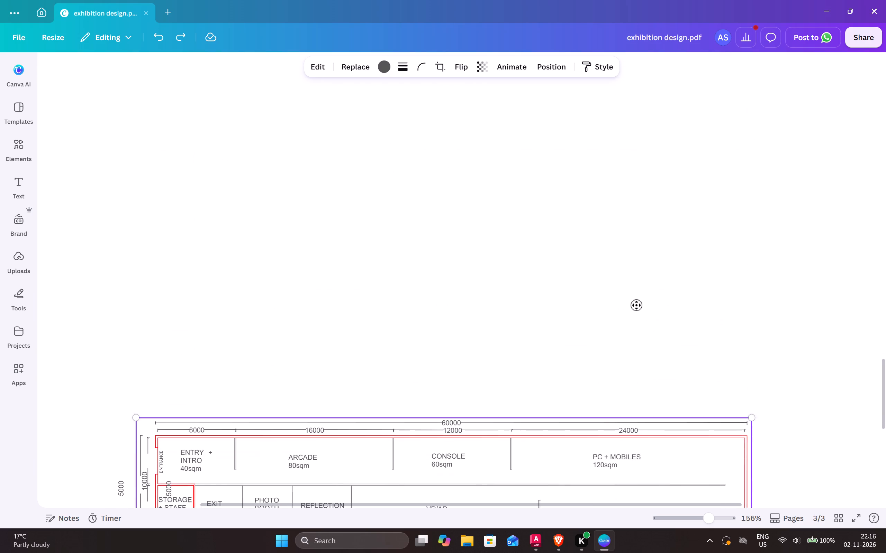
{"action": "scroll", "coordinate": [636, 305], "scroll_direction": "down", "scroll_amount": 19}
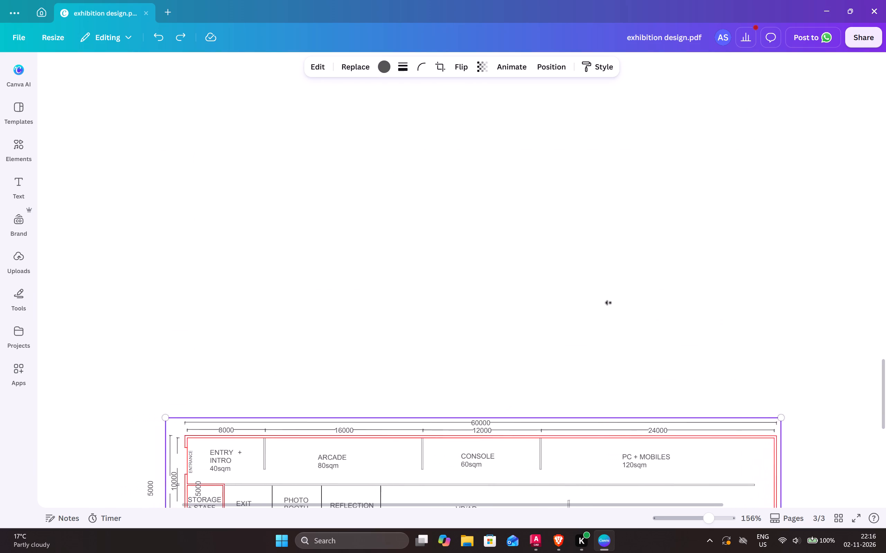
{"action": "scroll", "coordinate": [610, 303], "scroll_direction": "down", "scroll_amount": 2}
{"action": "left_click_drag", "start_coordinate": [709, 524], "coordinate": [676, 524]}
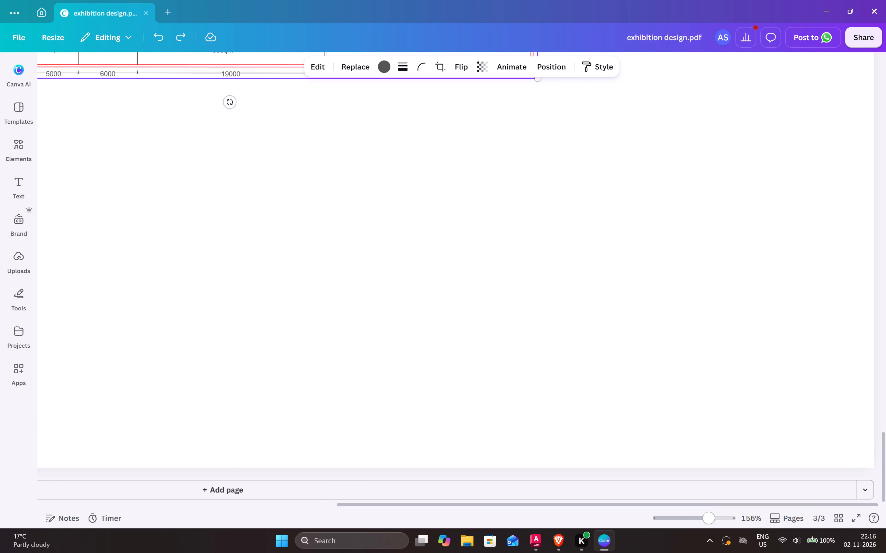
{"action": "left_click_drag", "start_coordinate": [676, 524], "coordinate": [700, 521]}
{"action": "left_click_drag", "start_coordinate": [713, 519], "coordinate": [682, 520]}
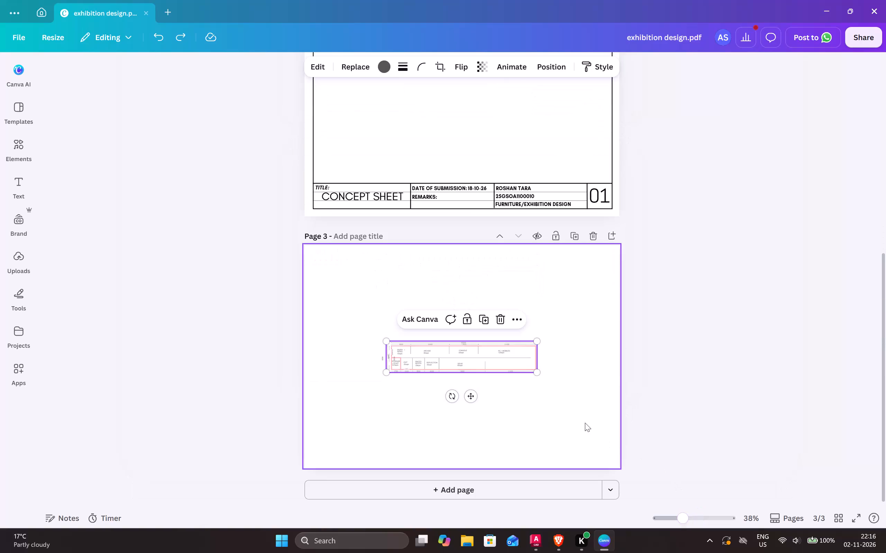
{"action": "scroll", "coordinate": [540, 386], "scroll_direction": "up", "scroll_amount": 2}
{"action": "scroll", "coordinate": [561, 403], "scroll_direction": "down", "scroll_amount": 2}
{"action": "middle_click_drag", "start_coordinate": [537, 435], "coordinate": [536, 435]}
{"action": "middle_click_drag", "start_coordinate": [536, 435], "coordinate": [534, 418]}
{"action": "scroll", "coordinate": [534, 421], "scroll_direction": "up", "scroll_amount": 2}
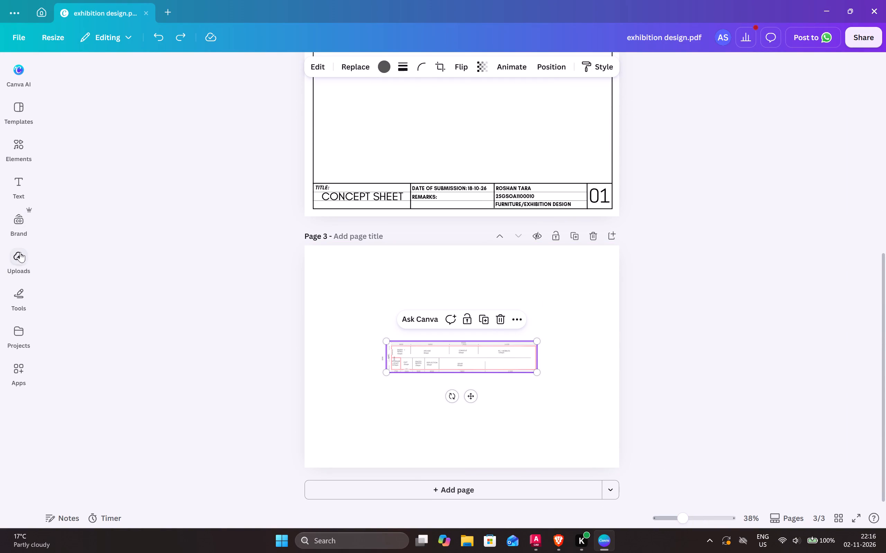
View the file details of the uploaded EXHI AREA ANAL.pdf, then close them.
{"action": "left_click", "coordinate": [17, 262]}
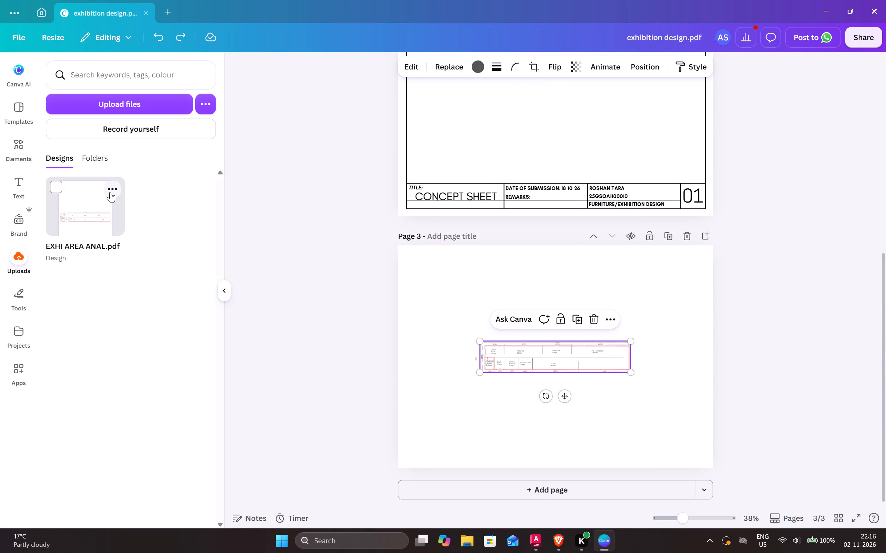
{"action": "left_click", "coordinate": [111, 189]}
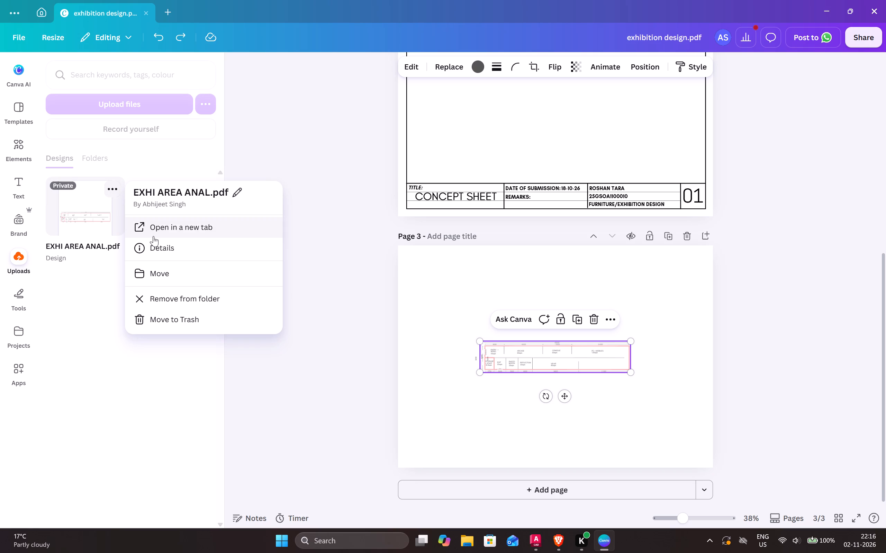
{"action": "left_click", "coordinate": [183, 252]}
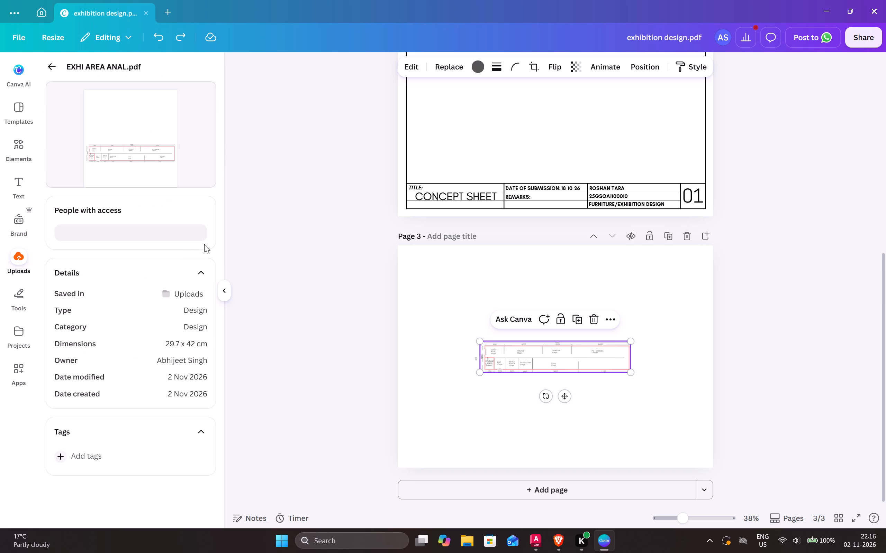
{"action": "left_click", "coordinate": [224, 293]}
{"action": "key", "text": "Escape"}
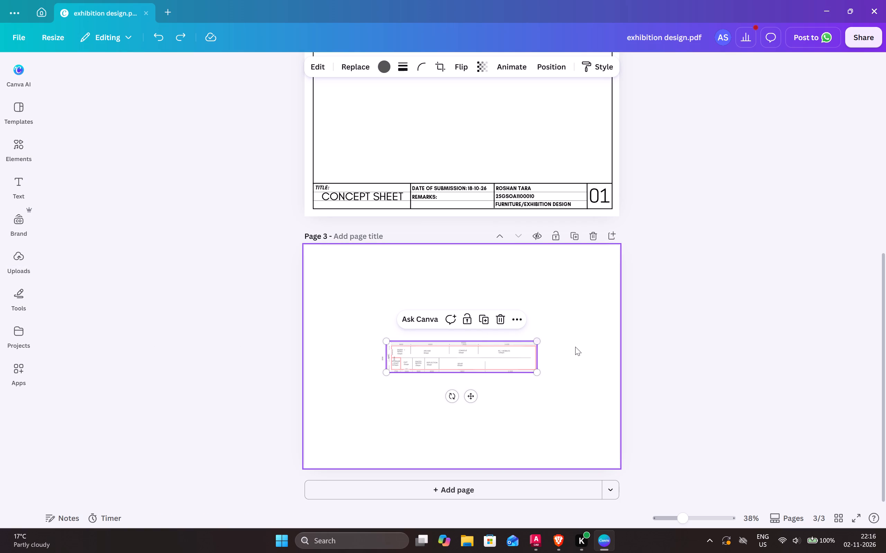
Undo the floor plan edits and the import itself, back to before page 3 was added.
{"action": "key", "text": "ctrl+z"}
{"action": "key", "text": "ctrl+z"}
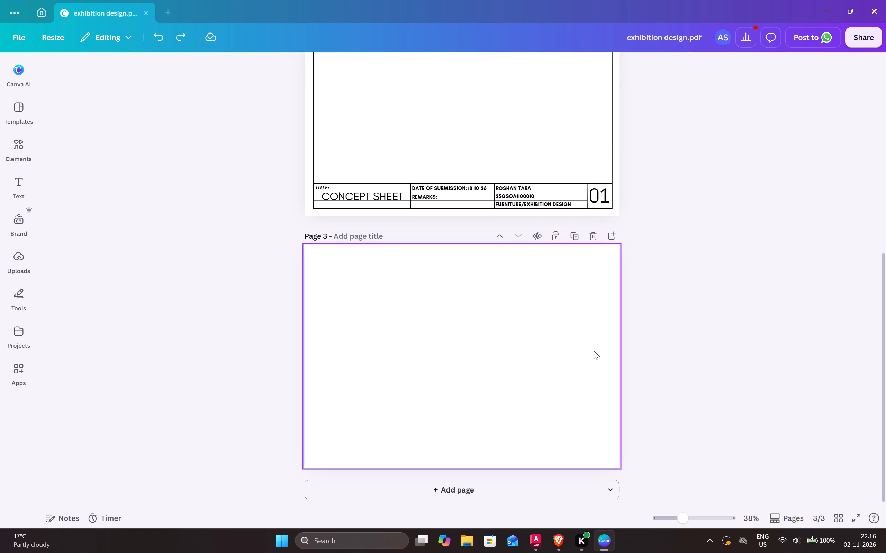
{"action": "key", "text": "ctrl+y"}
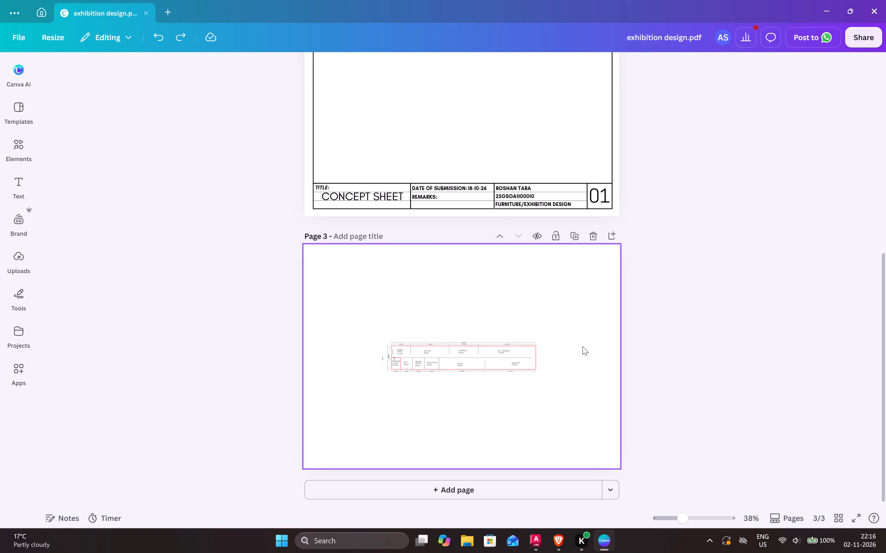
{"action": "key", "text": "ctrl+z"}
{"action": "key", "text": "ctrl+z"}
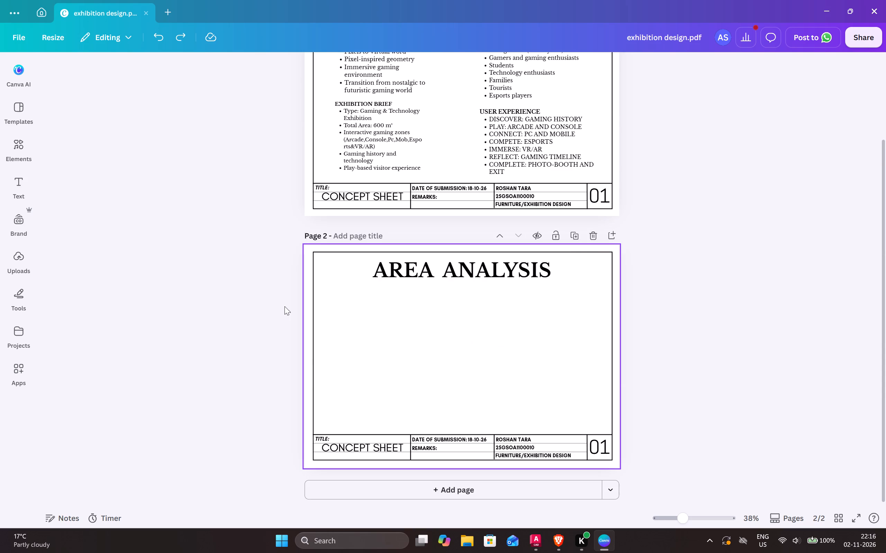
Add the uploaded EXHI AREA ANAL.pdf floor plan again as a new page after the AREA ANALYSIS sheet.
{"action": "left_click", "coordinate": [18, 256]}
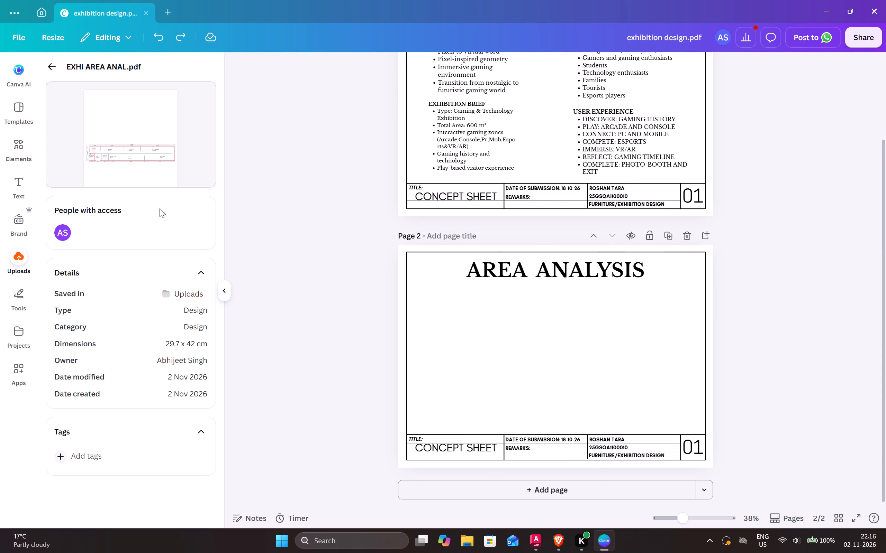
{"action": "left_click", "coordinate": [165, 151]}
{"action": "left_click", "coordinate": [49, 65]}
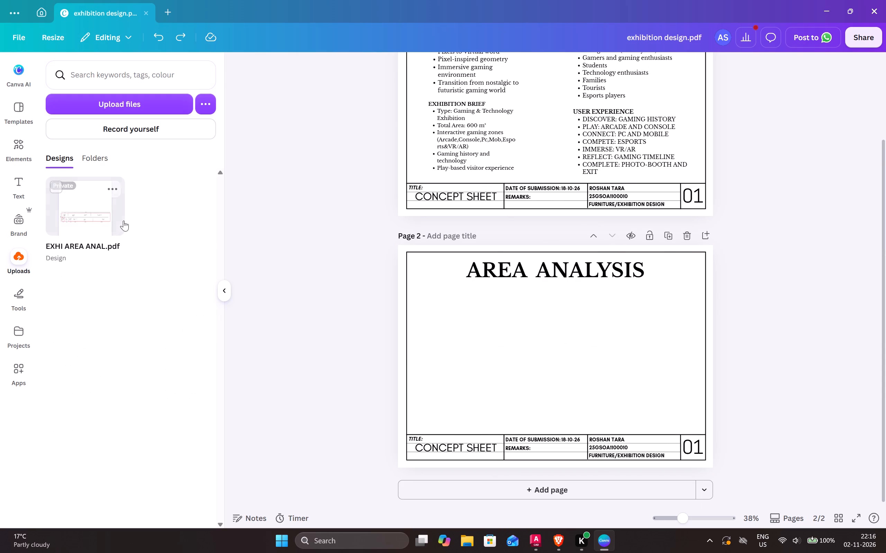
{"action": "left_click", "coordinate": [114, 190]}
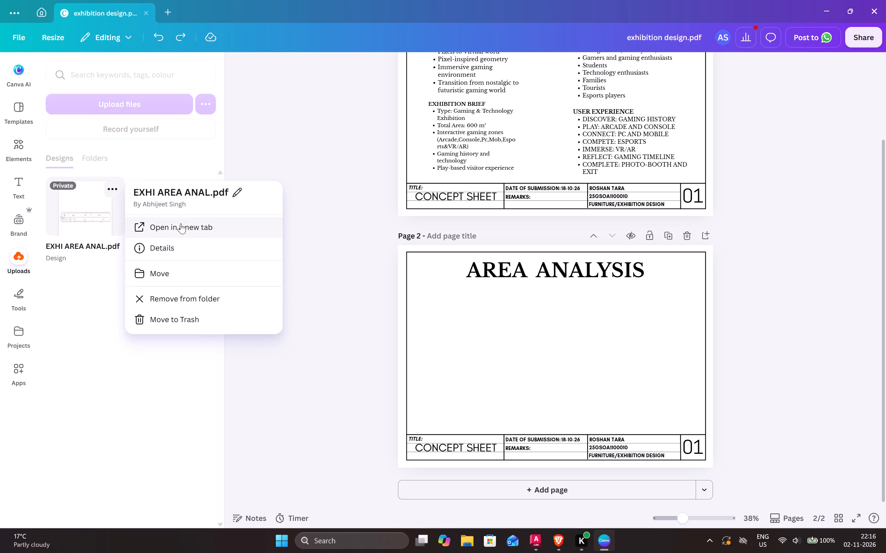
{"action": "left_click", "coordinate": [98, 194]}
{"action": "double_click", "coordinate": [87, 212]}
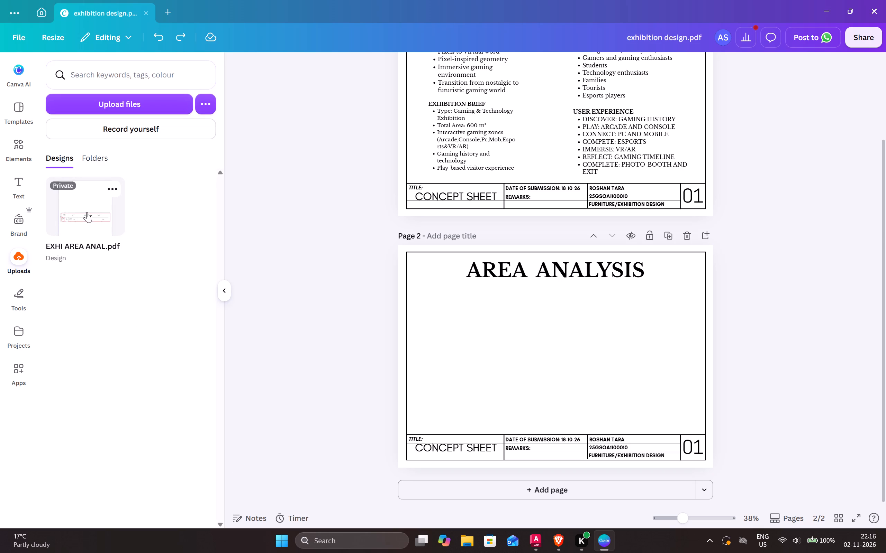
{"action": "right_click", "coordinate": [103, 230]}
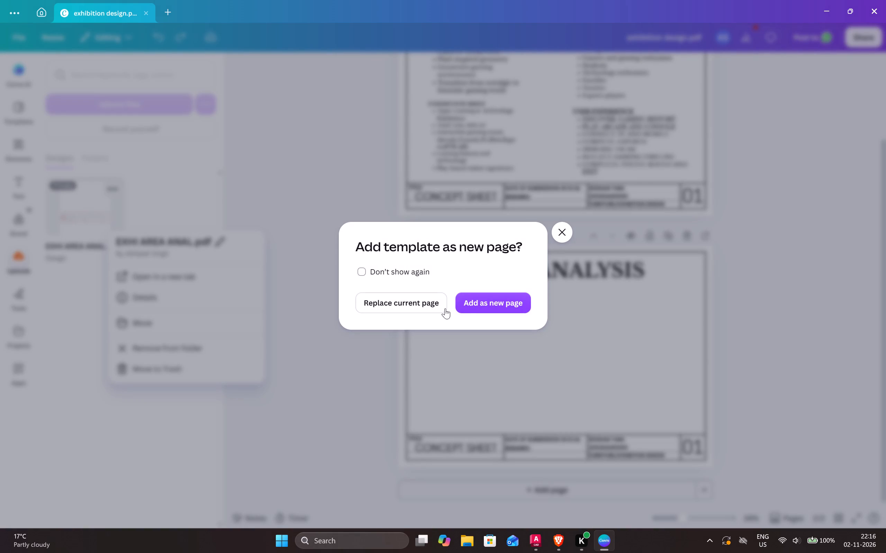
{"action": "left_click", "coordinate": [470, 306]}
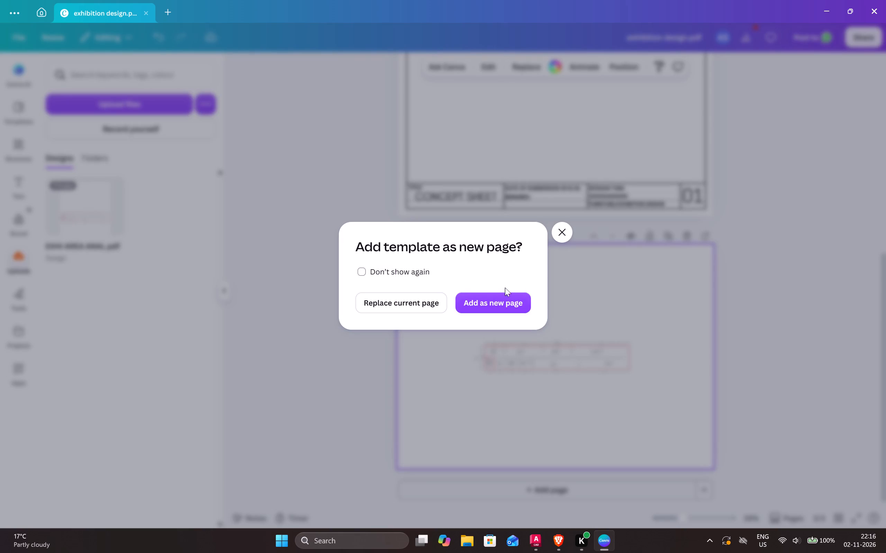
{"action": "left_click", "coordinate": [564, 231]}
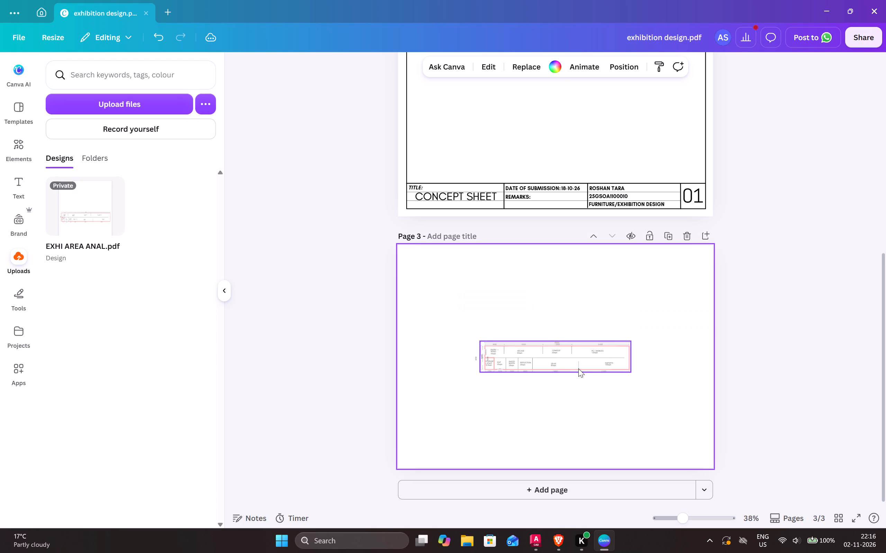
Examine the re-imported floor plan on page 3 up close at 115% zoom, checking its room labels and dimensions.
{"action": "scroll", "coordinate": [580, 365], "scroll_direction": "up", "scroll_amount": 4}
{"action": "scroll", "coordinate": [580, 362], "scroll_direction": "down", "scroll_amount": 4}
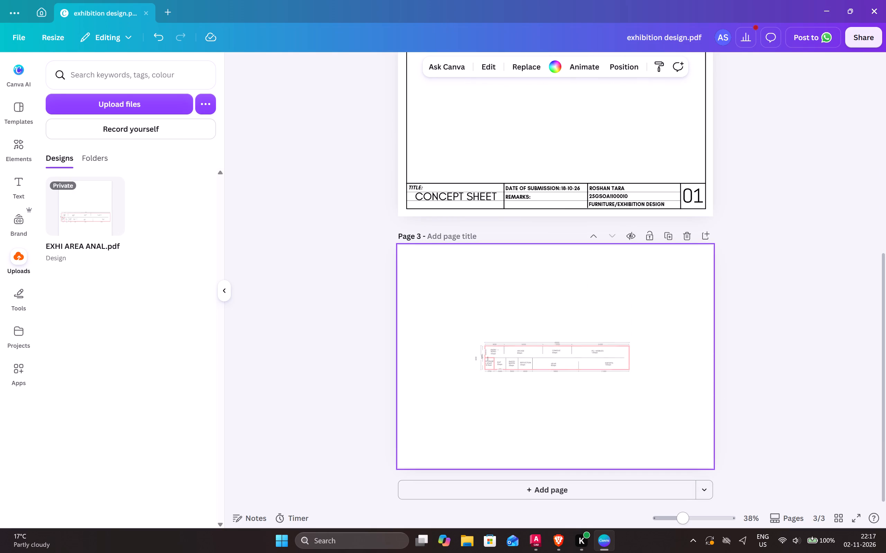
{"action": "left_click", "coordinate": [716, 520]}
{"action": "left_click", "coordinate": [704, 517]}
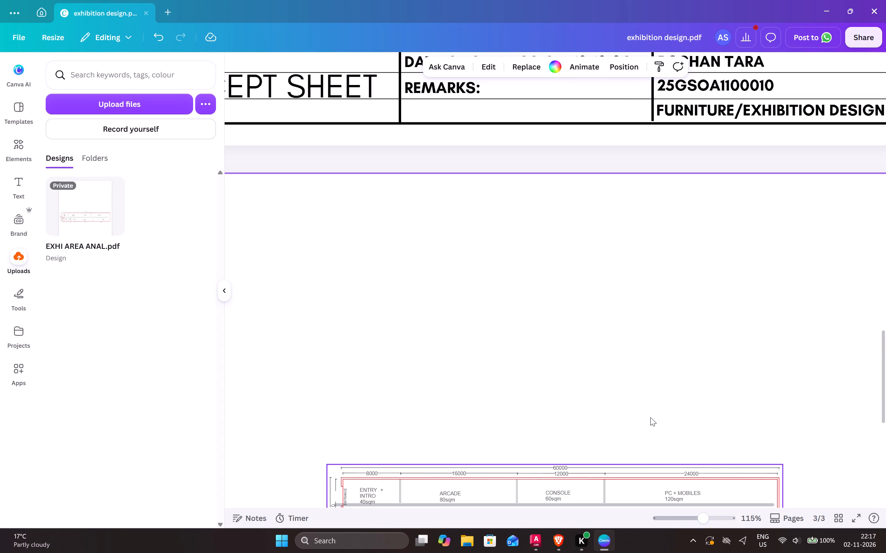
{"action": "middle_click_drag", "start_coordinate": [641, 406], "coordinate": [569, 89]}
{"action": "scroll", "coordinate": [580, 183], "scroll_direction": "down", "scroll_amount": 12}
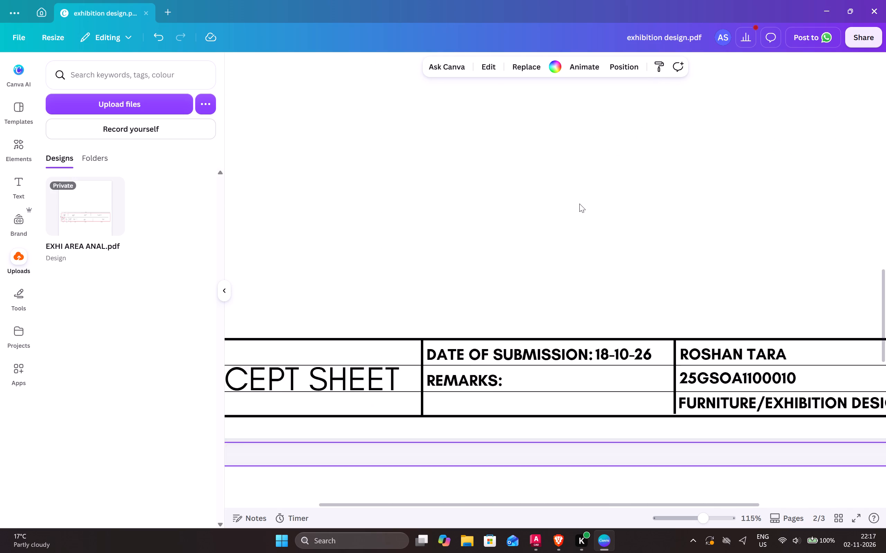
{"action": "scroll", "coordinate": [579, 204], "scroll_direction": "down", "scroll_amount": 10}
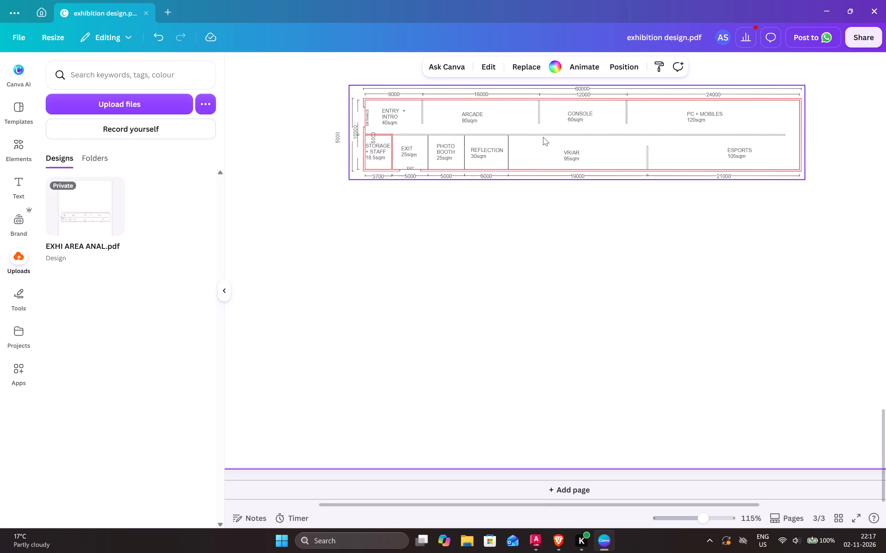
{"action": "left_click", "coordinate": [225, 289]}
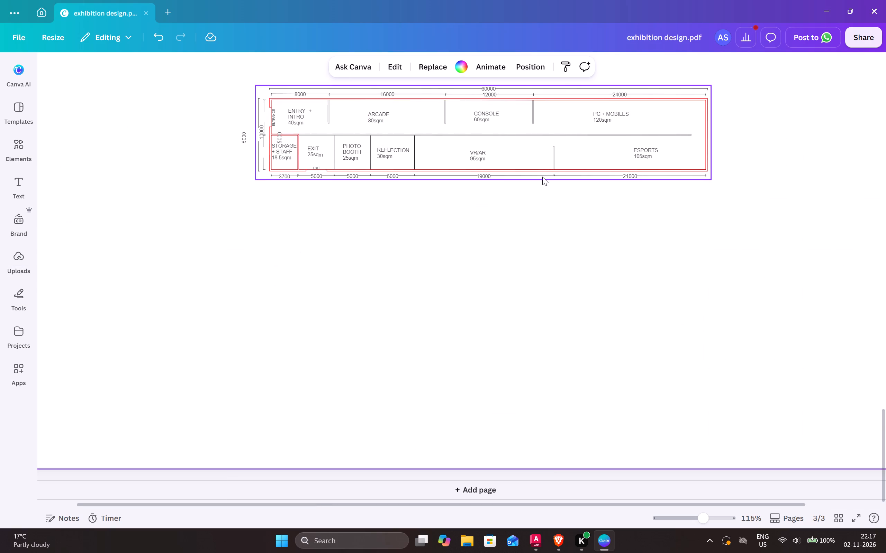
{"action": "scroll", "coordinate": [531, 147], "scroll_direction": "up", "scroll_amount": 3}
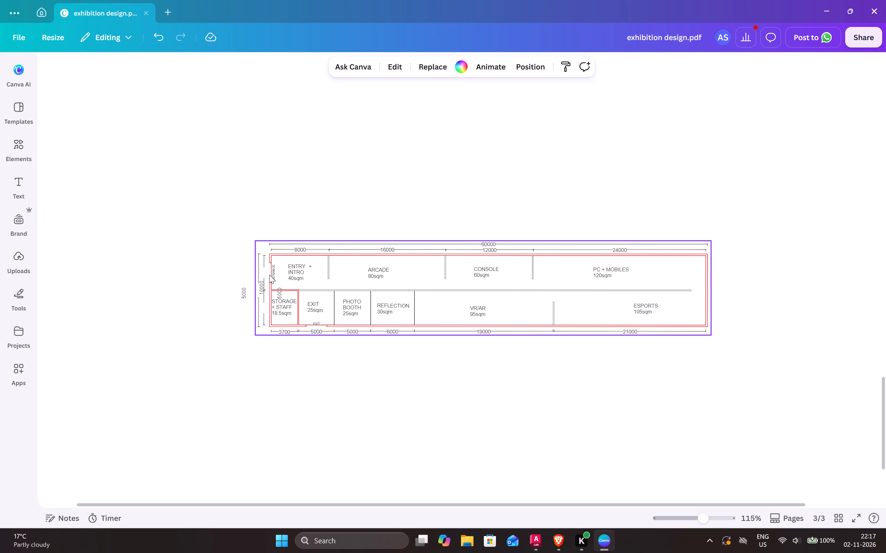
{"action": "scroll", "coordinate": [268, 275], "scroll_direction": "up", "scroll_amount": 1}
{"action": "scroll", "coordinate": [267, 278], "scroll_direction": "down", "scroll_amount": 1}
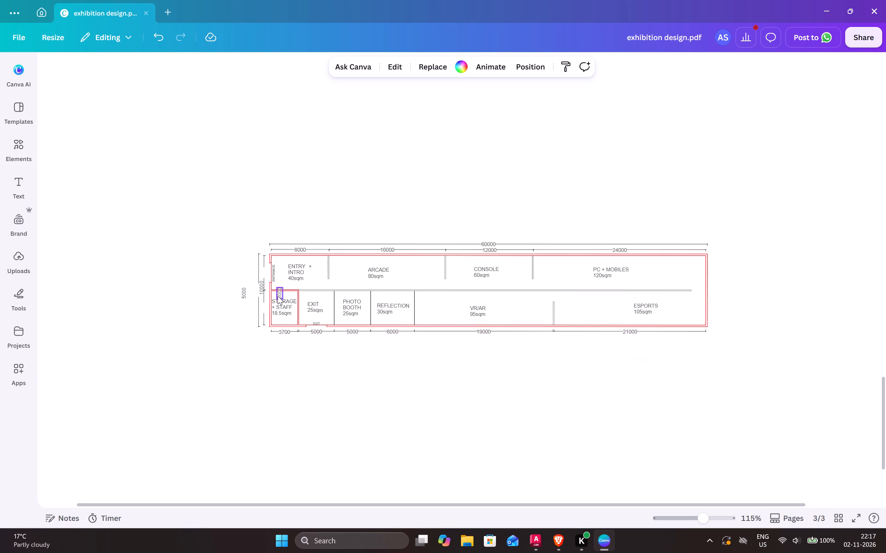
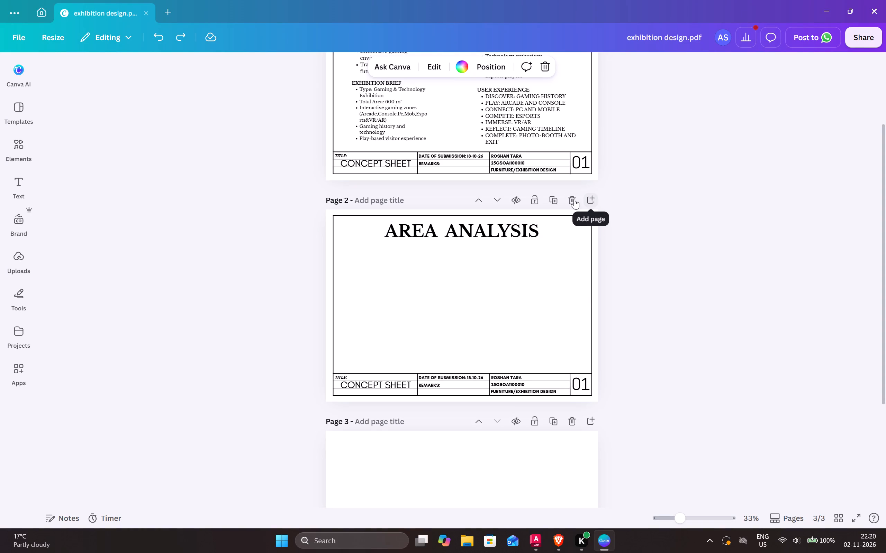
Duplicate the page 2 AREA ANALYSIS sheet, placing the copy before the floor plan page.
{"action": "left_click", "coordinate": [558, 199]}
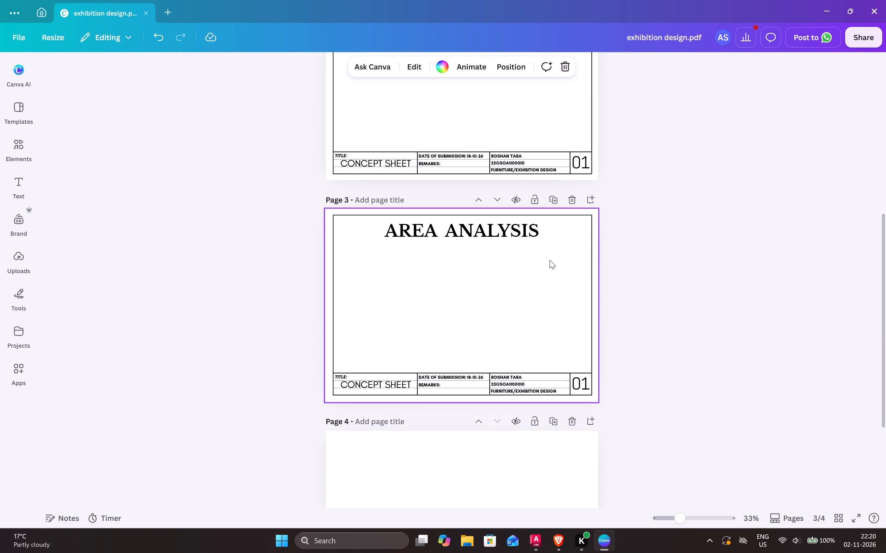
Replace the AREA ANALYSIS heading on the duplicated page 3 sheet with a new title beginning "BUBBLE DI".
{"action": "left_click", "coordinate": [519, 232]}
{"action": "left_click", "coordinate": [528, 229]}
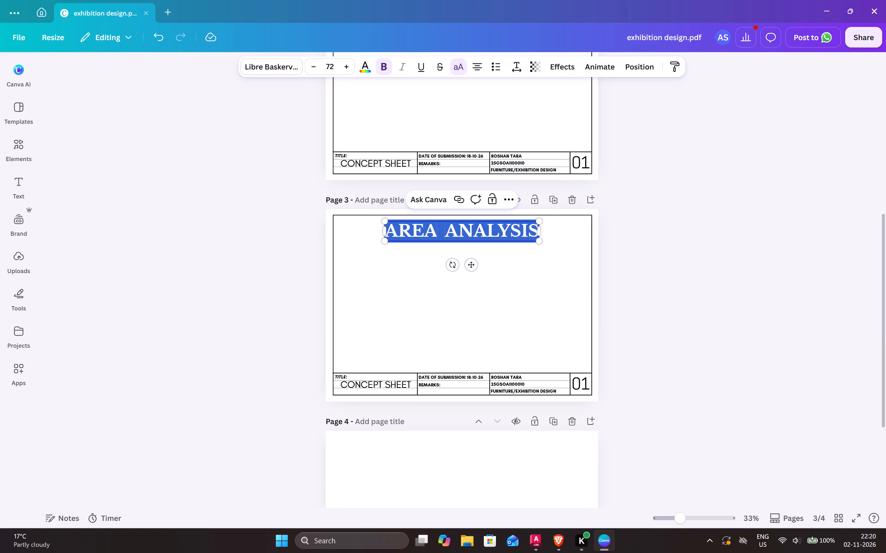
{"action": "key", "text": "BackSpace"}
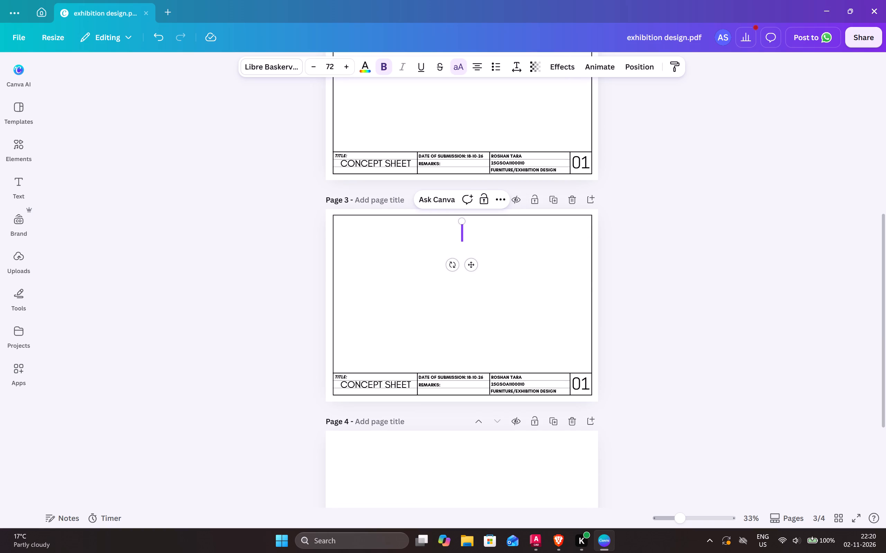
{"action": "type", "text": "bub"}
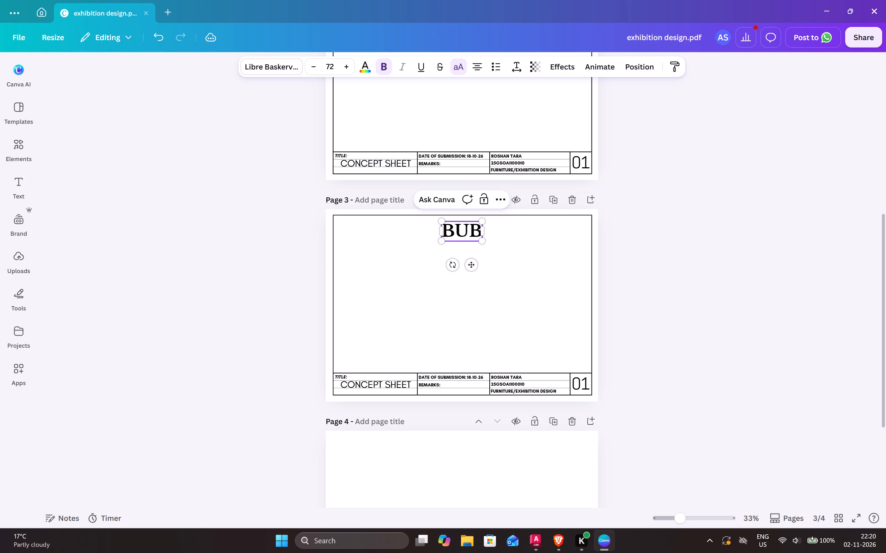
{"action": "type", "text": "ble"}
{"action": "key", "text": "space"}
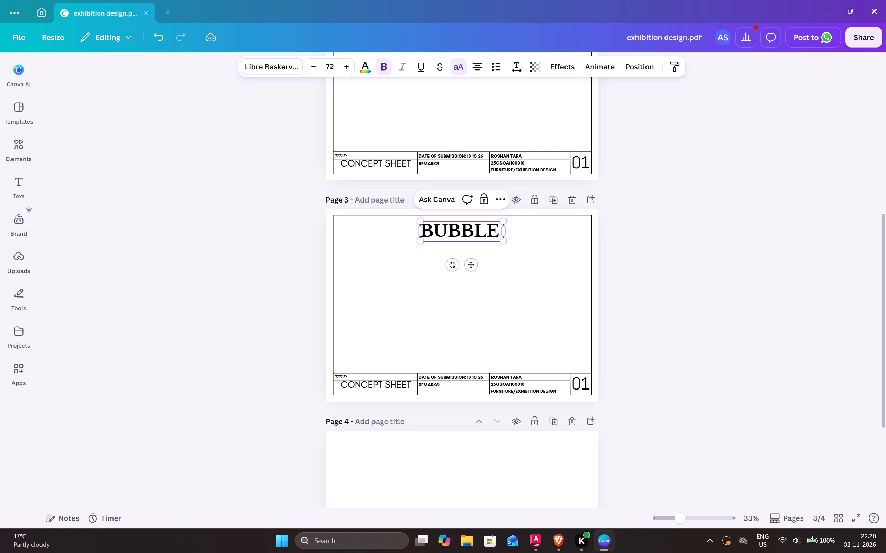
{"action": "key", "text": "space"}
{"action": "type", "text": "di"}
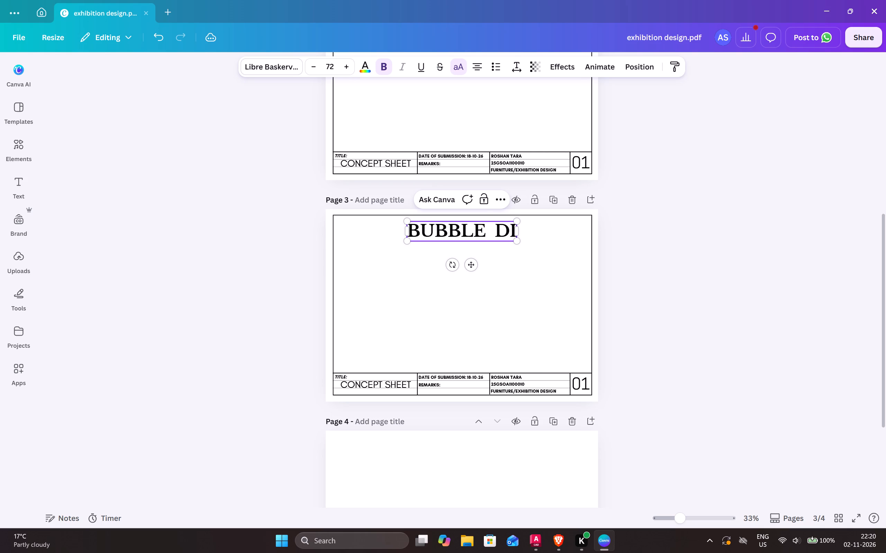
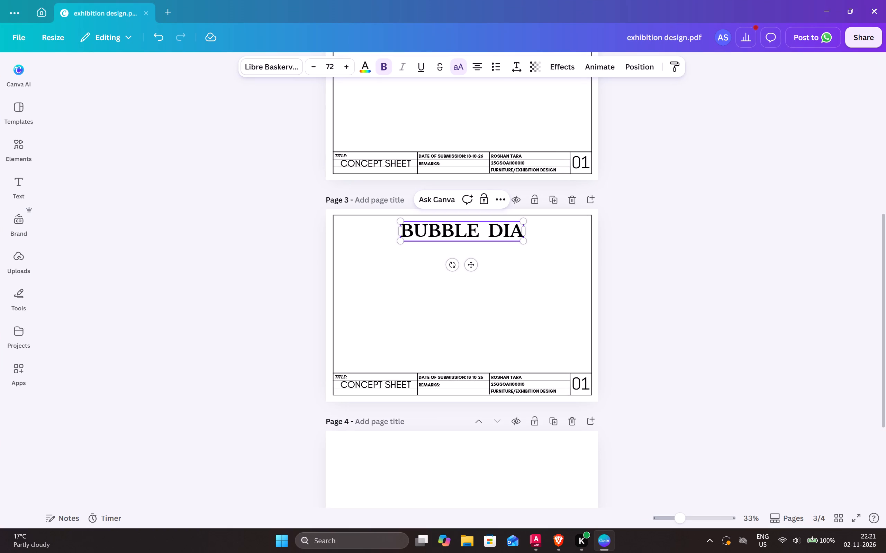
Complete the page 3 sheet heading so it reads BUBBLE DIAGRAM.
{"action": "type", "text": "gram"}
{"action": "left_click", "coordinate": [520, 276]}
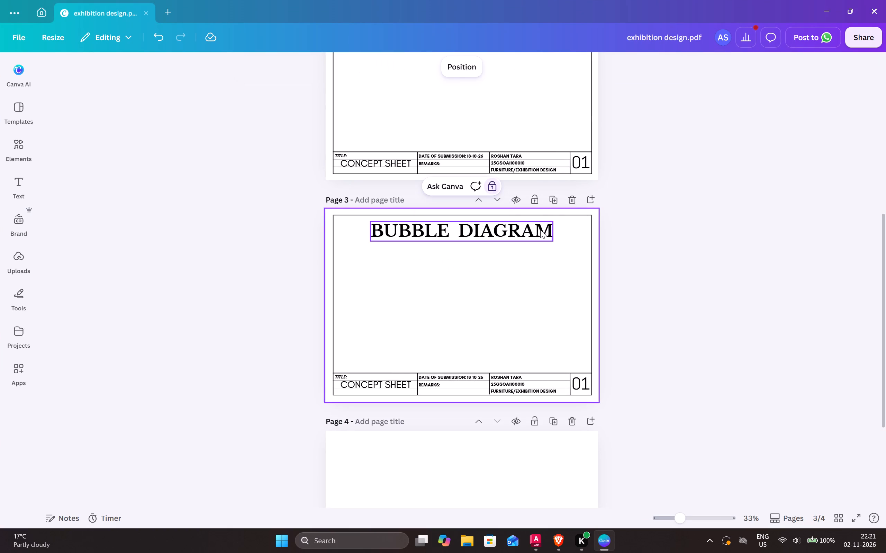
Duplicate the BUBBLE DIAGRAM sheet and replace the heading on the page 4 copy with ZONING.
{"action": "scroll", "coordinate": [514, 231], "scroll_direction": "down", "scroll_amount": 2}
{"action": "scroll", "coordinate": [538, 175], "scroll_direction": "up", "scroll_amount": 3}
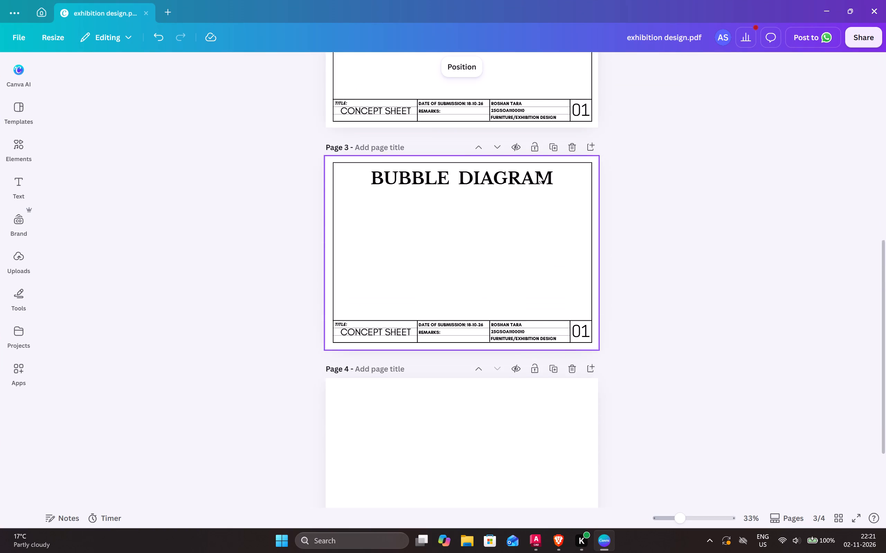
{"action": "left_click", "coordinate": [557, 200]}
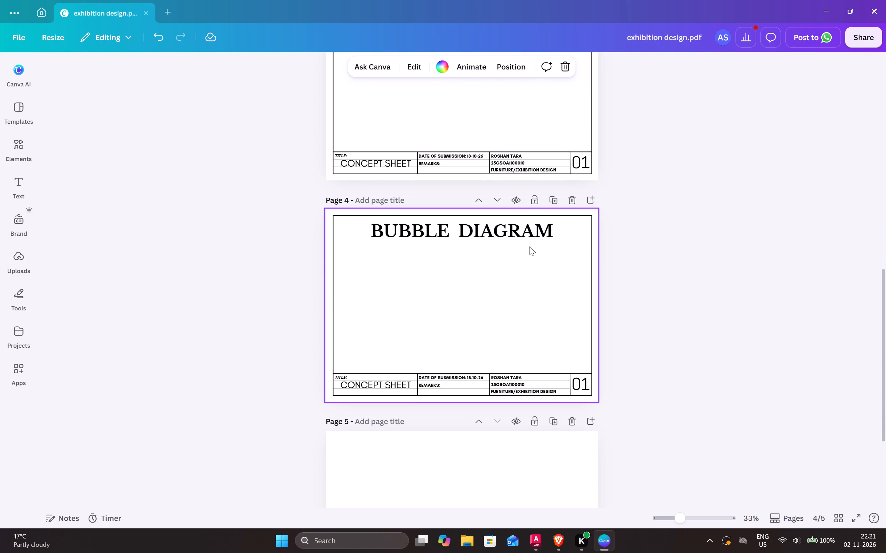
{"action": "double_click", "coordinate": [529, 232]}
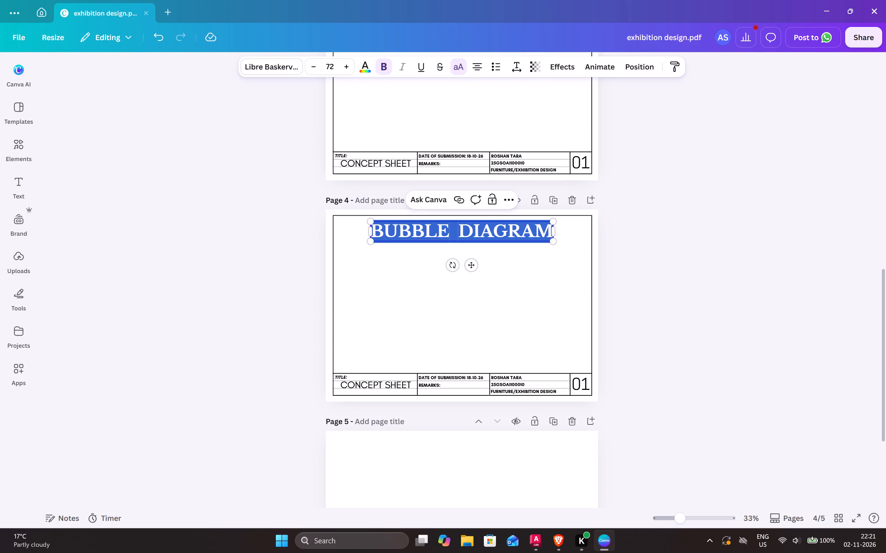
{"action": "key", "text": "BackSpace"}
{"action": "type", "text": "zo"}
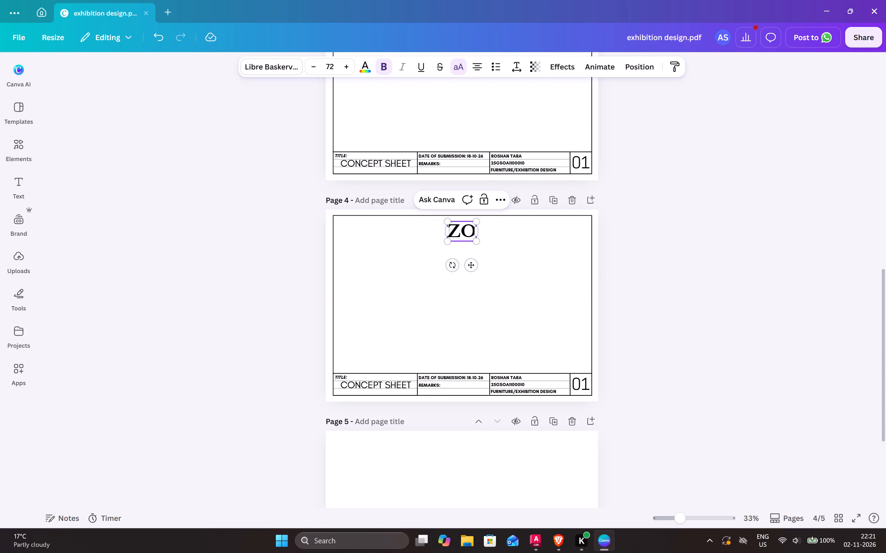
{"action": "type", "text": "ning"}
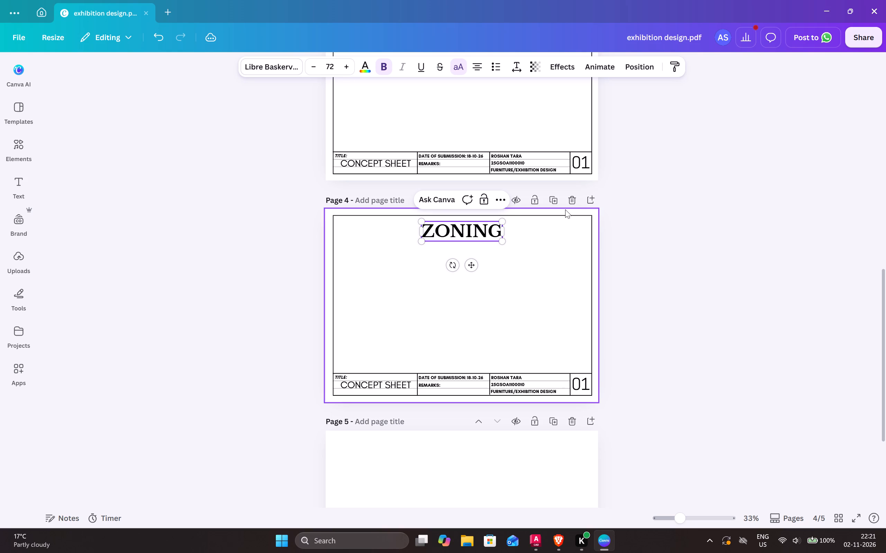
Duplicate the ZONING sheet and replace the heading on the page 5 copy with MOOD BOARD.
{"action": "left_click", "coordinate": [558, 201]}
{"action": "double_click", "coordinate": [481, 235]}
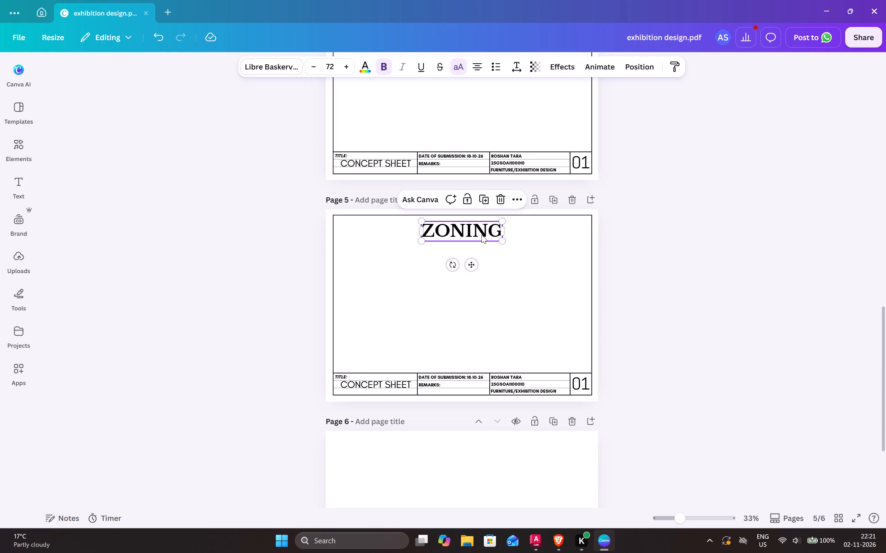
{"action": "type", "text": "mood v"}
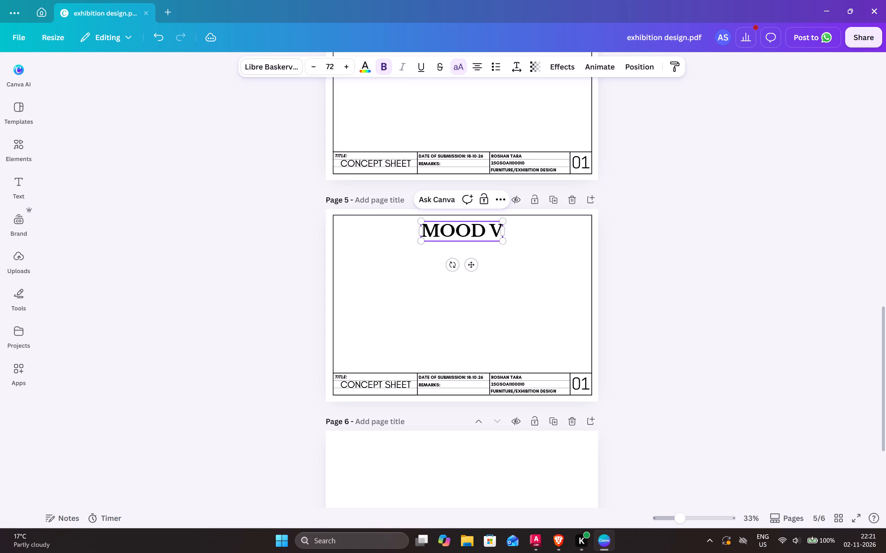
{"action": "key", "text": "BackSpace"}
{"action": "type", "text": "board"}
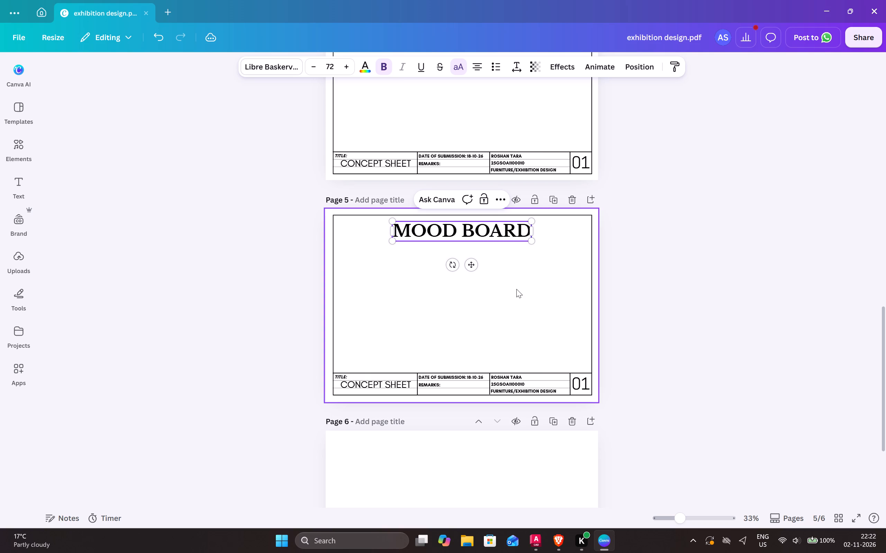
{"action": "left_click", "coordinate": [516, 289]}
{"action": "key", "text": "Escape"}
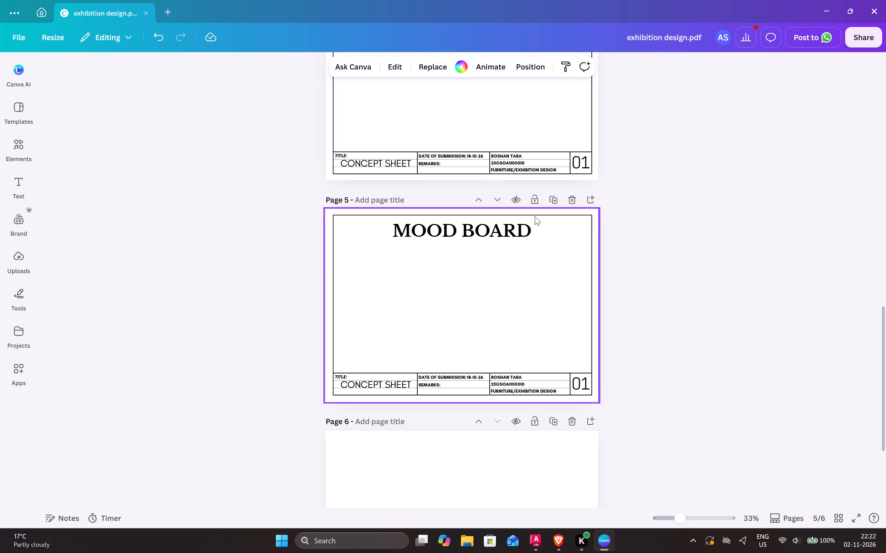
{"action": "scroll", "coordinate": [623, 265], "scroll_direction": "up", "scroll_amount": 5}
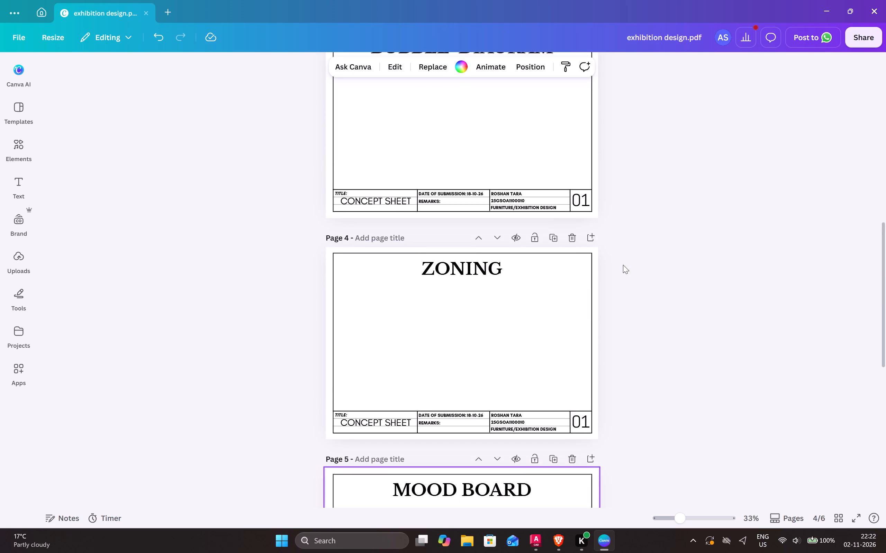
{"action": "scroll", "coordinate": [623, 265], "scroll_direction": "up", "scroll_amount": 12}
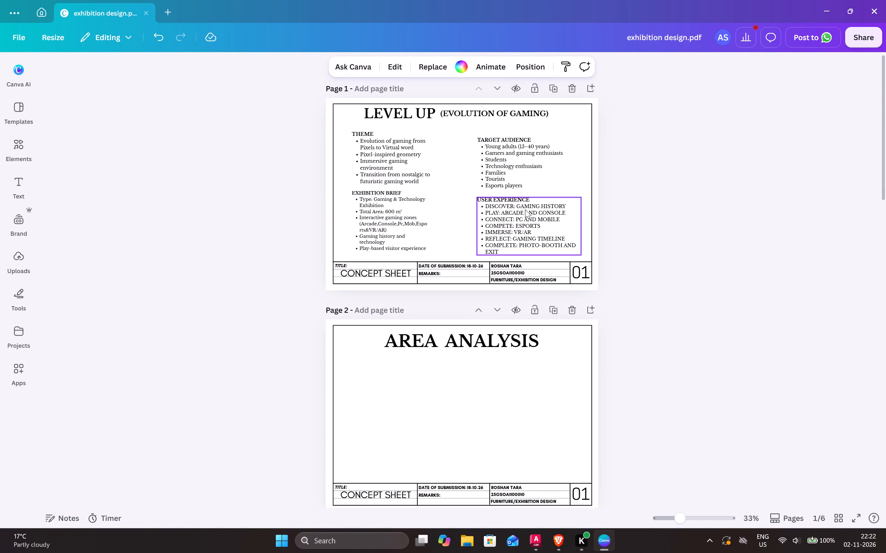
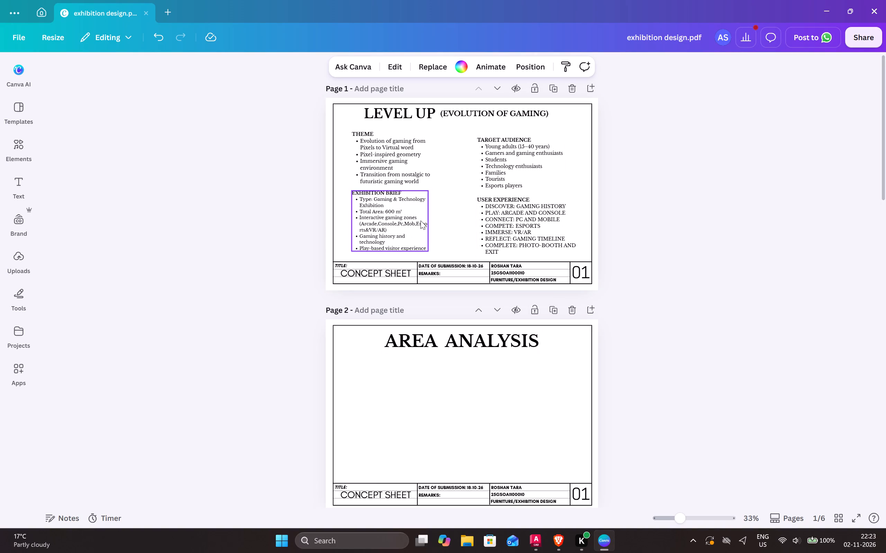
Search the elements for gaming background and add the outlined game-controller pattern to page 1, enlarged over the central text area.
{"action": "left_click", "coordinate": [15, 154]}
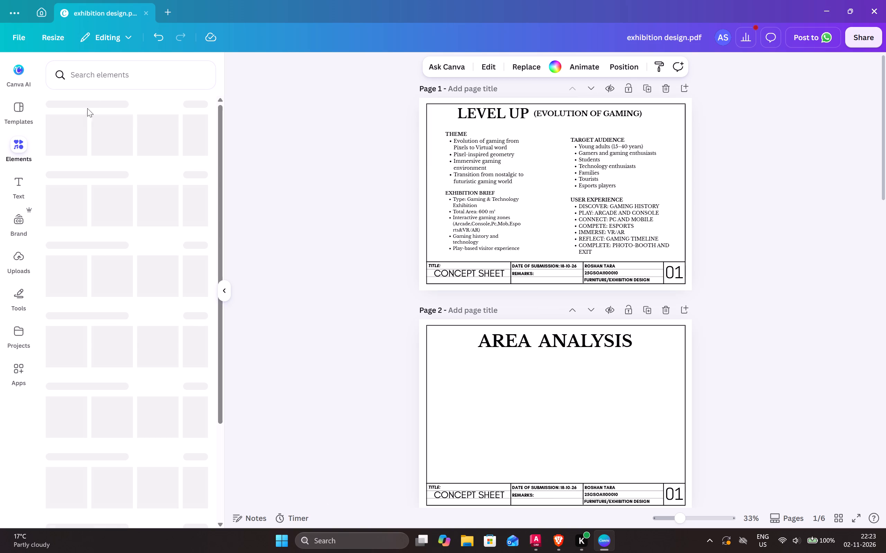
{"action": "left_click", "coordinate": [127, 68]}
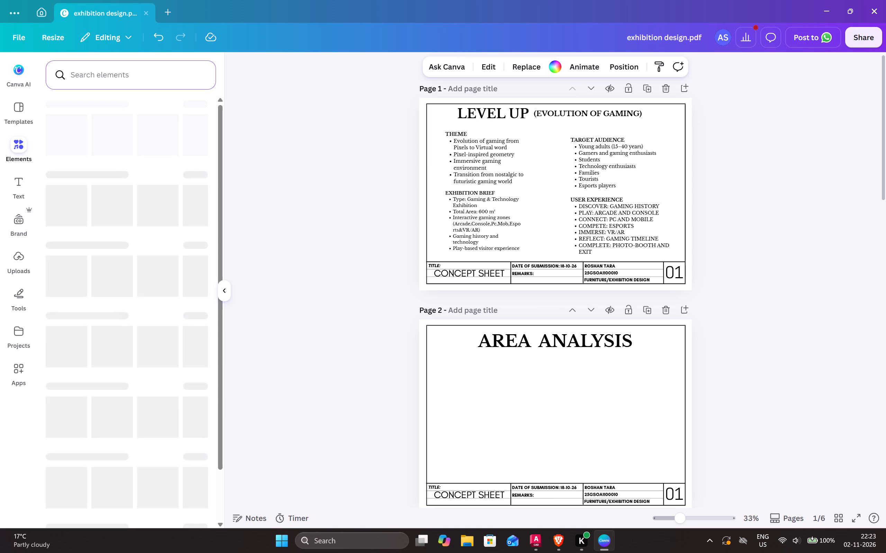
{"action": "type", "text": "gaming"}
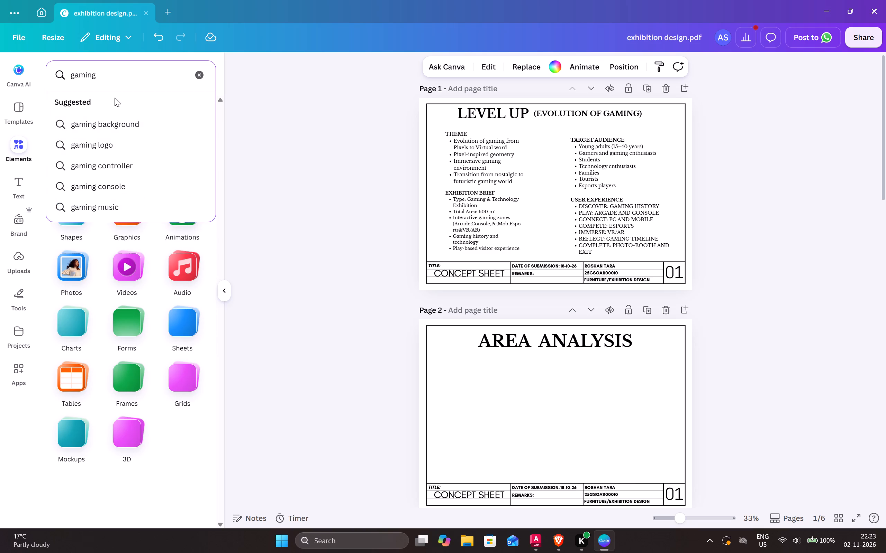
{"action": "left_click", "coordinate": [114, 125]}
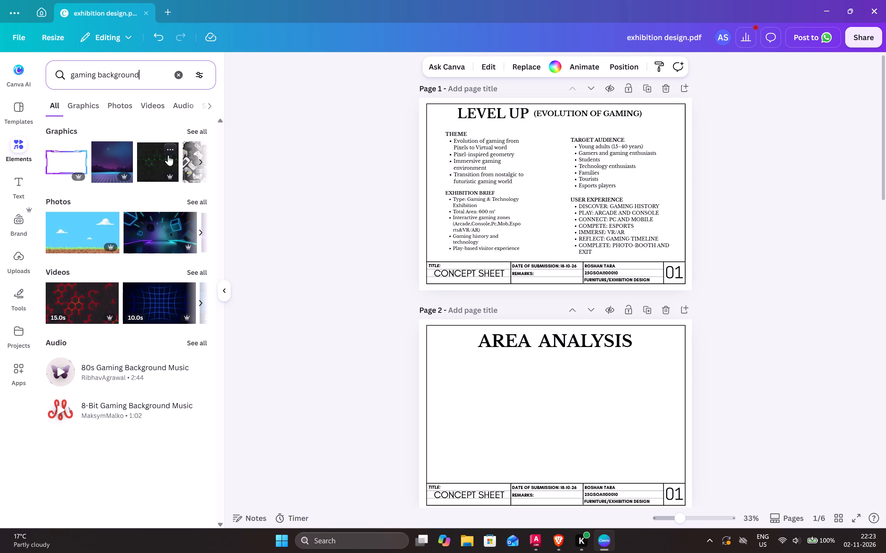
{"action": "left_click", "coordinate": [201, 158]}
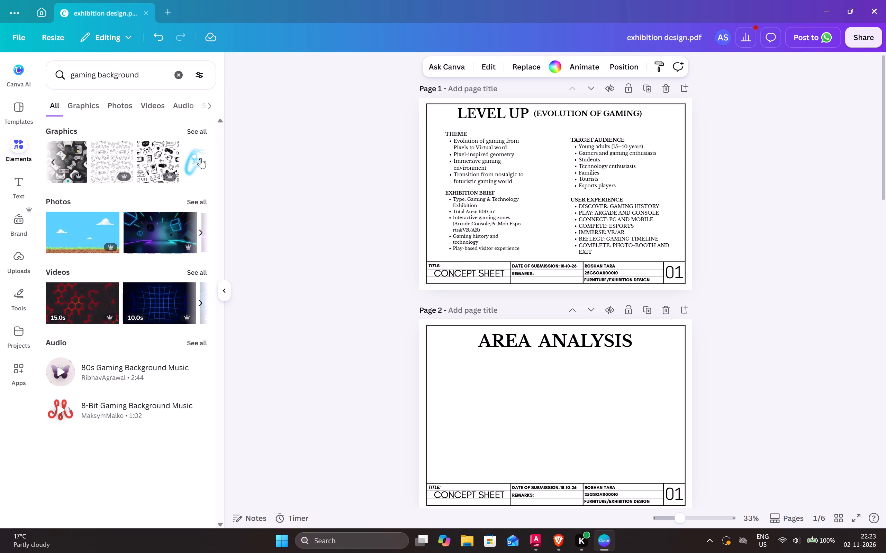
{"action": "left_click", "coordinate": [112, 153]}
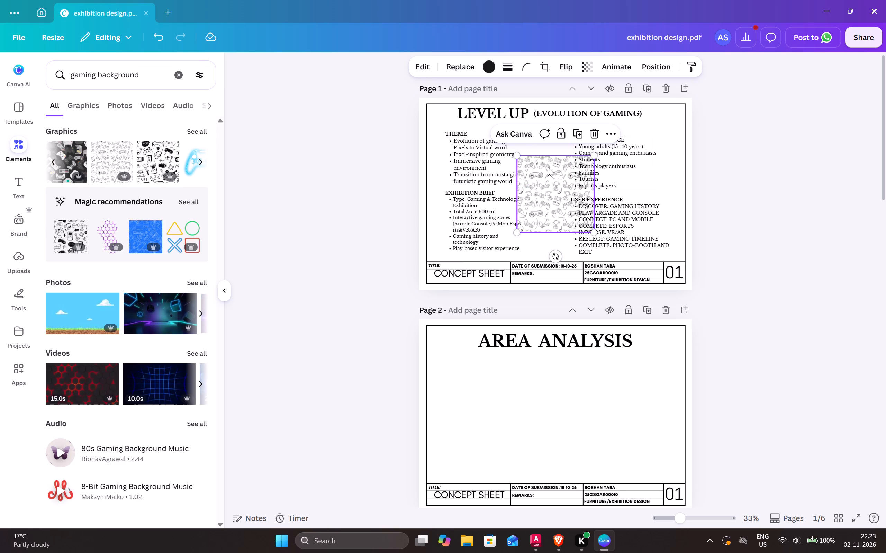
{"action": "left_click_drag", "start_coordinate": [517, 158], "coordinate": [441, 121]}
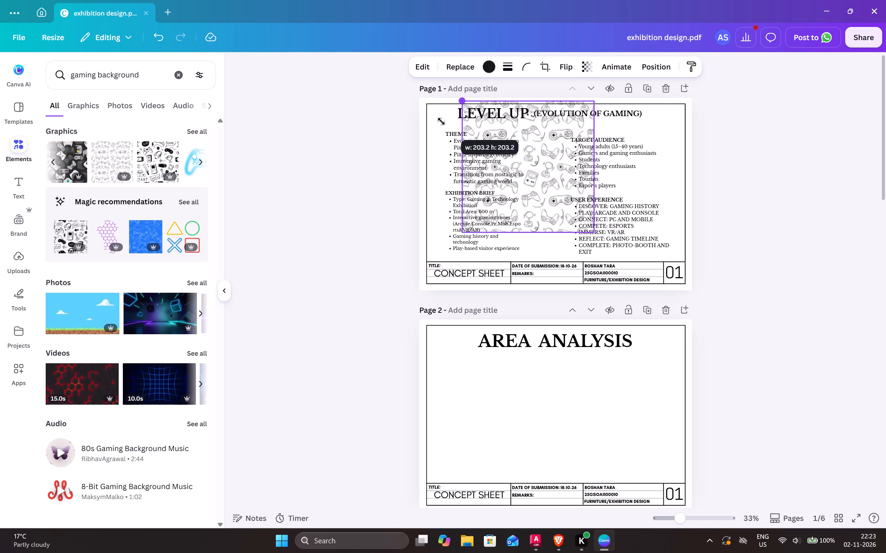
{"action": "left_click_drag", "start_coordinate": [441, 121], "coordinate": [447, 144]}
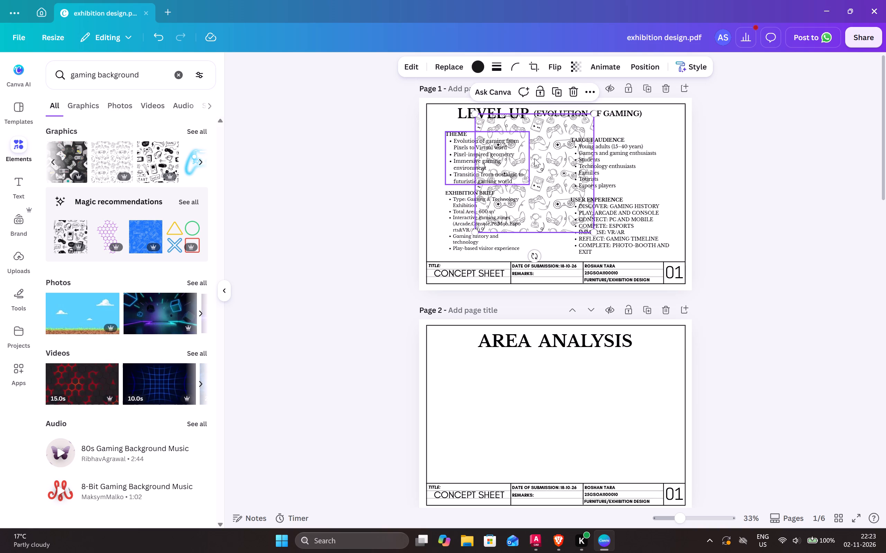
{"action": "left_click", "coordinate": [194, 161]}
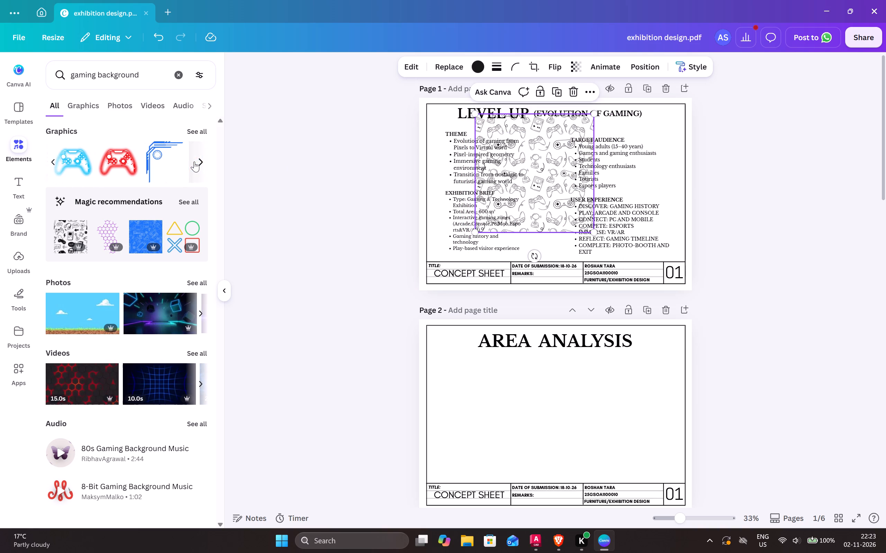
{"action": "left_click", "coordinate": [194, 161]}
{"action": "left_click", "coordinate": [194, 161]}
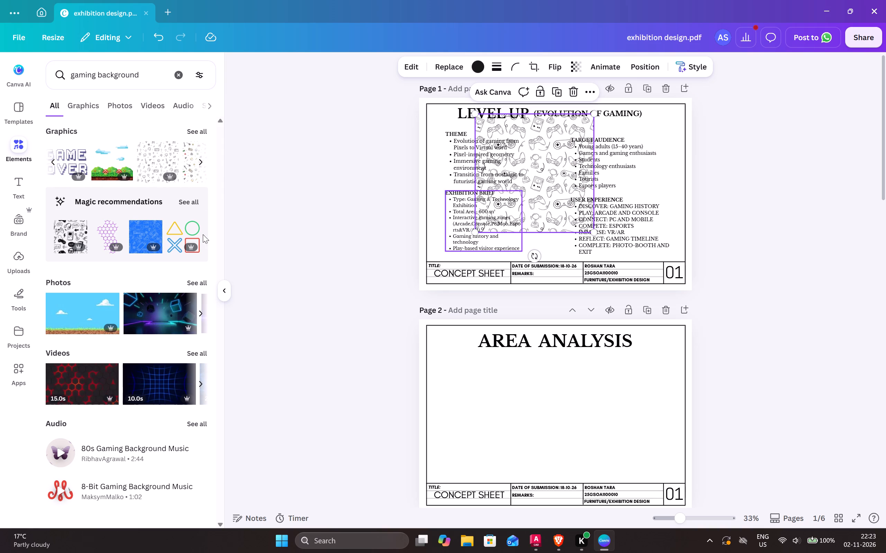
Align the controller pattern with the frame's top border on page 1 and enlarge it further.
{"action": "left_click", "coordinate": [227, 290]}
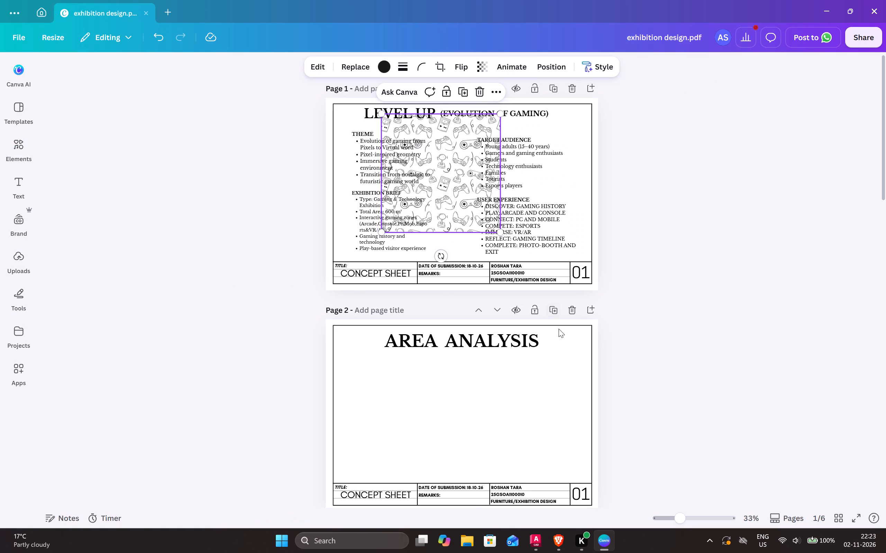
{"action": "left_click_drag", "start_coordinate": [683, 518], "coordinate": [697, 519]}
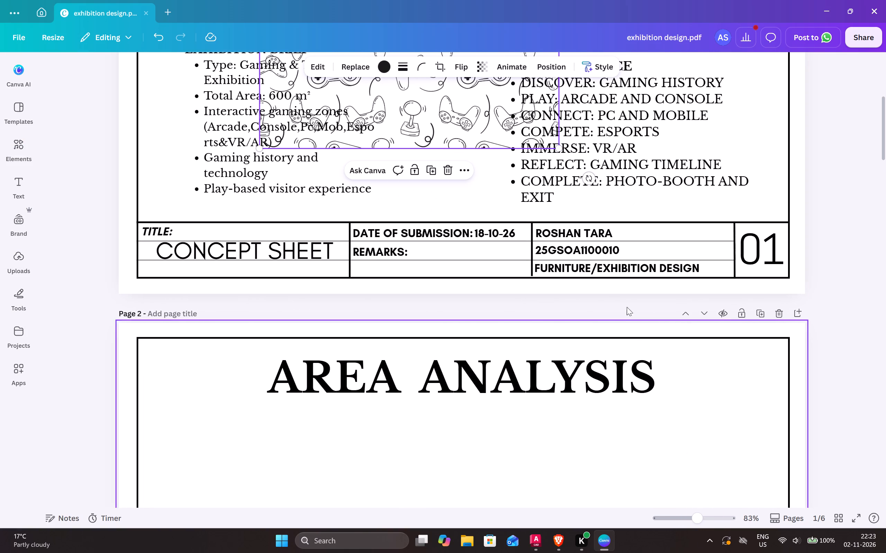
{"action": "scroll", "coordinate": [600, 233], "scroll_direction": "up", "scroll_amount": 4}
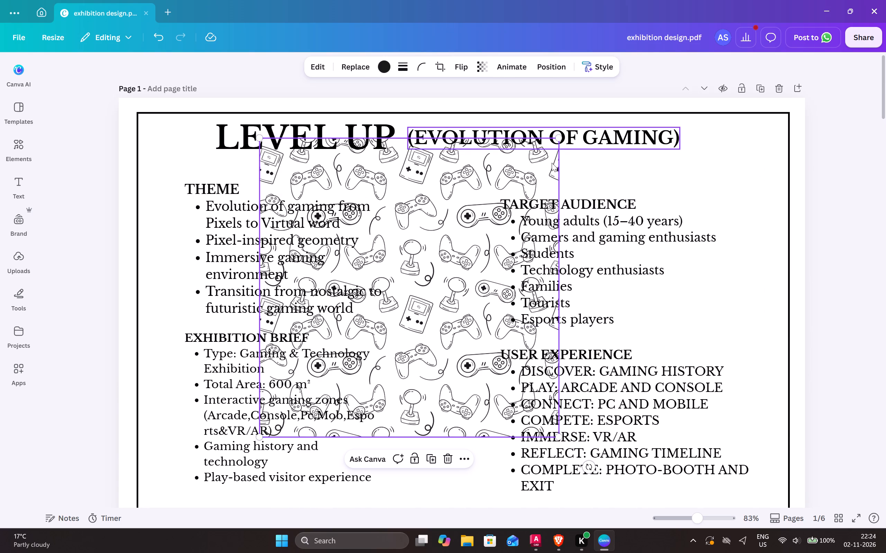
{"action": "left_click", "coordinate": [561, 135]}
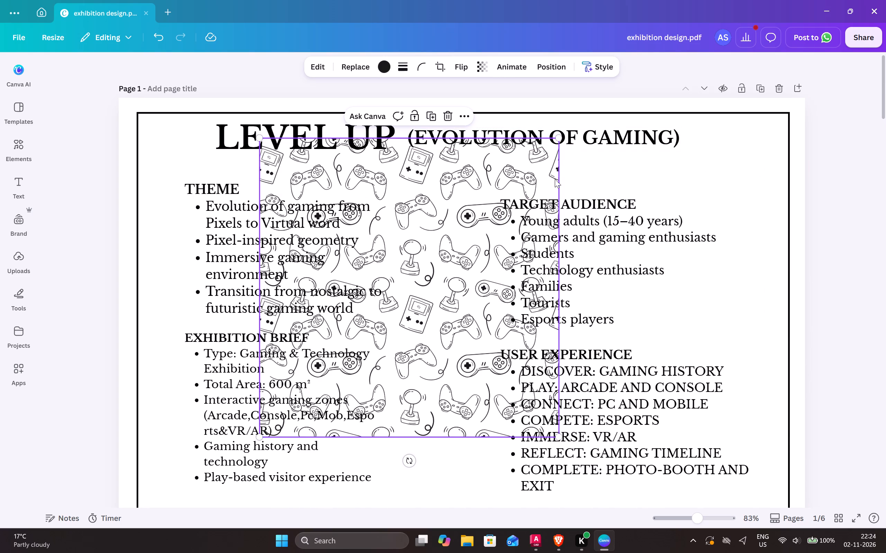
{"action": "left_click_drag", "start_coordinate": [452, 191], "coordinate": [524, 224]}
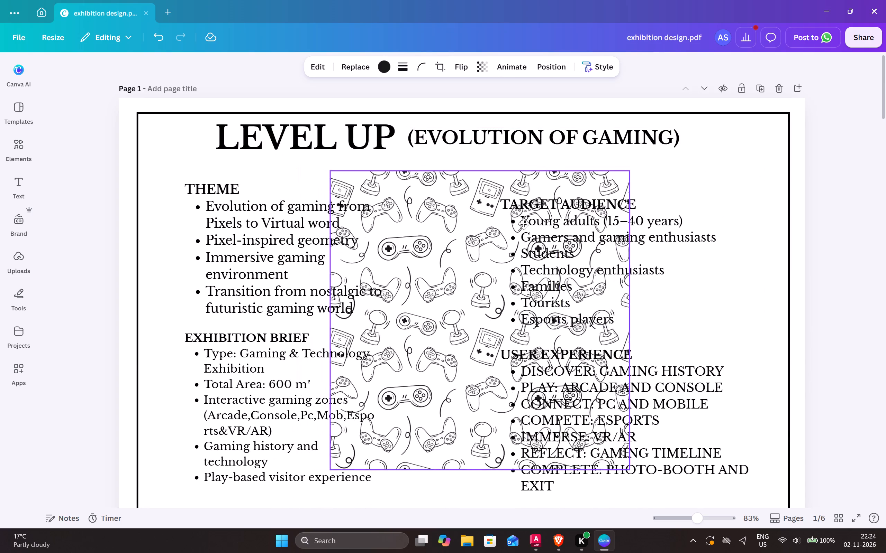
{"action": "left_click_drag", "start_coordinate": [524, 224], "coordinate": [503, 195]}
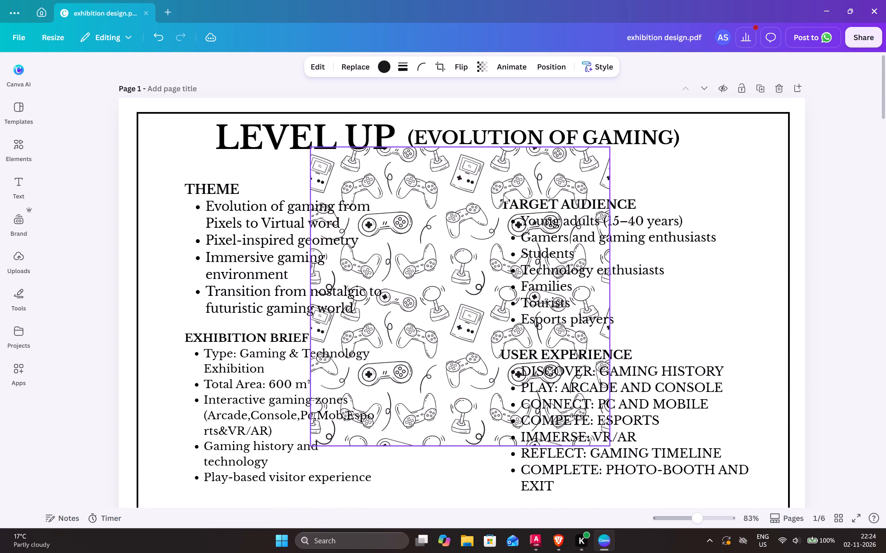
{"action": "left_click_drag", "start_coordinate": [503, 195], "coordinate": [508, 155]}
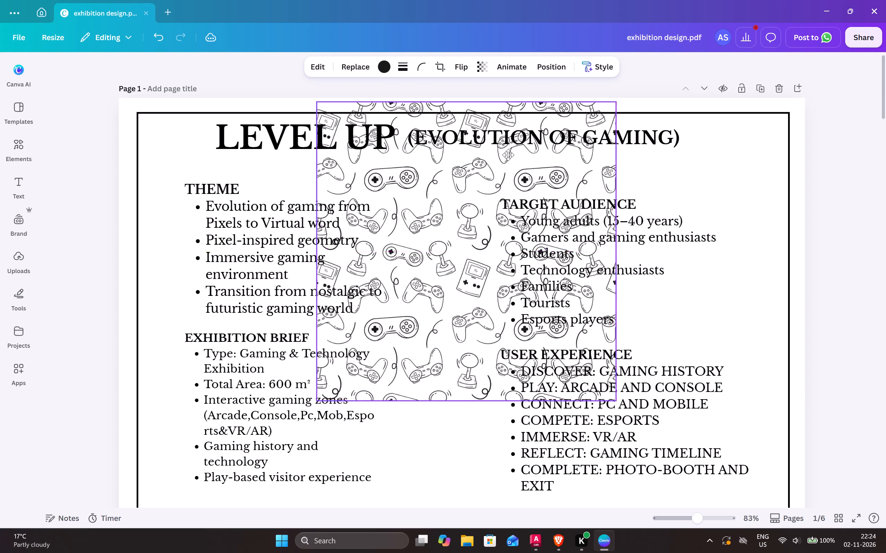
{"action": "left_click_drag", "start_coordinate": [508, 155], "coordinate": [499, 168]}
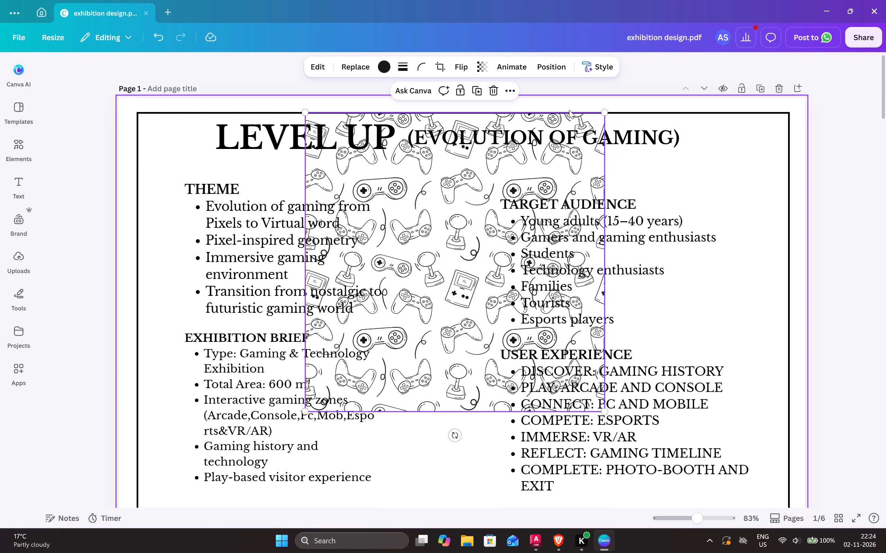
{"action": "left_click_drag", "start_coordinate": [604, 113], "coordinate": [672, 118]}
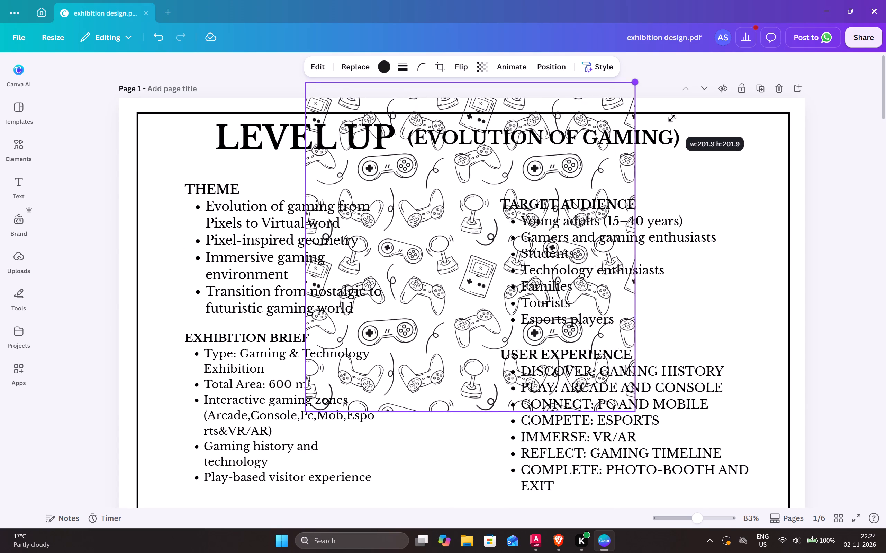
{"action": "left_click_drag", "start_coordinate": [672, 118], "coordinate": [751, 118]}
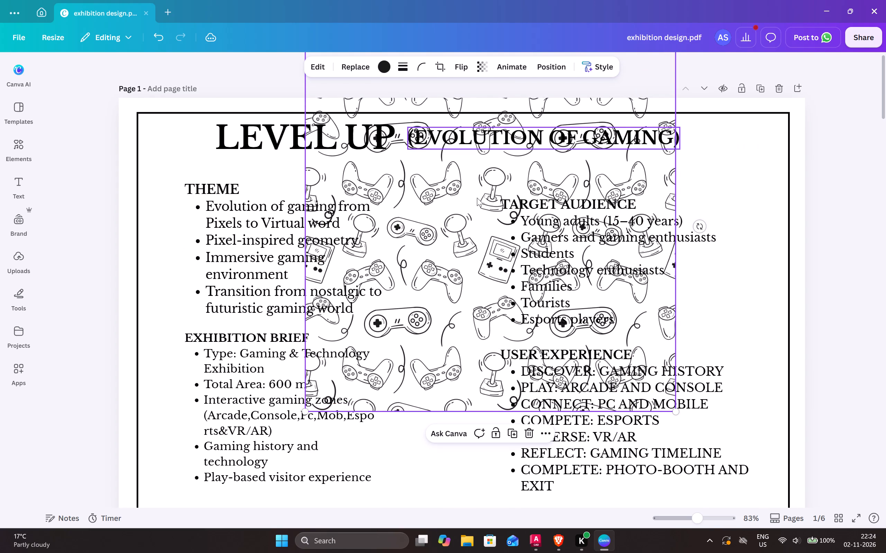
Move the controller pattern down inside the page 1 frame and enlarge it to span from the top border to the title block.
{"action": "scroll", "coordinate": [477, 198], "scroll_direction": "down", "scroll_amount": 1}
{"action": "scroll", "coordinate": [474, 192], "scroll_direction": "up", "scroll_amount": 1}
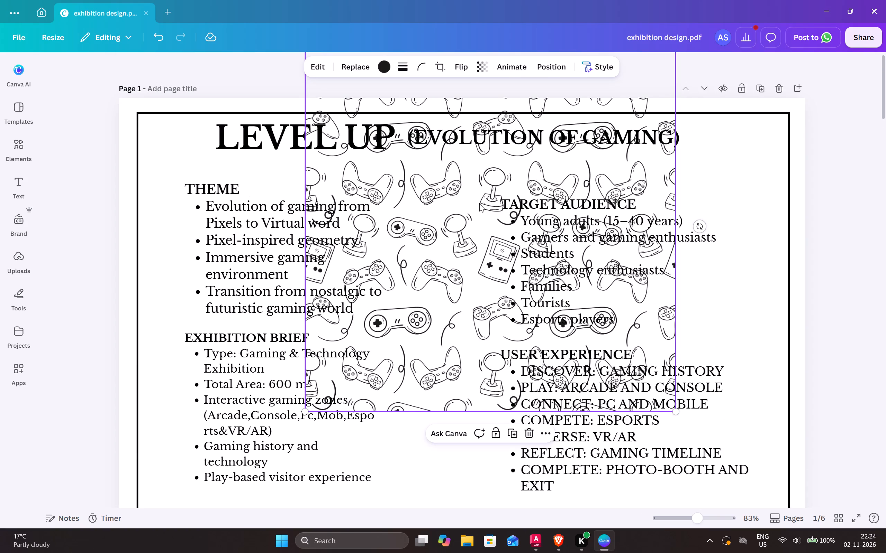
{"action": "left_click_drag", "start_coordinate": [701, 520], "coordinate": [697, 523]}
{"action": "middle_click_drag", "start_coordinate": [479, 216], "coordinate": [483, 260]}
{"action": "left_click_drag", "start_coordinate": [473, 229], "coordinate": [479, 322]}
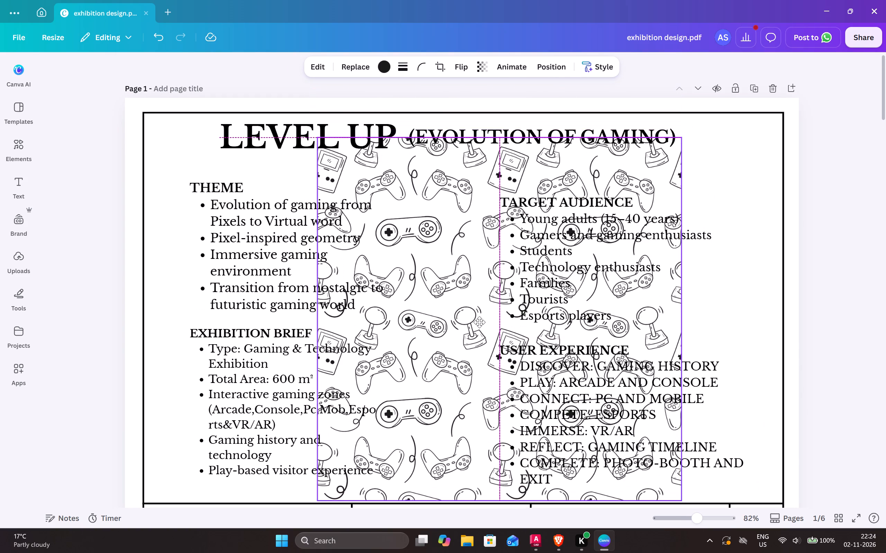
{"action": "left_click_drag", "start_coordinate": [479, 322], "coordinate": [470, 325]}
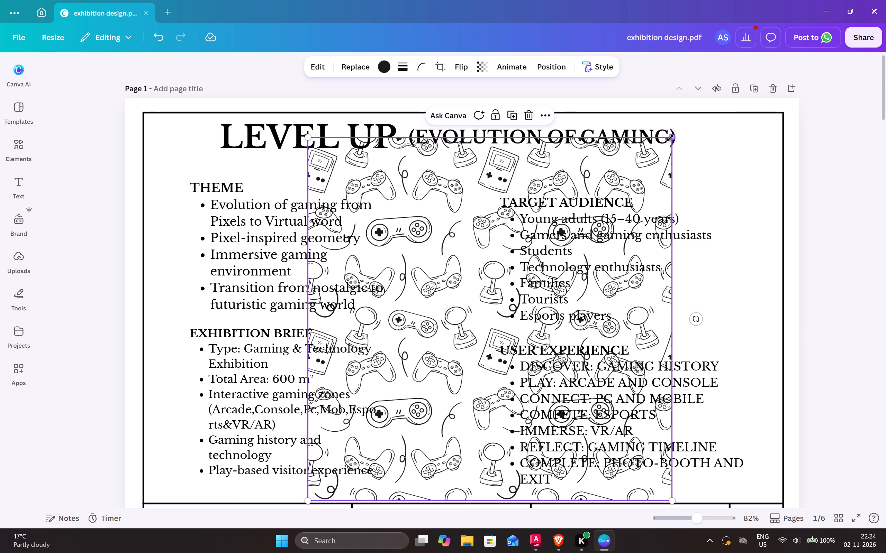
{"action": "left_click_drag", "start_coordinate": [670, 138], "coordinate": [696, 120]}
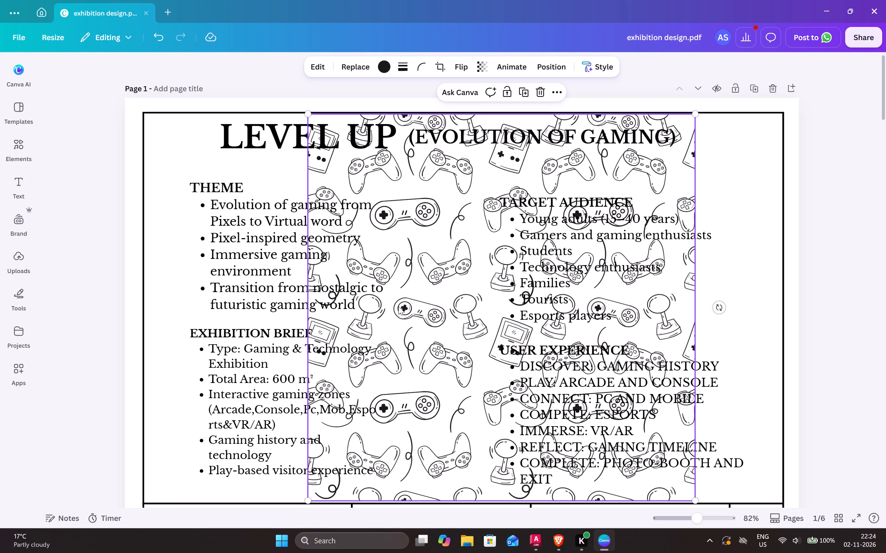
Move the controller pattern into the upper-left corner of the page 1 frame, close against the left border.
{"action": "left_click_drag", "start_coordinate": [458, 291], "coordinate": [443, 291]}
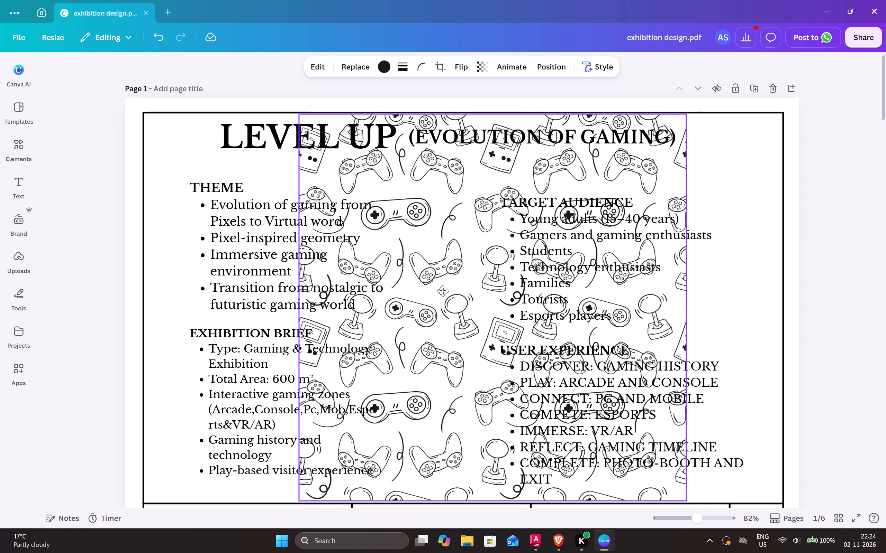
{"action": "left_click_drag", "start_coordinate": [443, 291], "coordinate": [298, 289]}
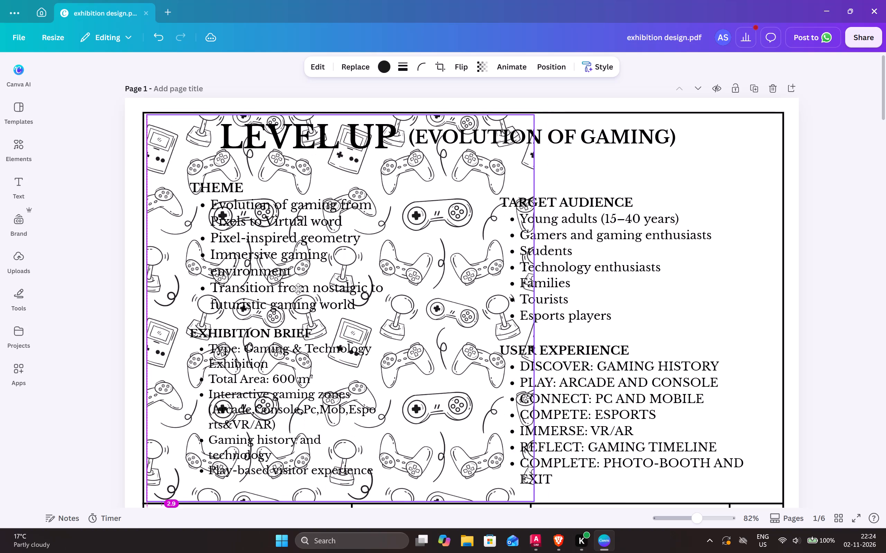
{"action": "left_click_drag", "start_coordinate": [298, 289], "coordinate": [294, 291]}
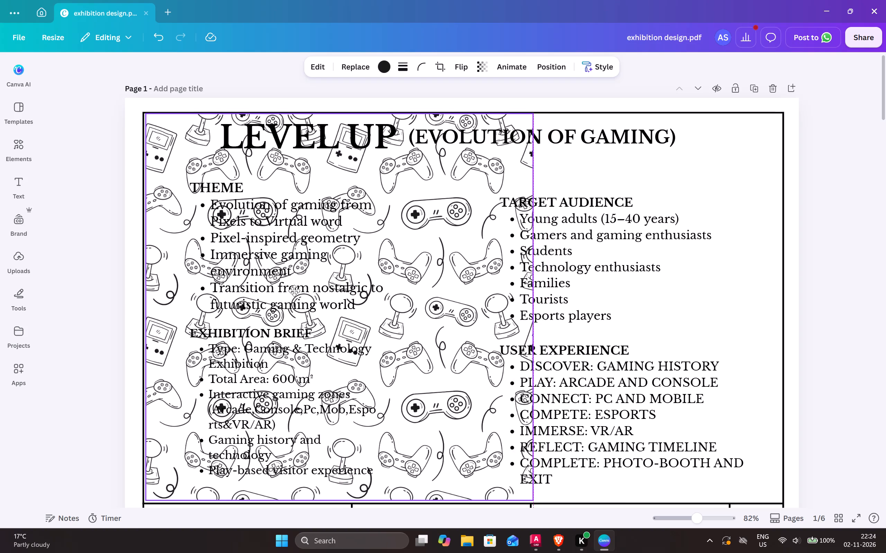
{"action": "left_click_drag", "start_coordinate": [294, 291], "coordinate": [298, 291]}
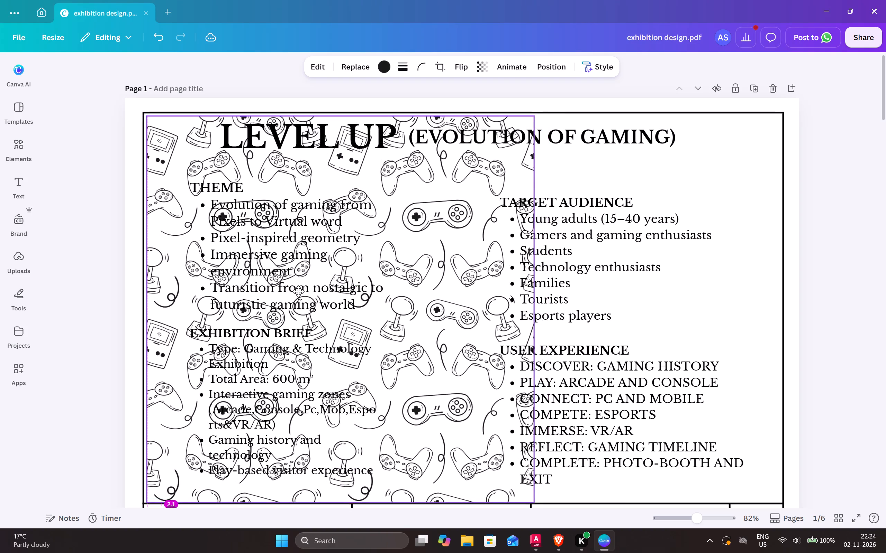
{"action": "left_click_drag", "start_coordinate": [298, 291], "coordinate": [296, 290]}
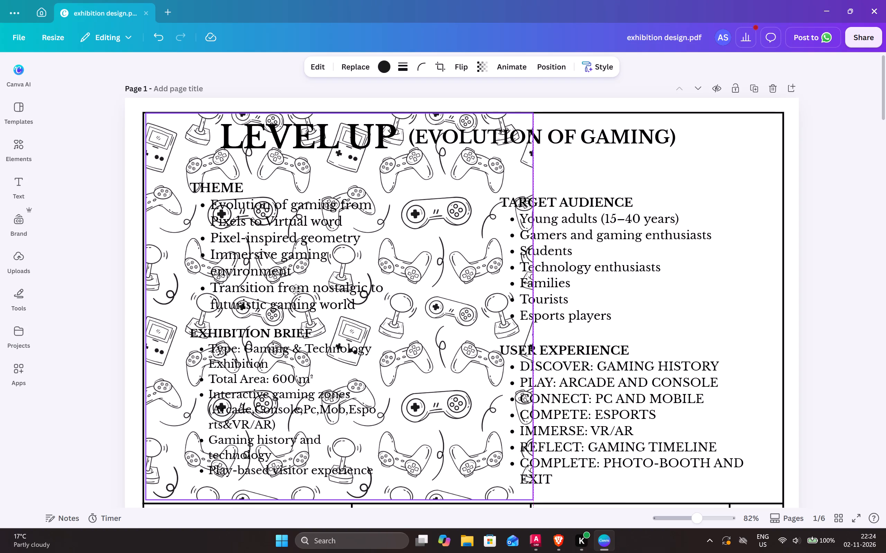
{"action": "left_click_drag", "start_coordinate": [296, 290], "coordinate": [295, 289]}
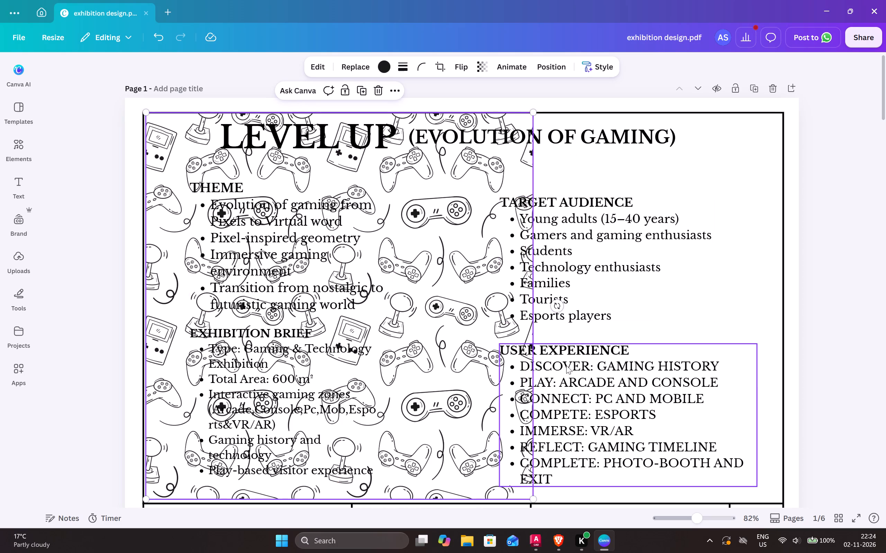
Resize the controller pattern slightly from its lower corners to fit the frame's left border and the title block's top line.
{"action": "scroll", "coordinate": [534, 469], "scroll_direction": "up", "scroll_amount": 3}
{"action": "scroll", "coordinate": [533, 468], "scroll_direction": "down", "scroll_amount": 3}
{"action": "left_click_drag", "start_coordinate": [535, 188], "coordinate": [536, 193]}
{"action": "left_click_drag", "start_coordinate": [146, 190], "coordinate": [142, 193]}
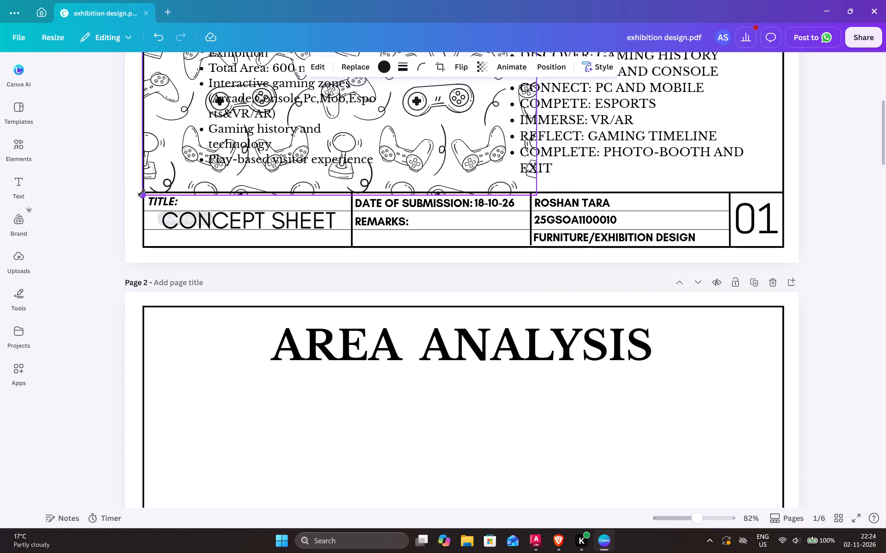
{"action": "left_click_drag", "start_coordinate": [142, 193], "coordinate": [142, 186]}
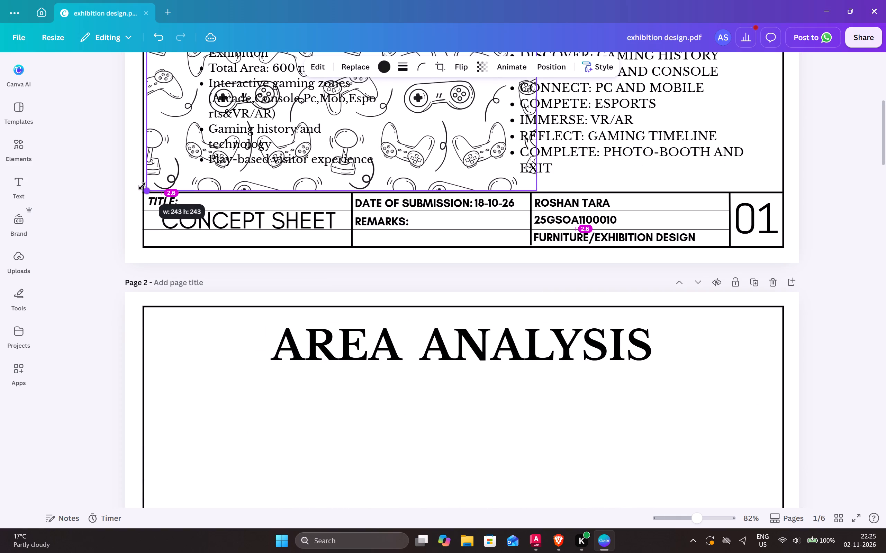
{"action": "left_click_drag", "start_coordinate": [142, 186], "coordinate": [139, 185]}
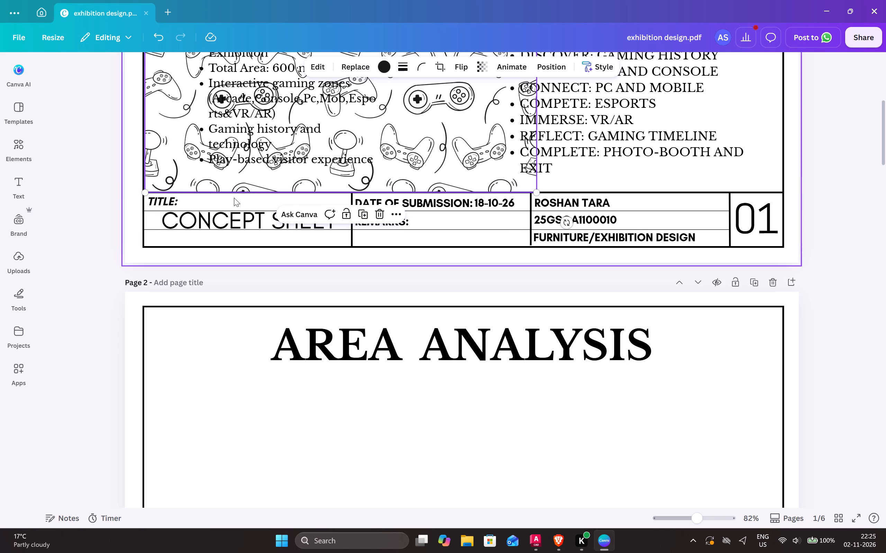
{"action": "scroll", "coordinate": [243, 170], "scroll_direction": "up", "scroll_amount": 4}
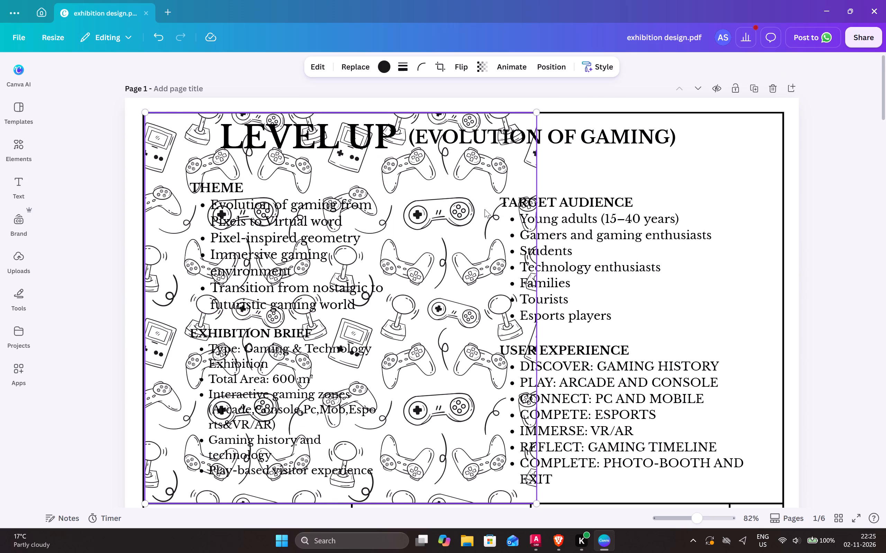
Duplicate the controller pattern on page 1 and place the copy edge to edge beside the original, aligned with the frame's top border.
{"action": "left_click", "coordinate": [427, 221]}
{"action": "left_click", "coordinate": [439, 206]}
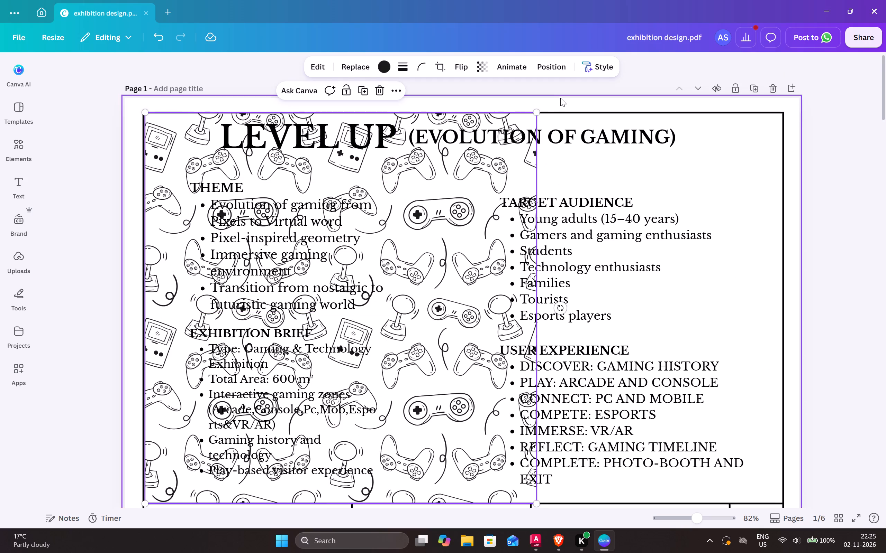
{"action": "left_click", "coordinate": [392, 87]}
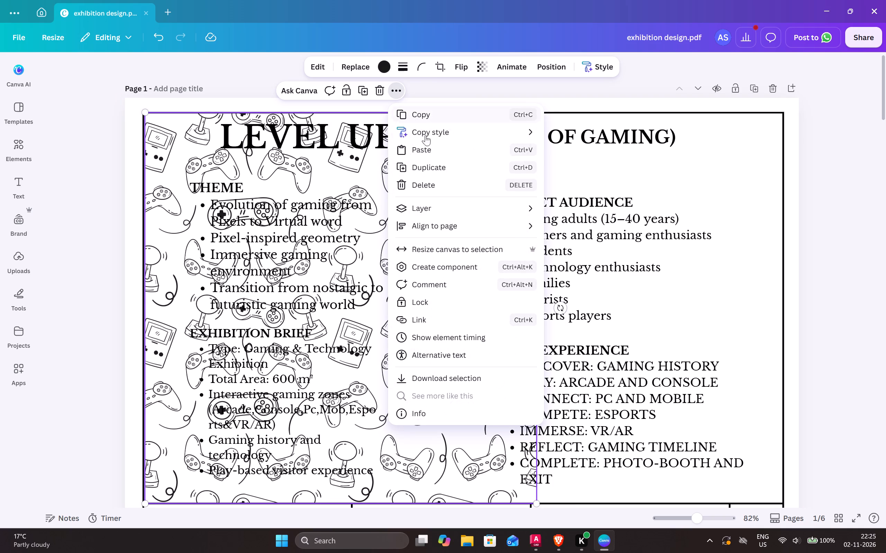
{"action": "left_click", "coordinate": [441, 167]}
{"action": "left_click_drag", "start_coordinate": [426, 200], "coordinate": [470, 199]}
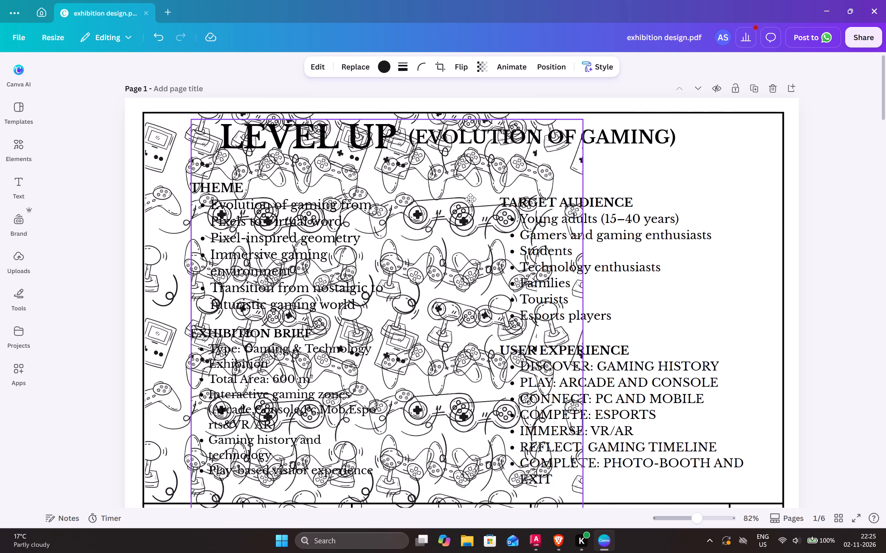
{"action": "left_click_drag", "start_coordinate": [470, 199], "coordinate": [749, 190]}
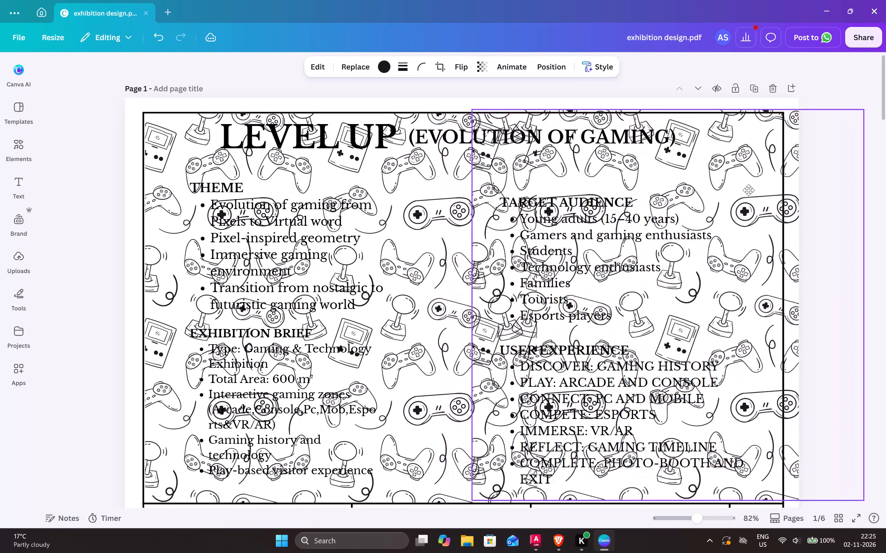
{"action": "left_click_drag", "start_coordinate": [749, 190], "coordinate": [801, 195]}
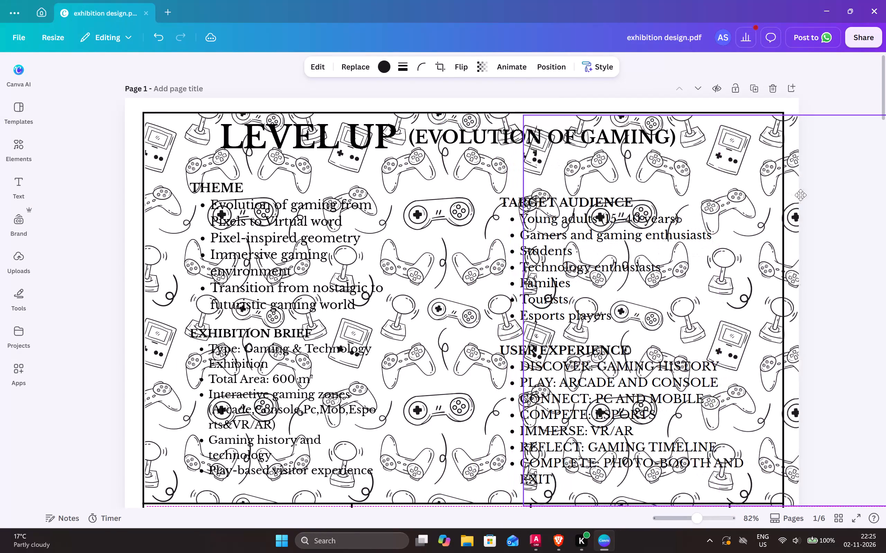
{"action": "left_click_drag", "start_coordinate": [801, 195], "coordinate": [857, 196]}
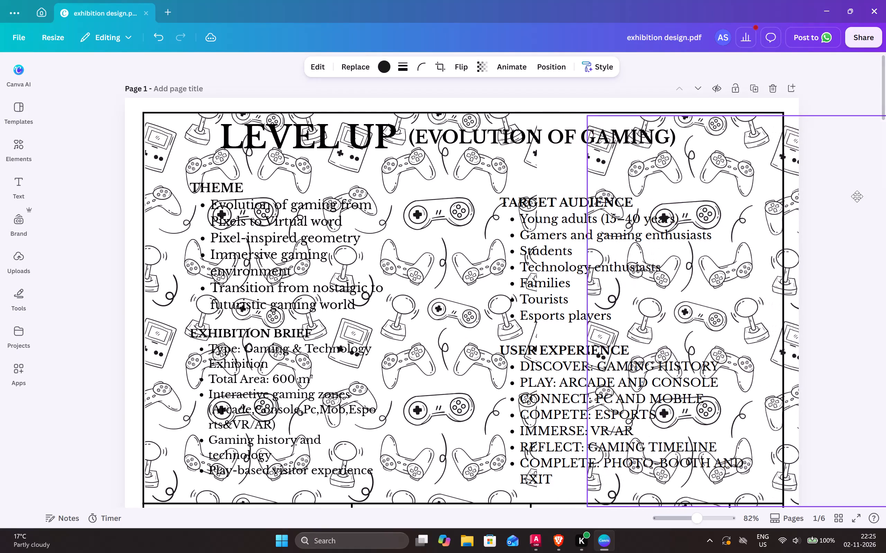
{"action": "left_click_drag", "start_coordinate": [857, 196], "coordinate": [811, 194]}
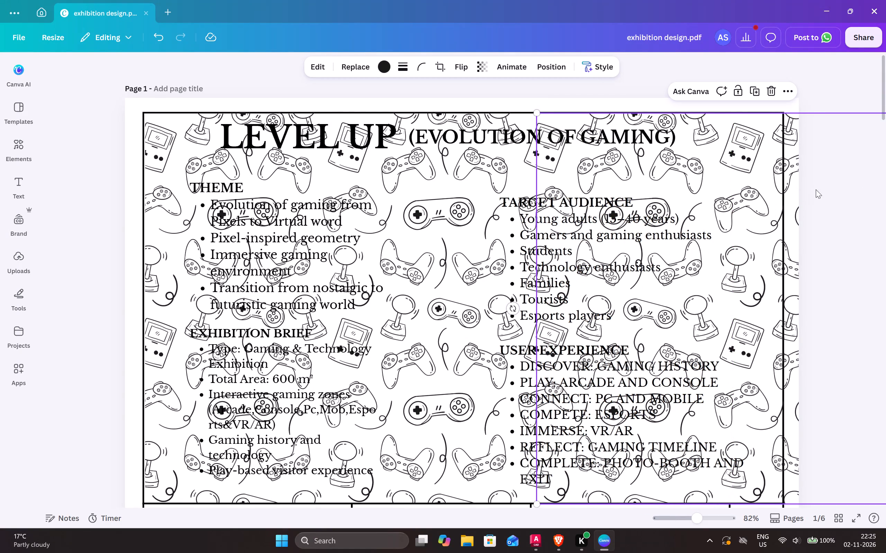
Crop the duplicated controller pattern freeform so it ends at the page 1 frame's right border, and deselect it.
{"action": "left_click", "coordinate": [437, 69]}
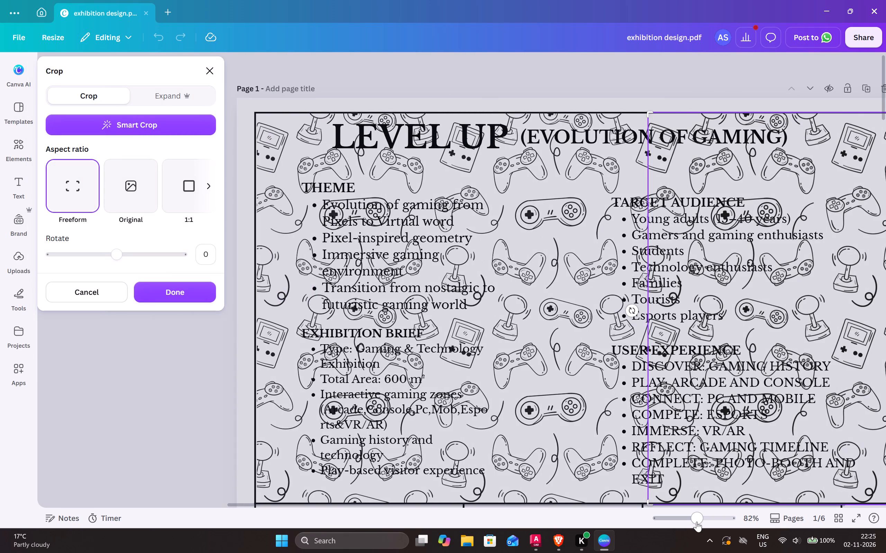
{"action": "left_click_drag", "start_coordinate": [697, 522], "coordinate": [689, 522]}
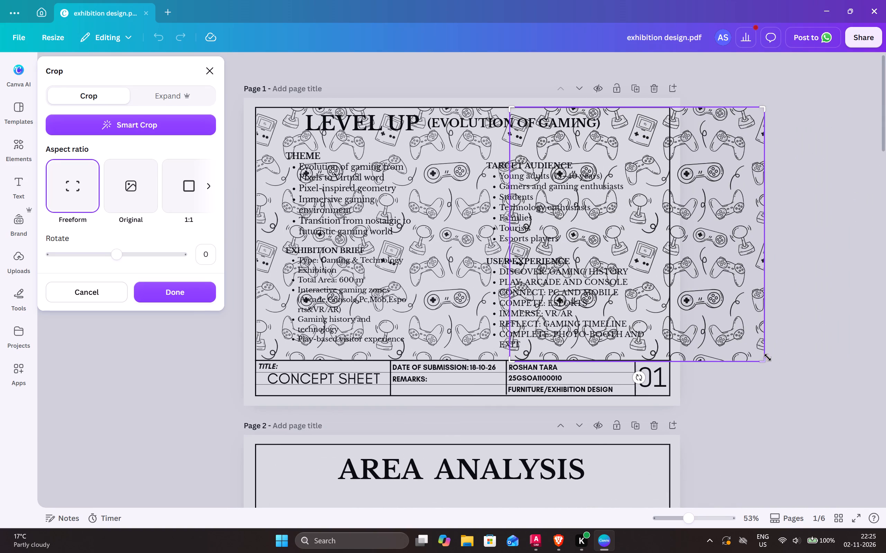
{"action": "left_click_drag", "start_coordinate": [766, 358], "coordinate": [671, 366]}
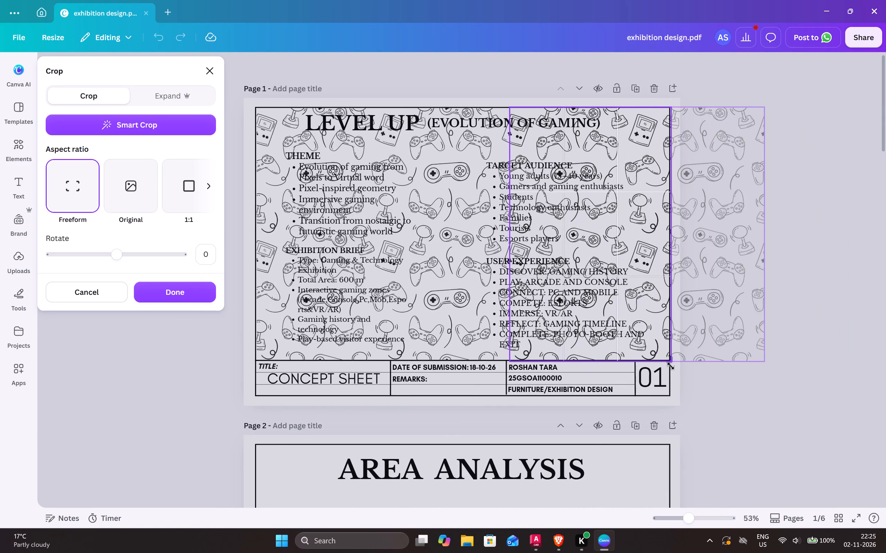
{"action": "left_click_drag", "start_coordinate": [671, 366], "coordinate": [669, 366]}
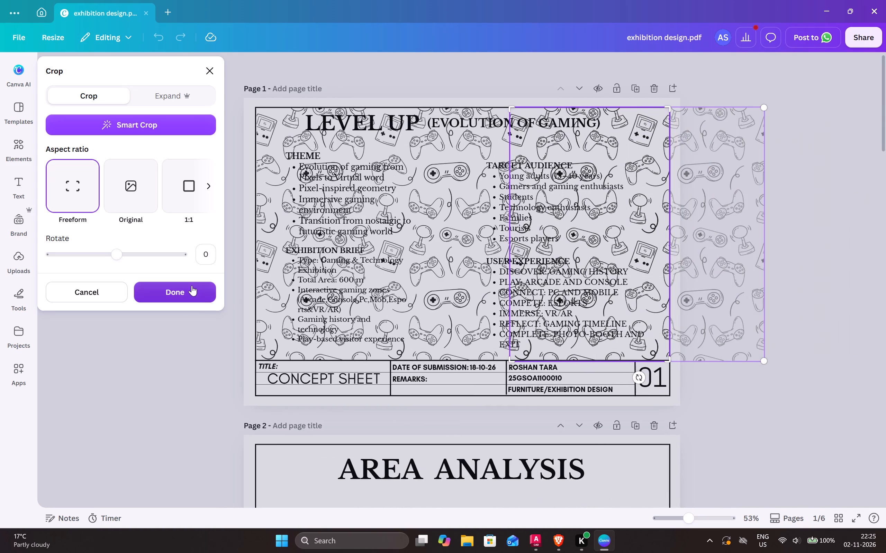
{"action": "left_click", "coordinate": [192, 285]}
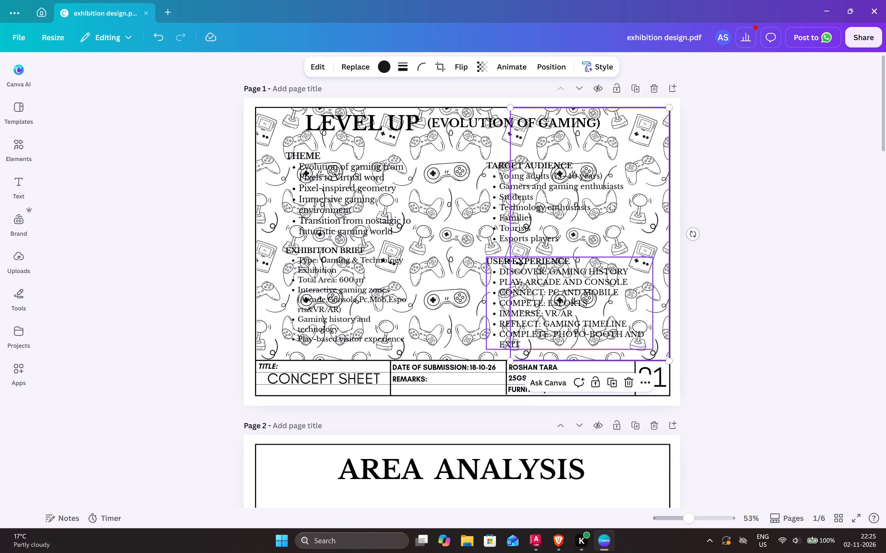
{"action": "key", "text": "Escape"}
{"action": "scroll", "coordinate": [557, 171], "scroll_direction": "up", "scroll_amount": 4}
{"action": "left_click", "coordinate": [745, 389]}
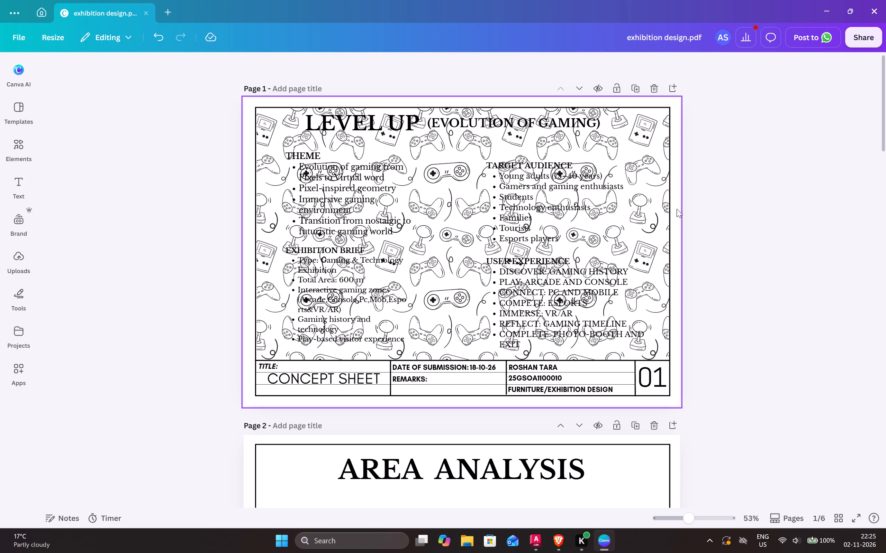
{"action": "key", "text": "Escape"}
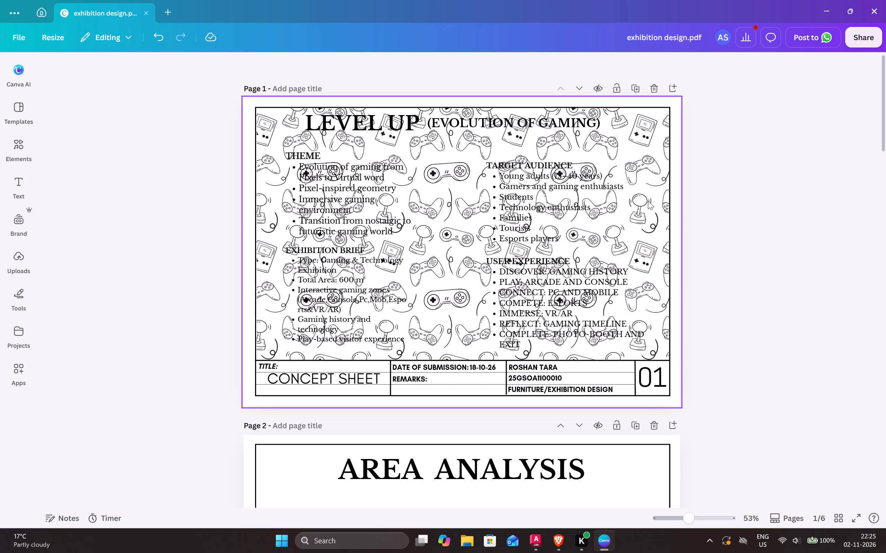
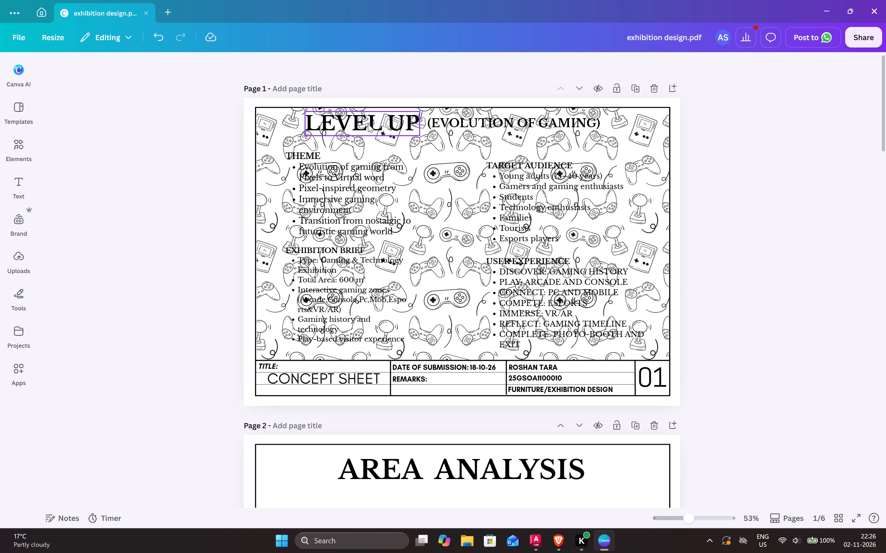
Apply the Background text effect to the THEME text block on page 1.
{"action": "left_click", "coordinate": [373, 183]}
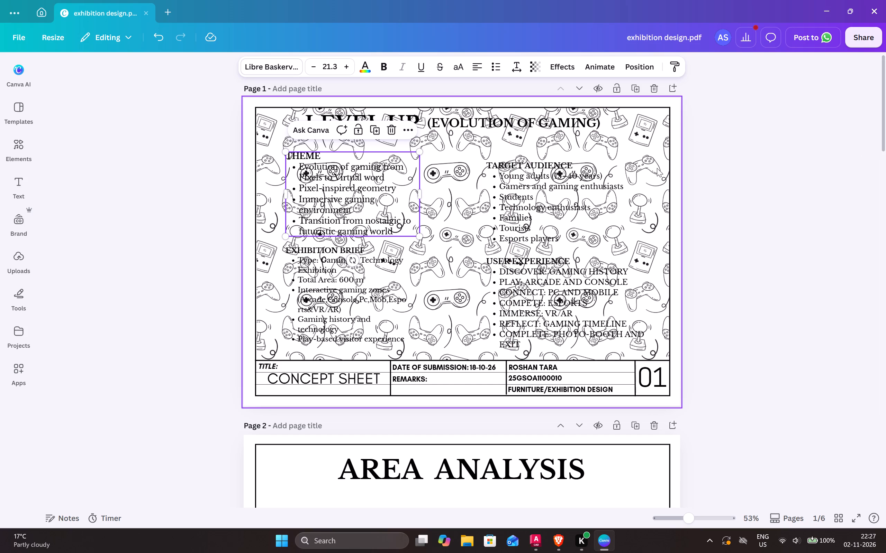
{"action": "left_click", "coordinate": [563, 65]}
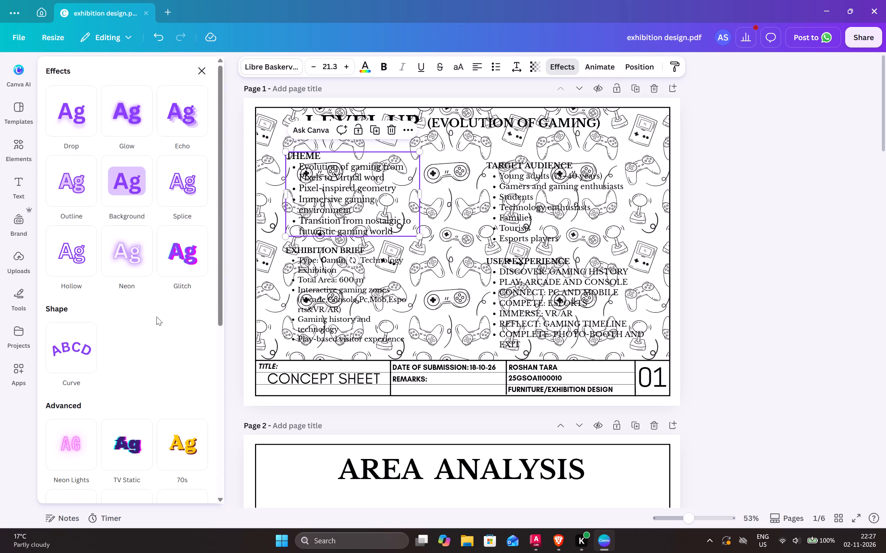
{"action": "scroll", "coordinate": [158, 316], "scroll_direction": "down", "scroll_amount": 7}
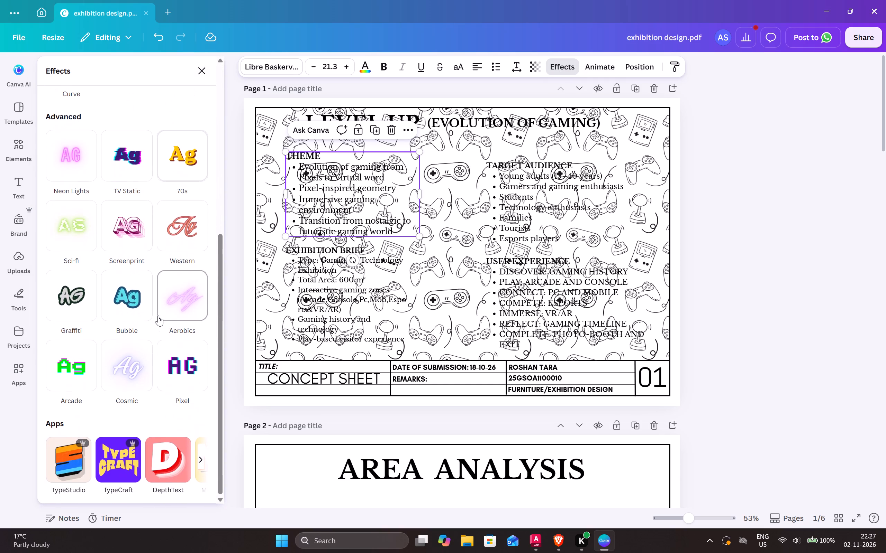
{"action": "scroll", "coordinate": [158, 316], "scroll_direction": "down", "scroll_amount": 4}
{"action": "scroll", "coordinate": [150, 298], "scroll_direction": "up", "scroll_amount": 7}
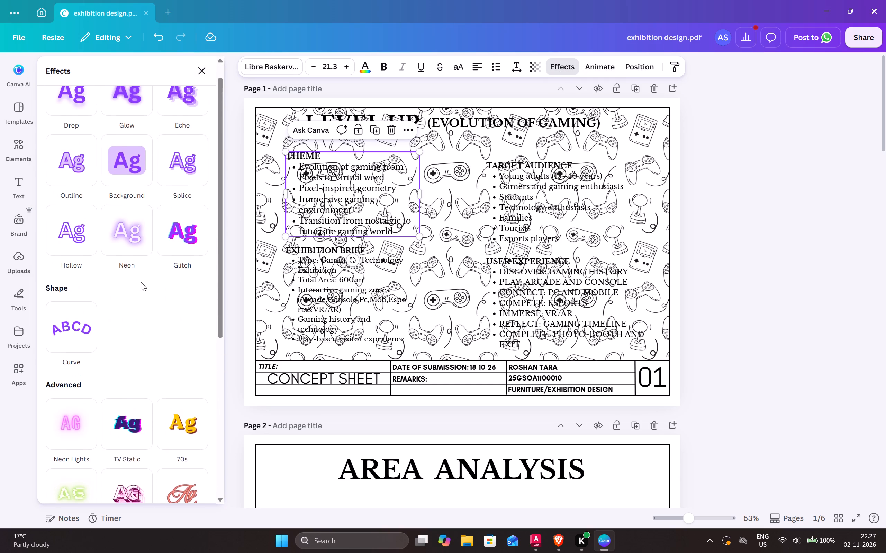
{"action": "scroll", "coordinate": [141, 282], "scroll_direction": "up", "scroll_amount": 1}
{"action": "left_click", "coordinate": [121, 182]}
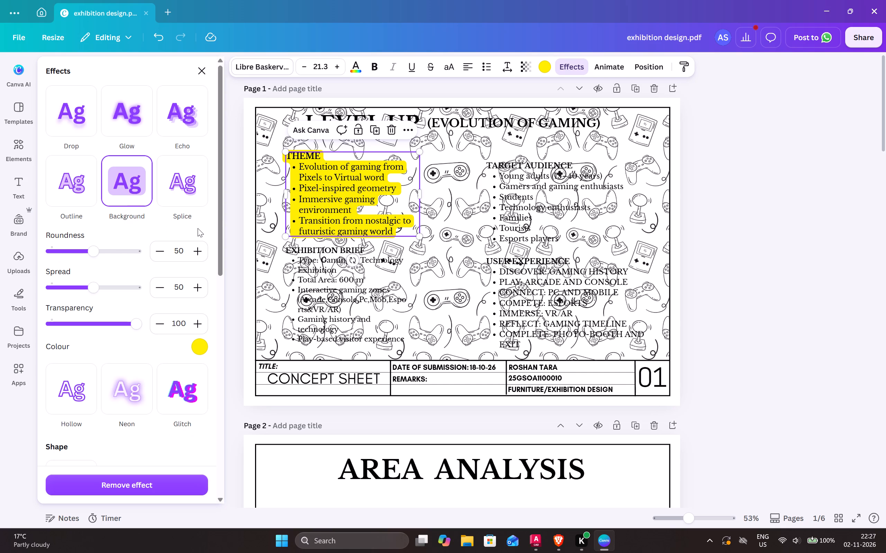
Set the THEME text's background effect to roundness 100 and spread 100, and deselect the text block.
{"action": "left_click_drag", "start_coordinate": [93, 256], "coordinate": [139, 263]}
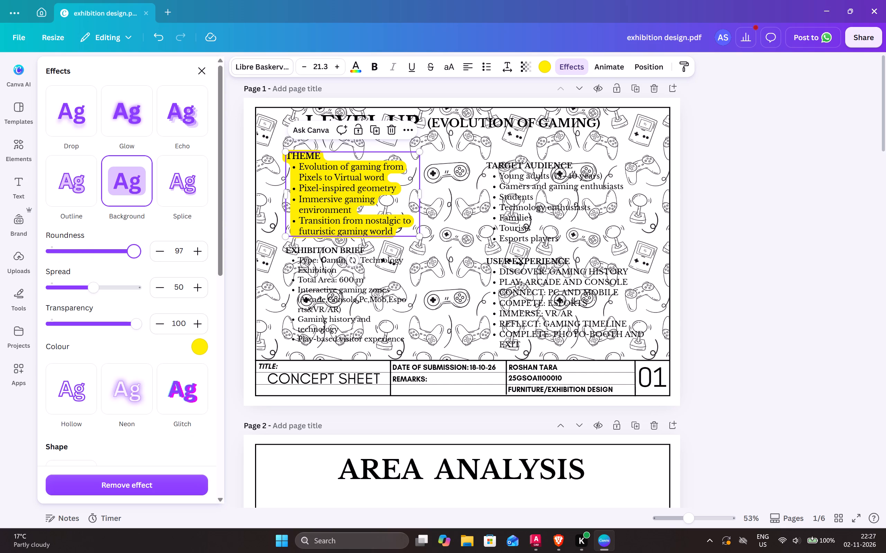
{"action": "left_click_drag", "start_coordinate": [139, 263], "coordinate": [156, 258]}
{"action": "left_click_drag", "start_coordinate": [98, 287], "coordinate": [167, 298]}
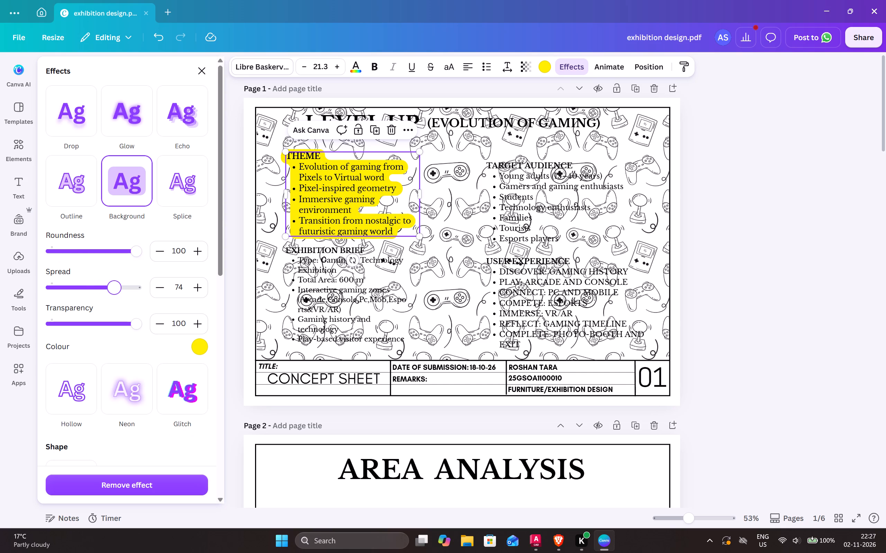
{"action": "left_click_drag", "start_coordinate": [167, 298], "coordinate": [175, 297]}
{"action": "left_click_drag", "start_coordinate": [134, 291], "coordinate": [92, 303]}
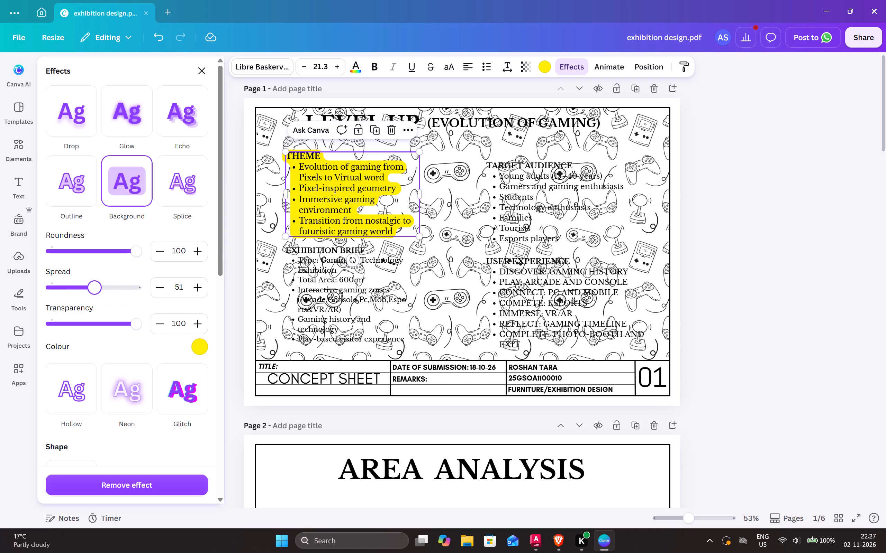
{"action": "left_click_drag", "start_coordinate": [92, 303], "coordinate": [82, 307]}
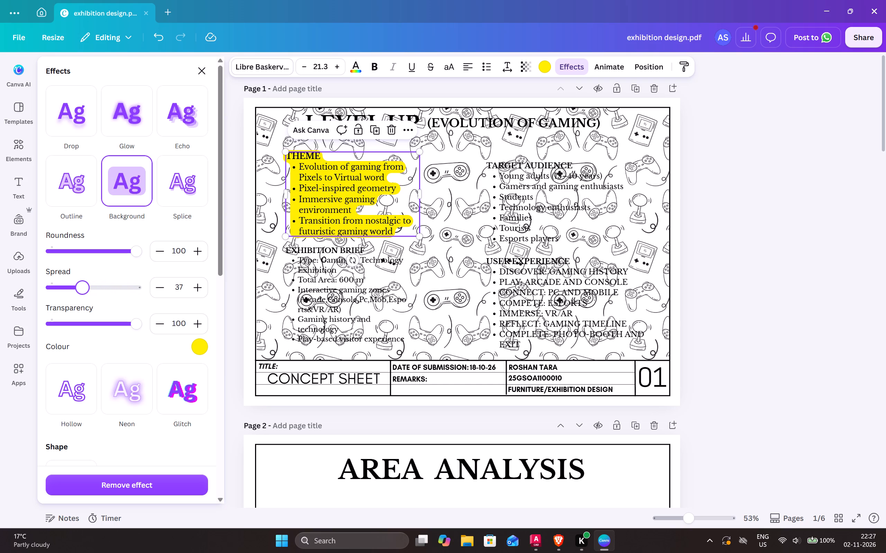
{"action": "left_click_drag", "start_coordinate": [82, 307], "coordinate": [110, 300]}
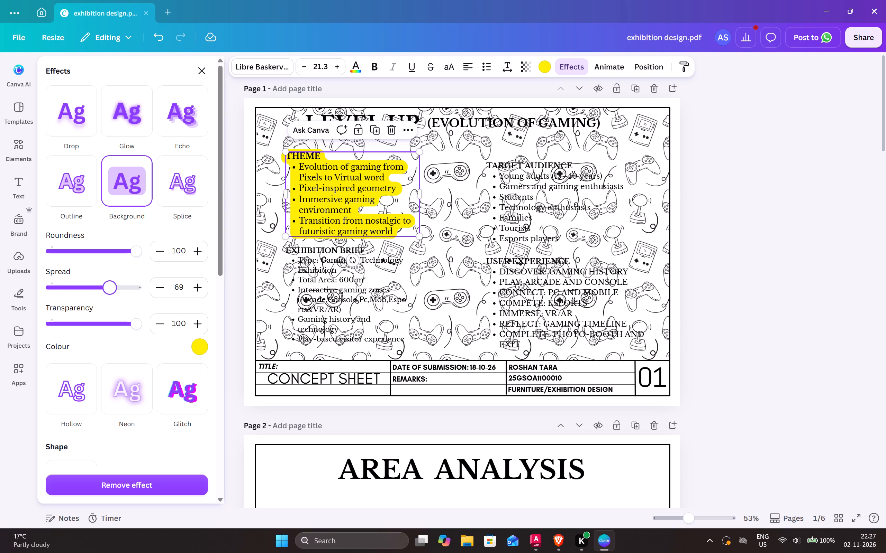
{"action": "left_click_drag", "start_coordinate": [110, 300], "coordinate": [164, 292]}
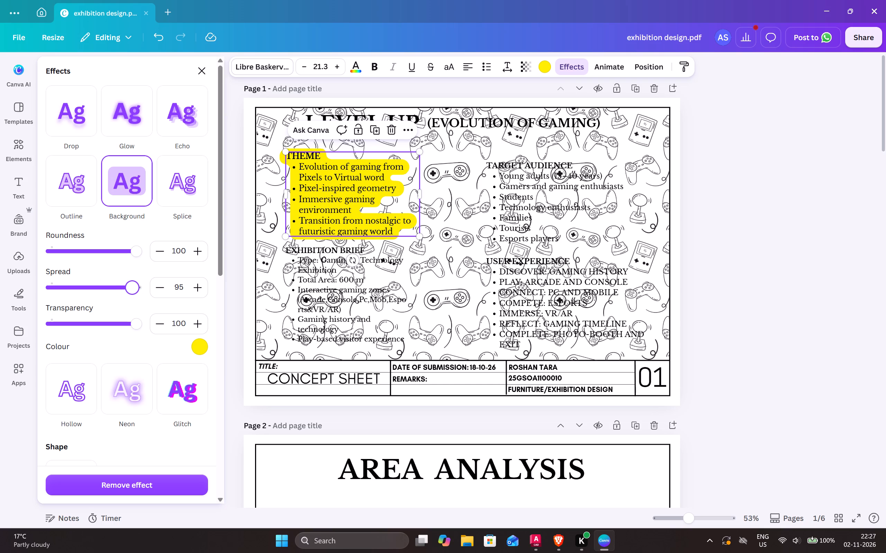
{"action": "left_click_drag", "start_coordinate": [164, 292], "coordinate": [102, 302]}
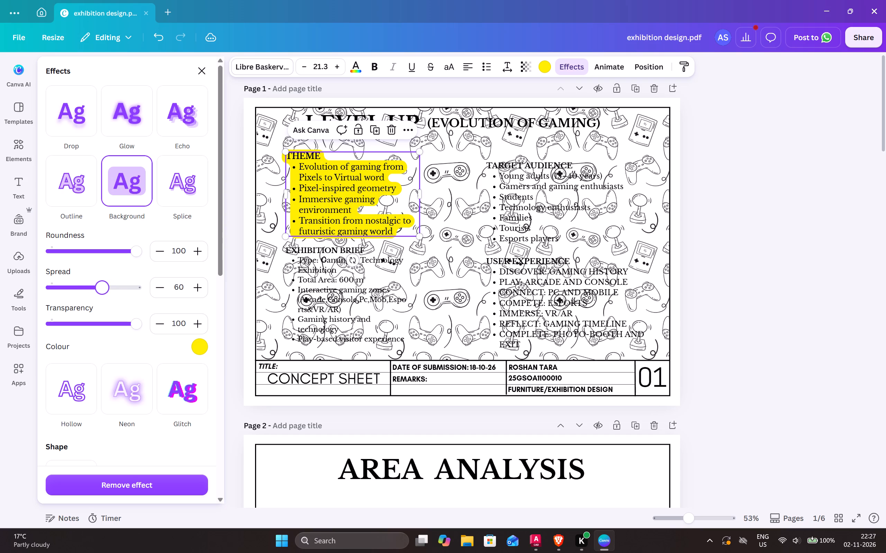
{"action": "left_click_drag", "start_coordinate": [102, 302], "coordinate": [155, 297]}
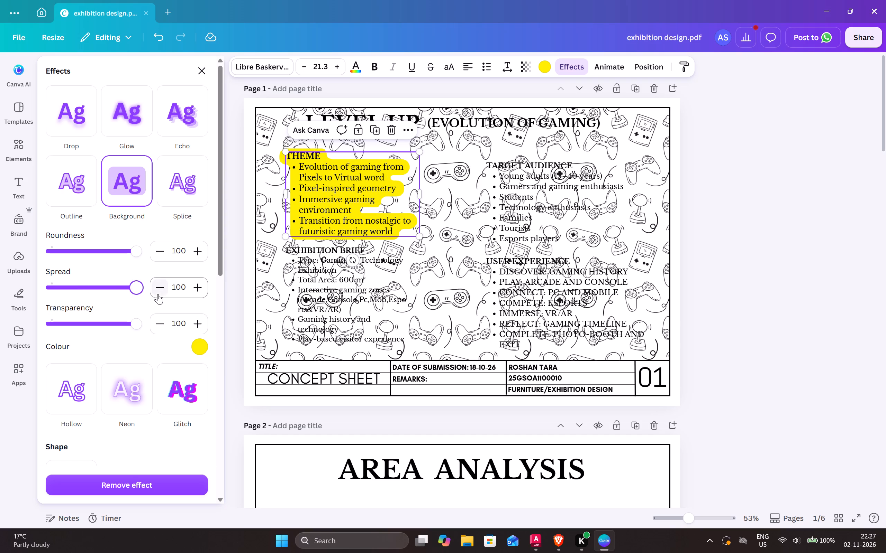
{"action": "key", "text": "Escape"}
{"action": "left_click", "coordinate": [207, 70]}
{"action": "left_click", "coordinate": [802, 234]}
{"action": "key", "text": "Escape"}
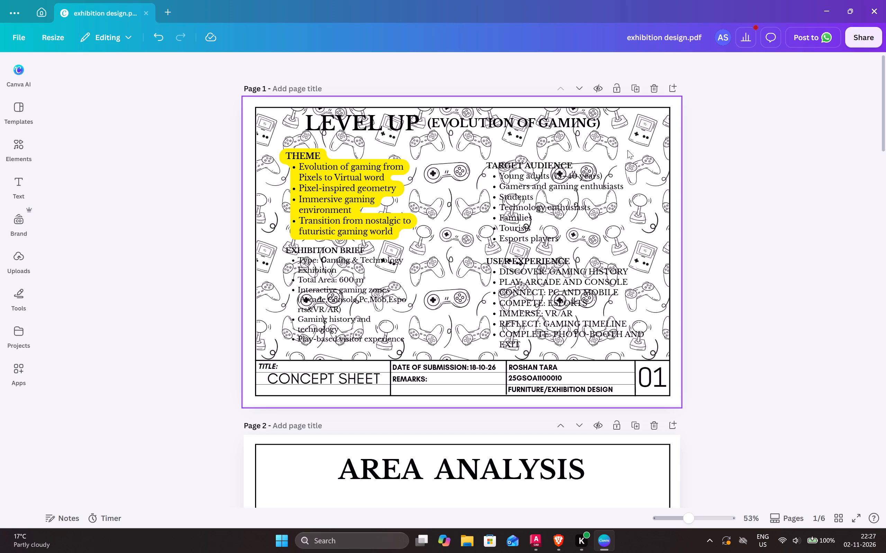
Examine page 1 up close, checking the join between the two controller patterns and how the text reads over them.
{"action": "scroll", "coordinate": [539, 146], "scroll_direction": "up", "scroll_amount": 4}
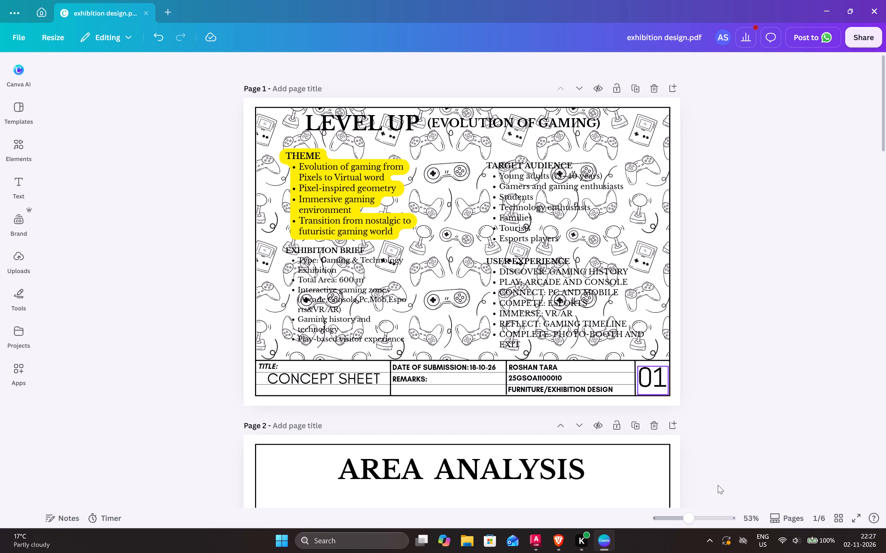
{"action": "left_click_drag", "start_coordinate": [695, 516], "coordinate": [711, 515]}
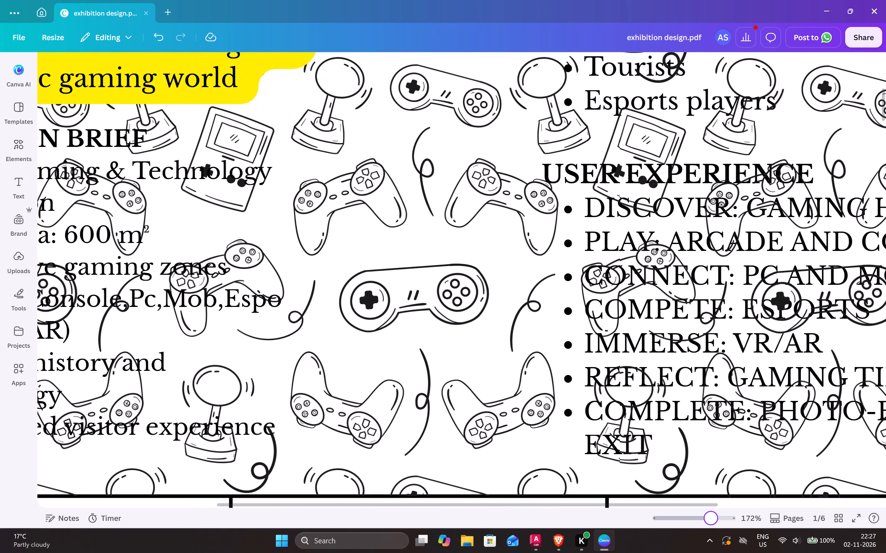
{"action": "left_click_drag", "start_coordinate": [711, 515], "coordinate": [705, 518]}
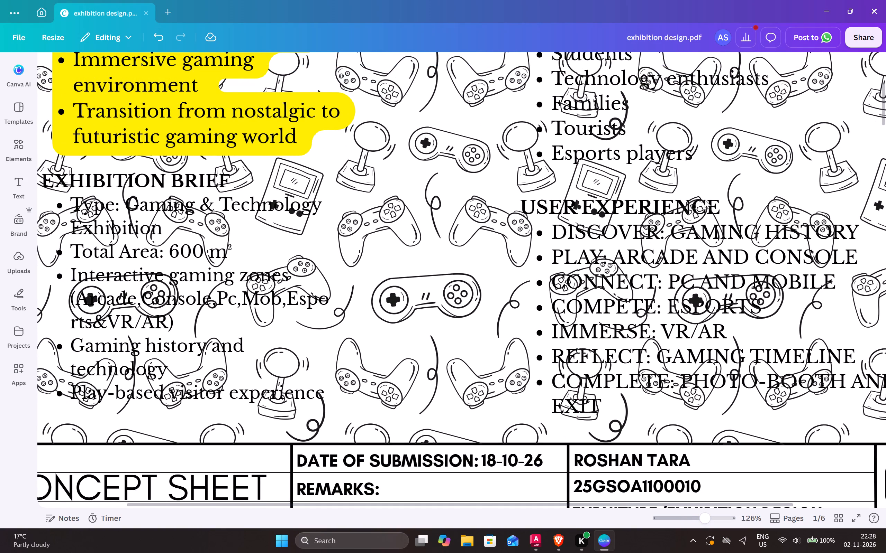
{"action": "scroll", "coordinate": [702, 176], "scroll_direction": "up", "scroll_amount": 4}
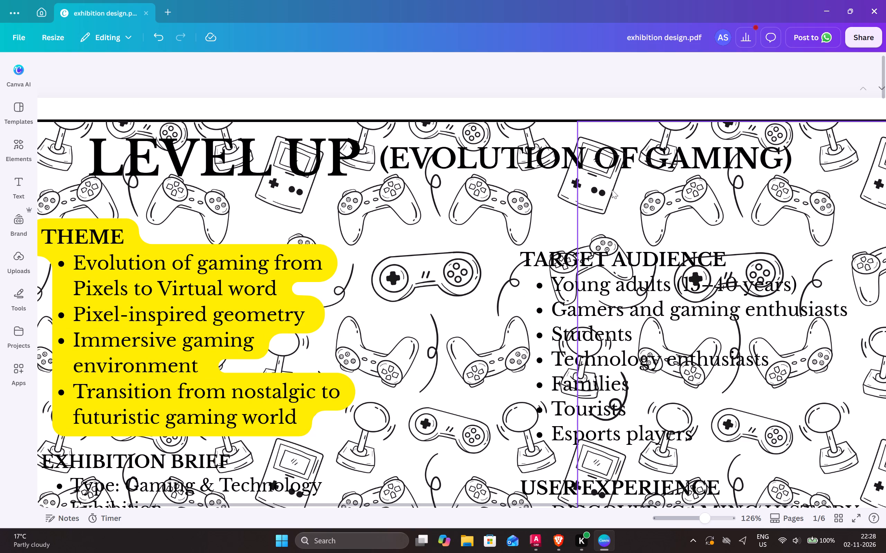
{"action": "left_click", "coordinate": [555, 205]}
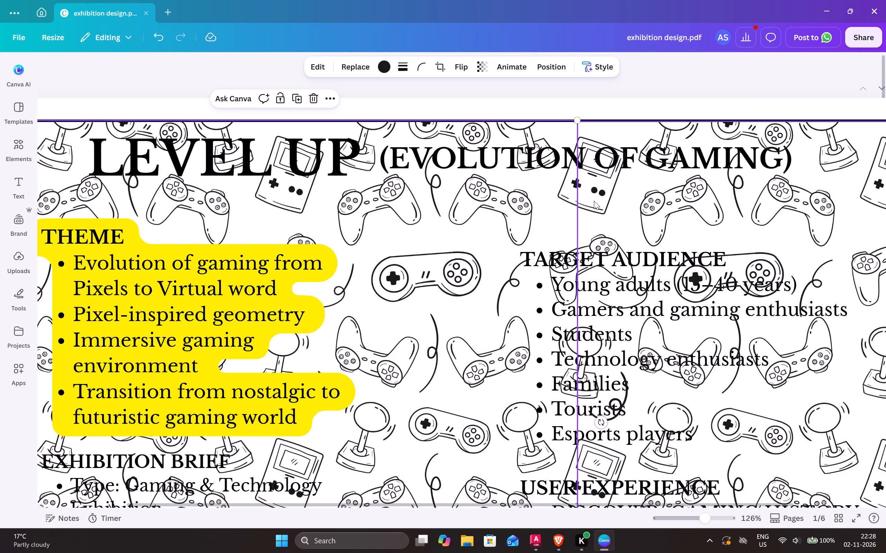
{"action": "left_click", "coordinate": [594, 201]}
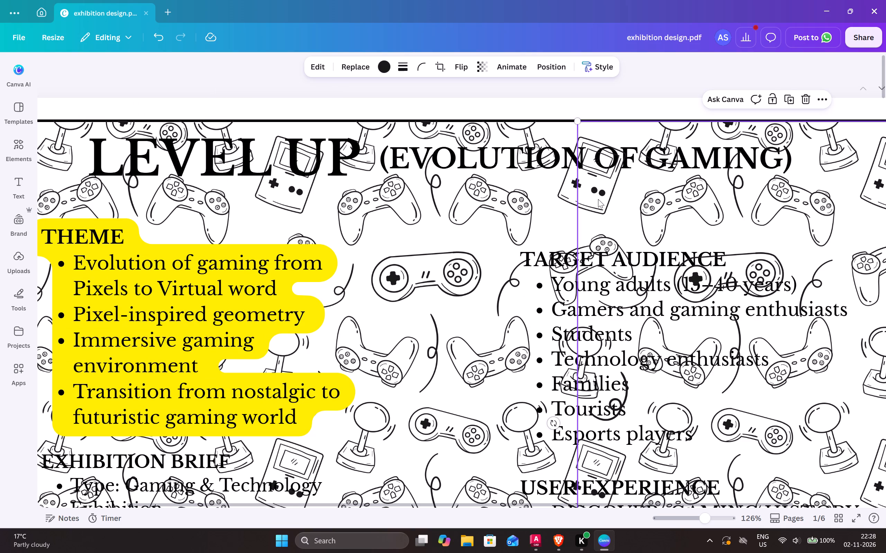
{"action": "left_click_drag", "start_coordinate": [598, 199], "coordinate": [599, 196]}
{"action": "key", "text": "Escape"}
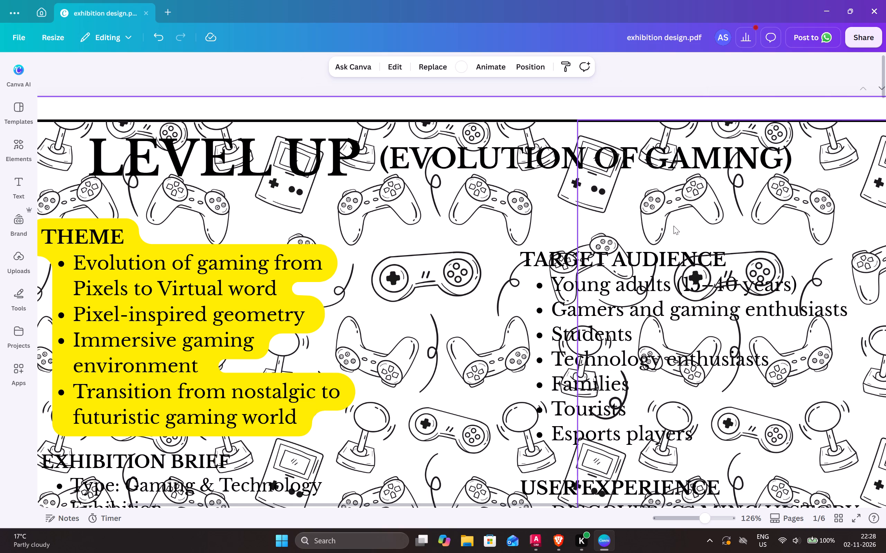
{"action": "scroll", "coordinate": [651, 231], "scroll_direction": "down", "scroll_amount": 4}
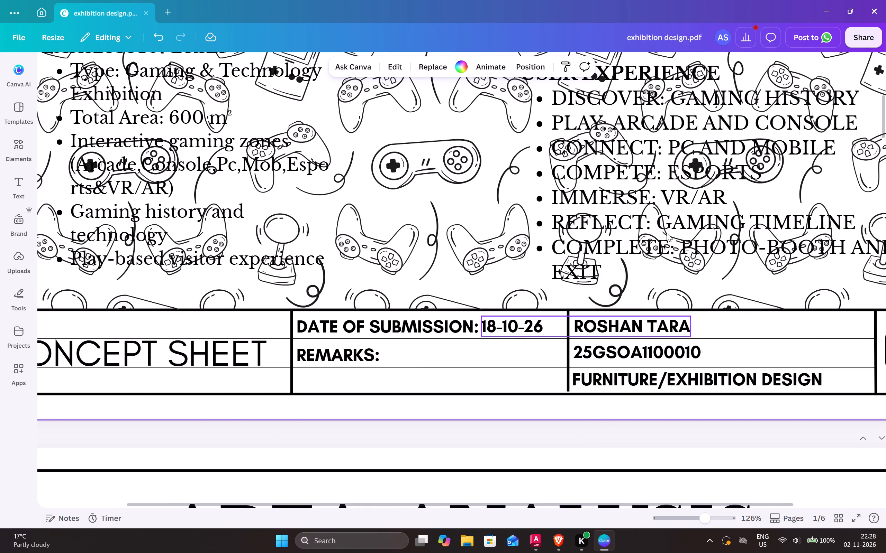
{"action": "scroll", "coordinate": [667, 233], "scroll_direction": "up", "scroll_amount": 5}
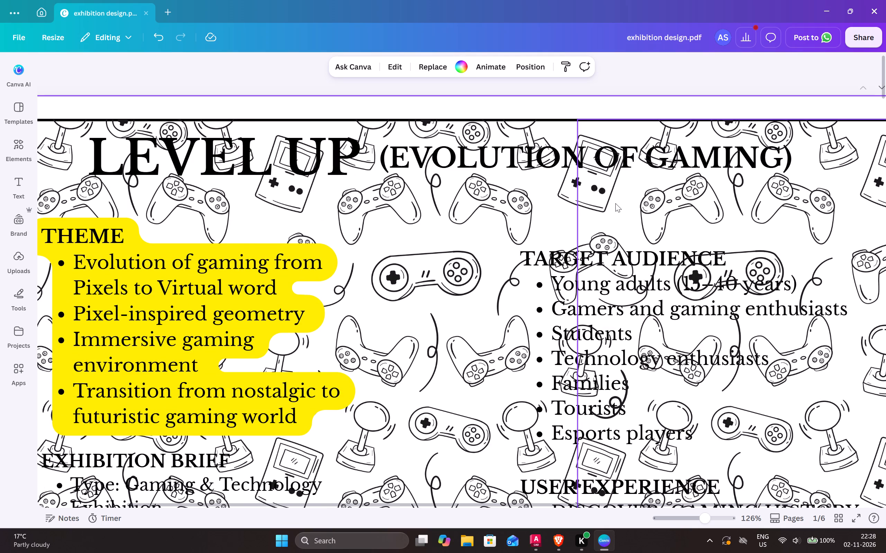
{"action": "left_click", "coordinate": [615, 203]}
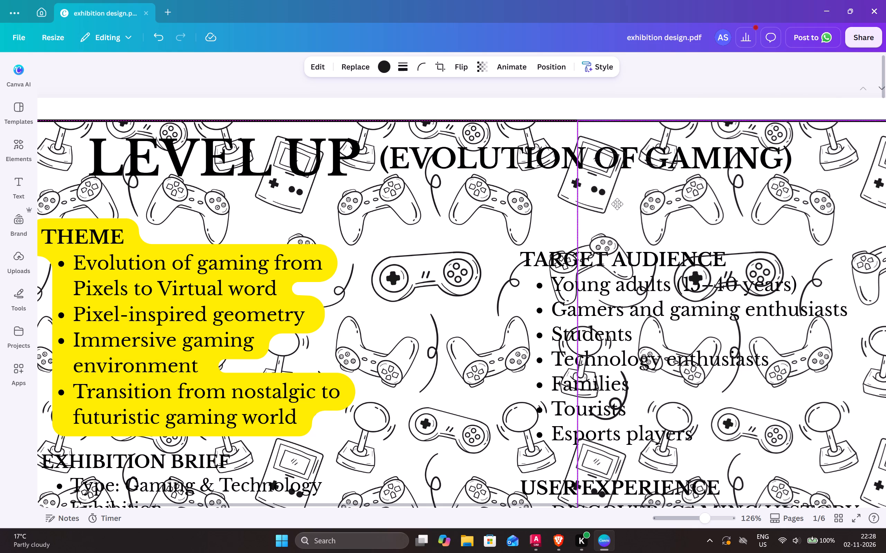
{"action": "key", "text": "Escape"}
{"action": "scroll", "coordinate": [738, 281], "scroll_direction": "down", "scroll_amount": 3}
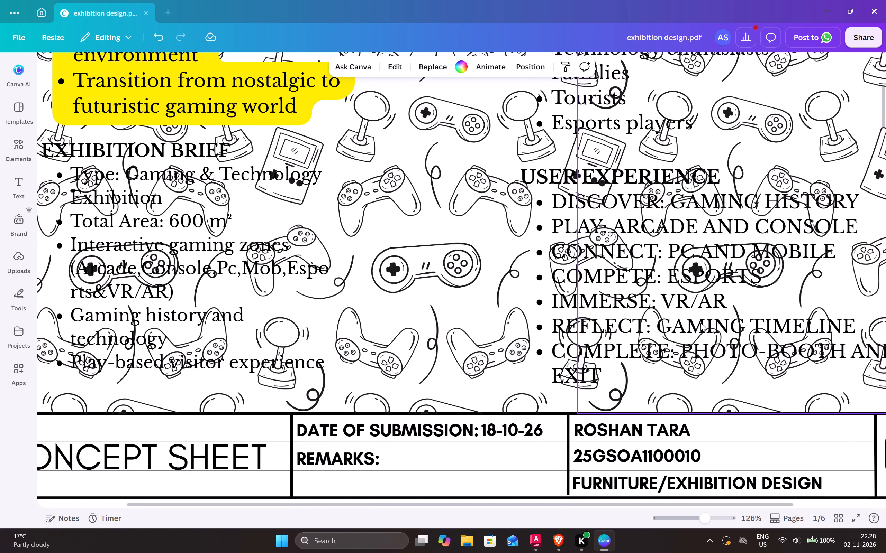
{"action": "left_click_drag", "start_coordinate": [704, 520], "coordinate": [696, 522]}
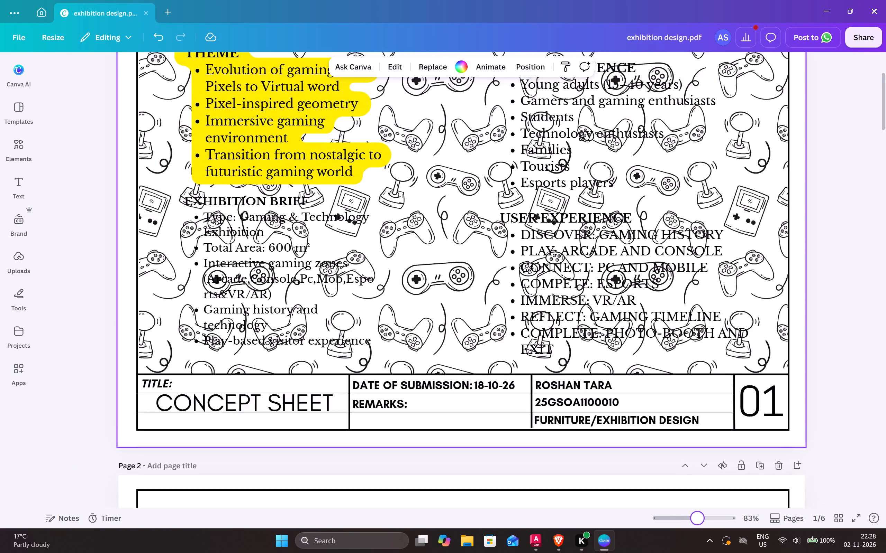
{"action": "left_click_drag", "start_coordinate": [696, 522], "coordinate": [689, 523]}
Select the cropped copy of the controller pattern that meets the page 1 frame's right border.
{"action": "left_click", "coordinate": [626, 109]}
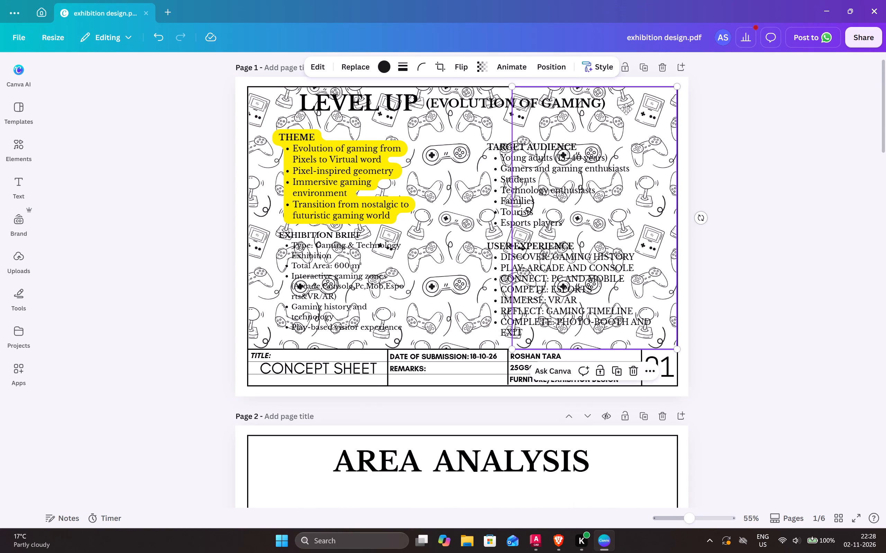
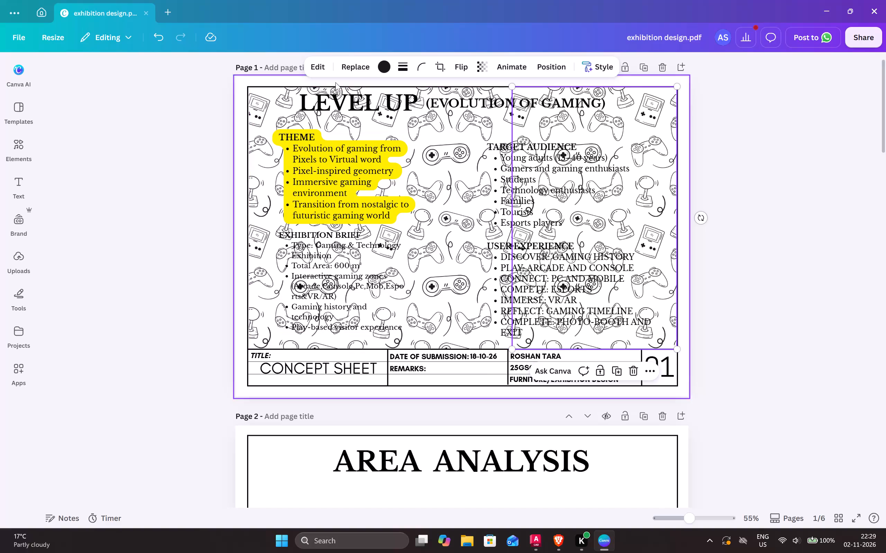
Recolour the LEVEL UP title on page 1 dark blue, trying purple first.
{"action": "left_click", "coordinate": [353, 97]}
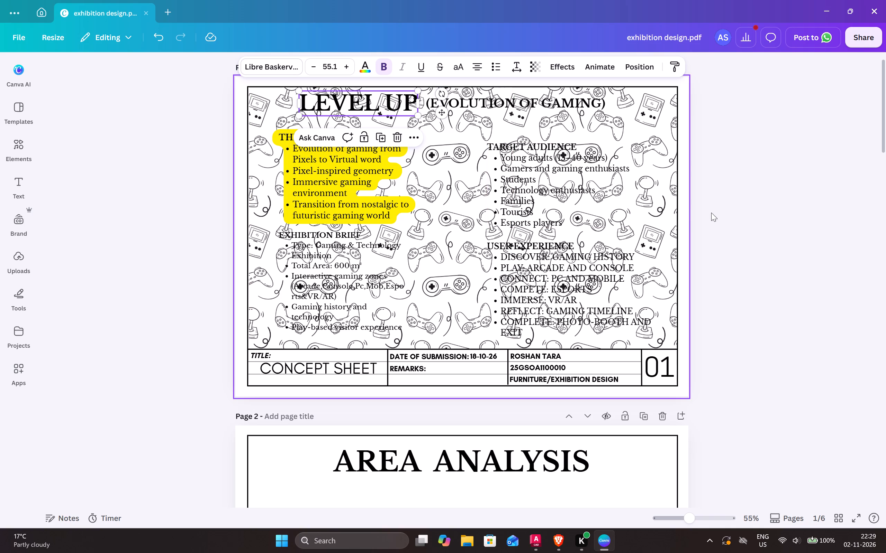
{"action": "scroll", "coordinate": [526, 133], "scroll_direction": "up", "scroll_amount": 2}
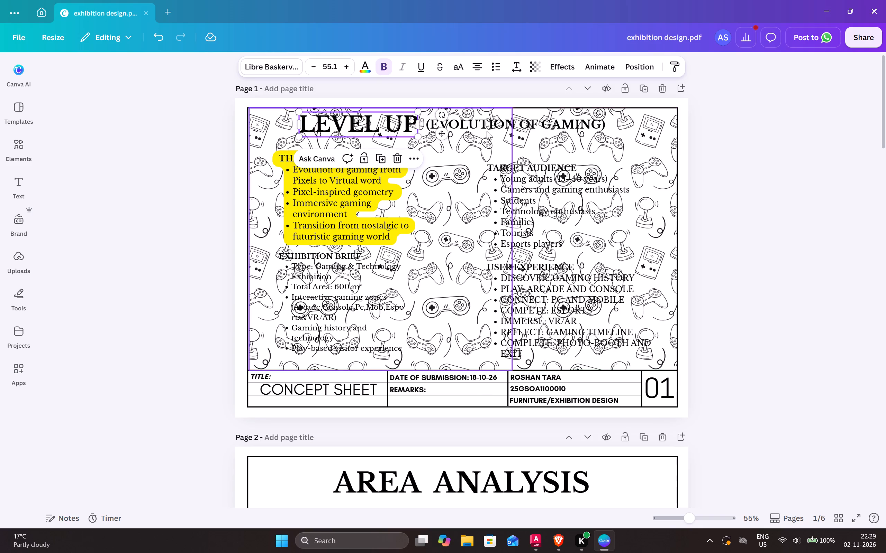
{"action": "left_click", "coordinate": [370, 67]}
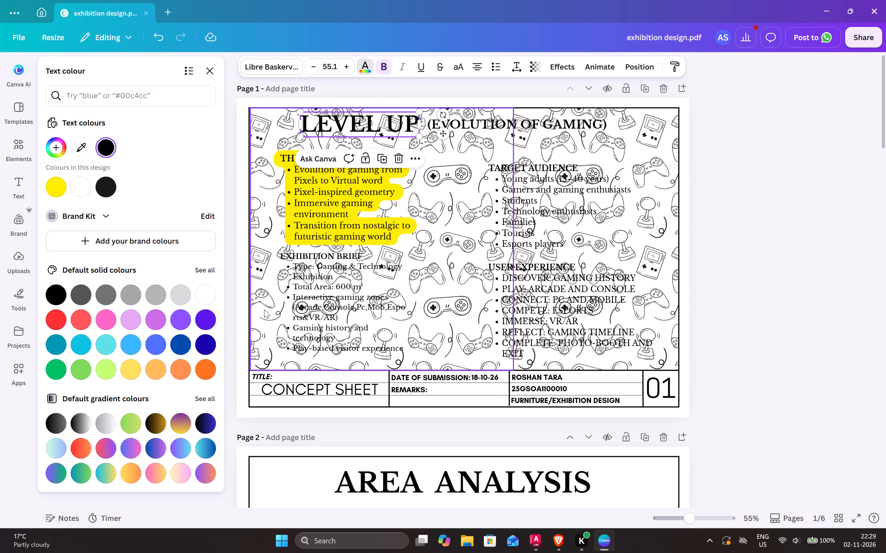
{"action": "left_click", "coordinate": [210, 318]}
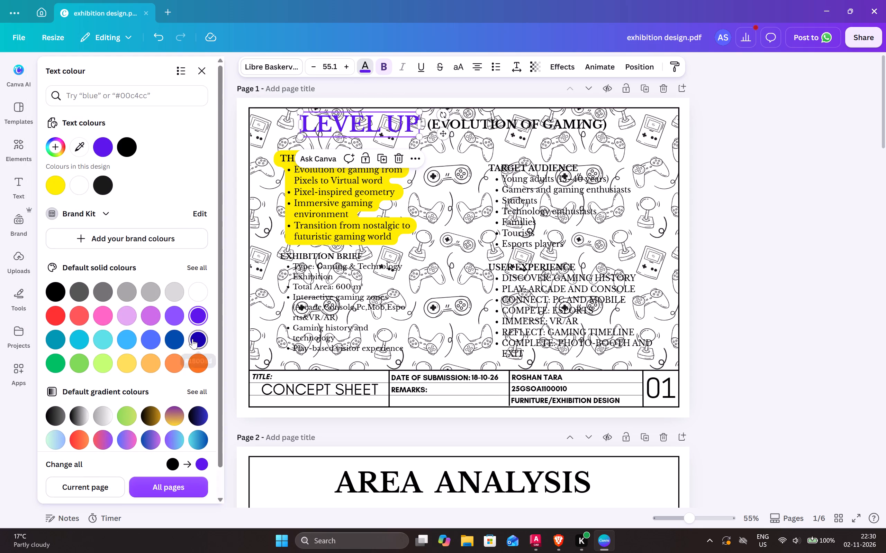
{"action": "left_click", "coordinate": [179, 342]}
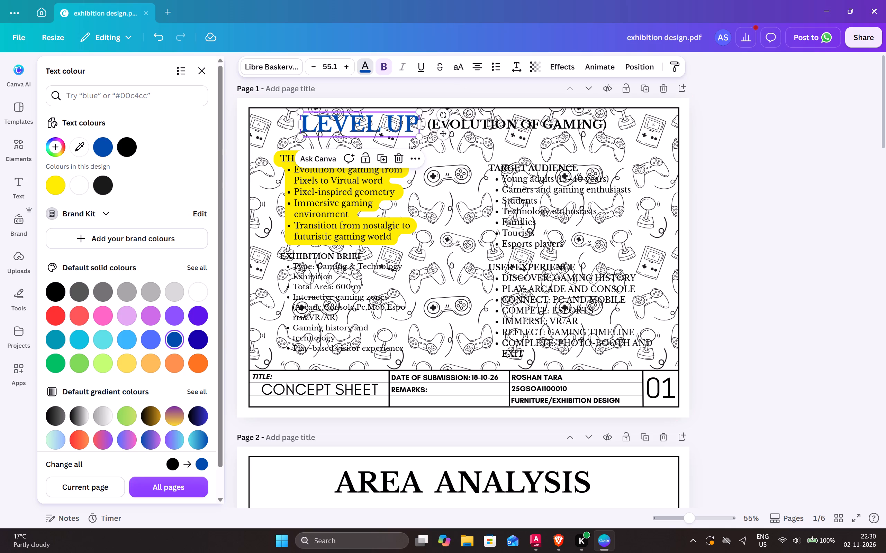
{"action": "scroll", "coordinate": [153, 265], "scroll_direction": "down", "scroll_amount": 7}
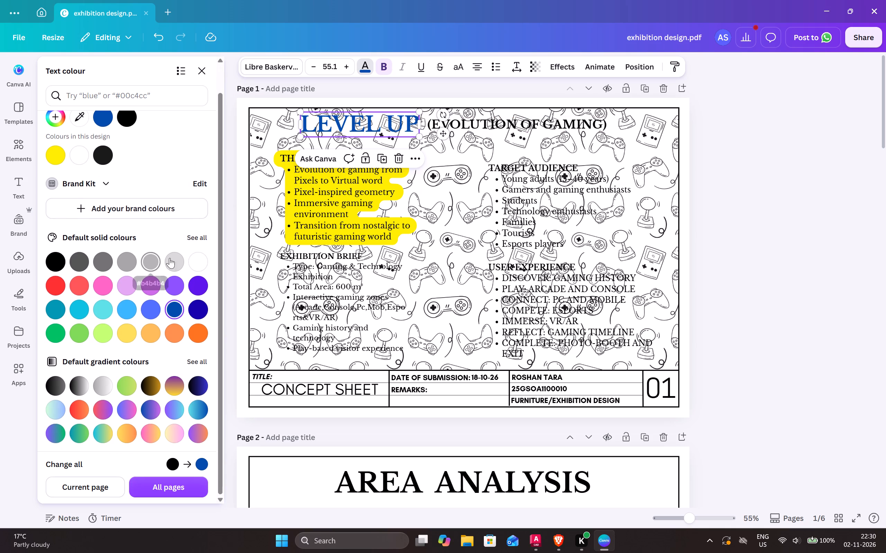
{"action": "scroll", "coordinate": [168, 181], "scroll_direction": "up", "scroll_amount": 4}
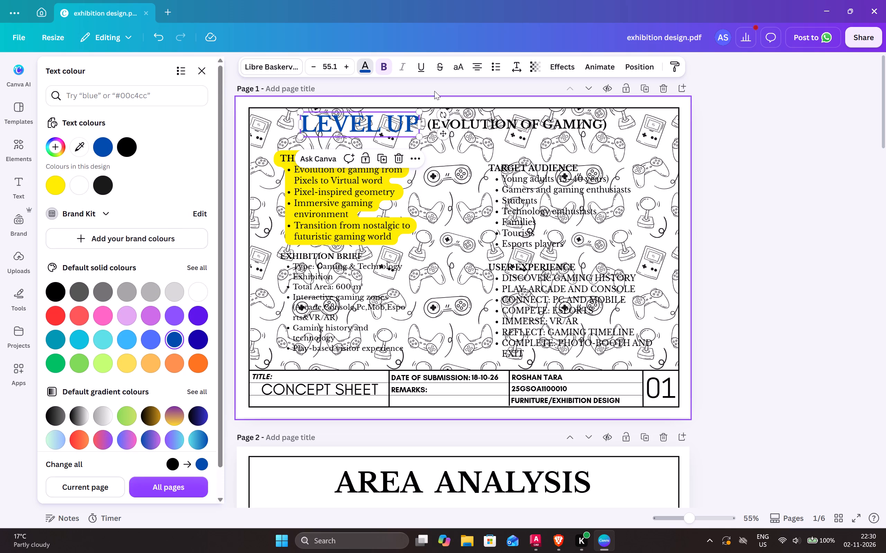
Apply the TV Static text effect to the LEVEL UP title on page 1.
{"action": "left_click", "coordinate": [557, 66]}
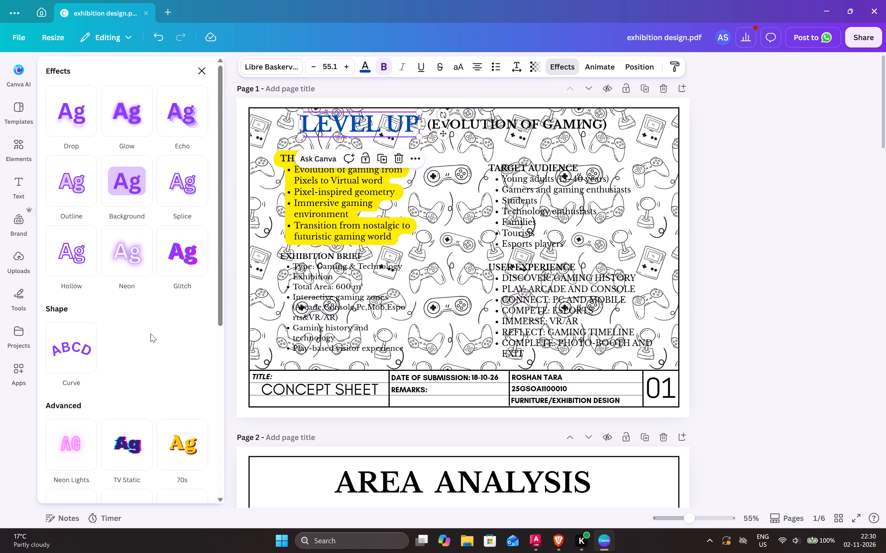
{"action": "scroll", "coordinate": [151, 334], "scroll_direction": "up", "scroll_amount": 3}
{"action": "left_click", "coordinate": [132, 442]}
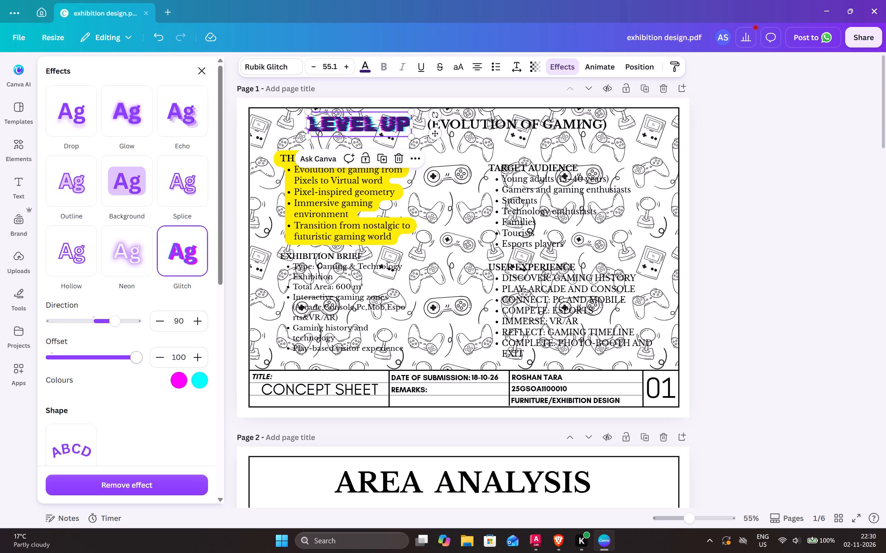
Set the LEVEL UP title's glitch effect to direction 70 and offset 40, and finish the effect adjustments.
{"action": "left_click_drag", "start_coordinate": [137, 360], "coordinate": [105, 367]}
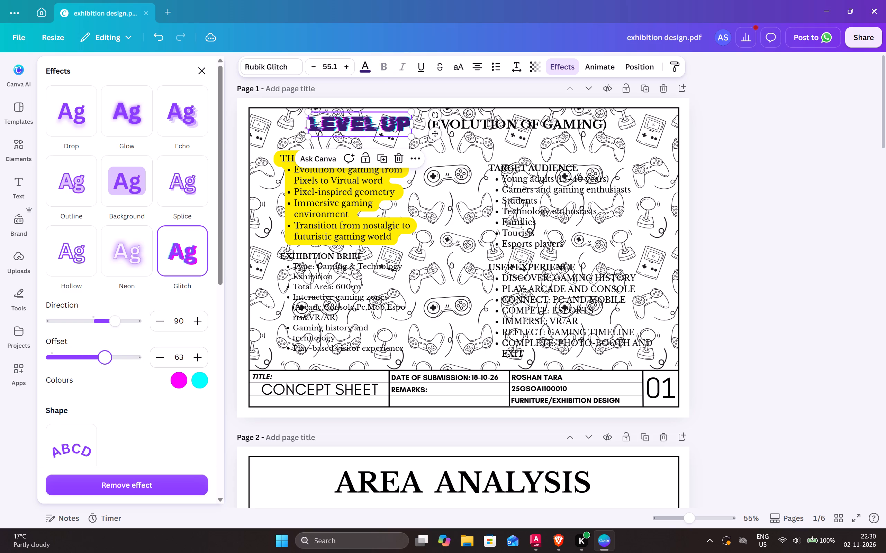
{"action": "left_click_drag", "start_coordinate": [109, 358], "coordinate": [179, 360]}
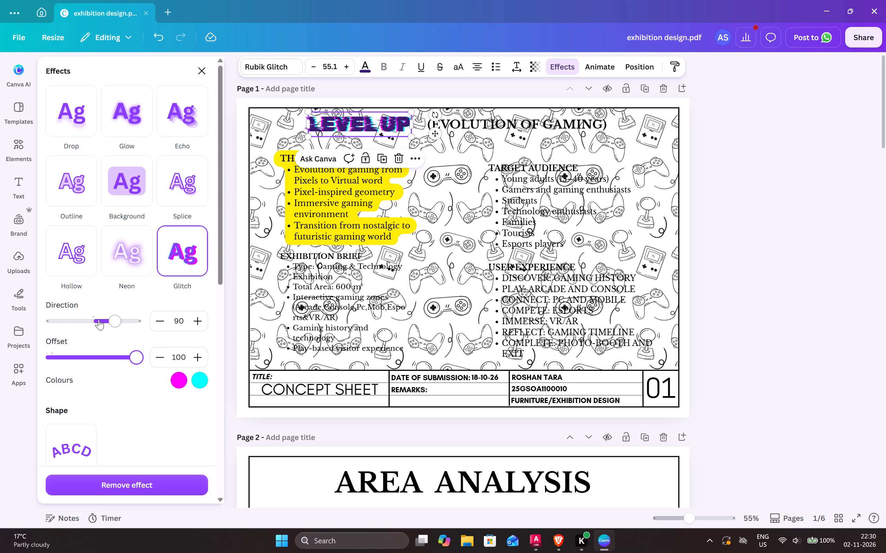
{"action": "left_click_drag", "start_coordinate": [115, 323], "coordinate": [93, 336]}
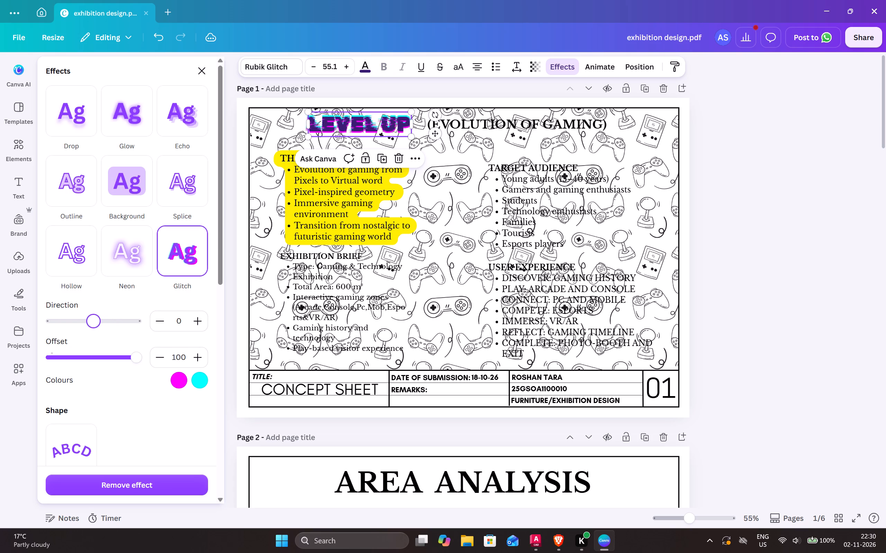
{"action": "left_click_drag", "start_coordinate": [93, 336], "coordinate": [113, 330]}
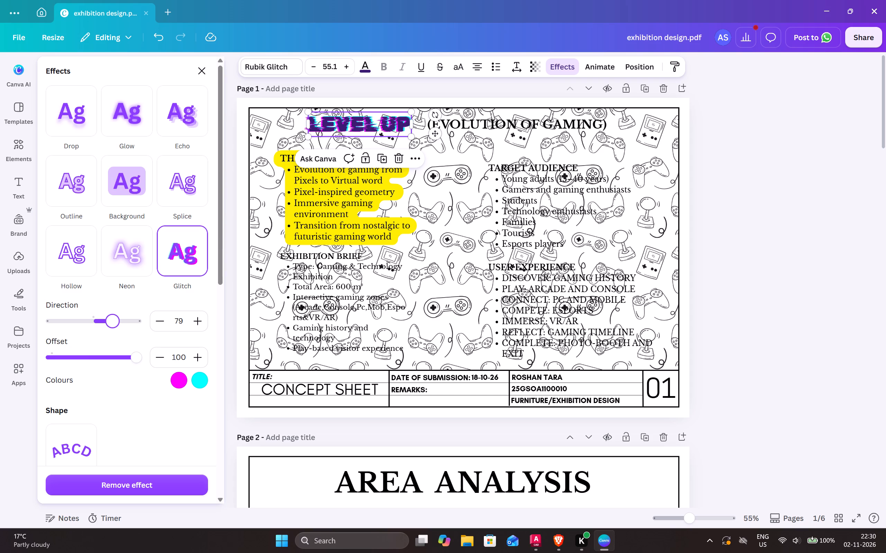
{"action": "left_click_drag", "start_coordinate": [113, 330], "coordinate": [111, 331]}
{"action": "left_click_drag", "start_coordinate": [134, 360], "coordinate": [122, 365]}
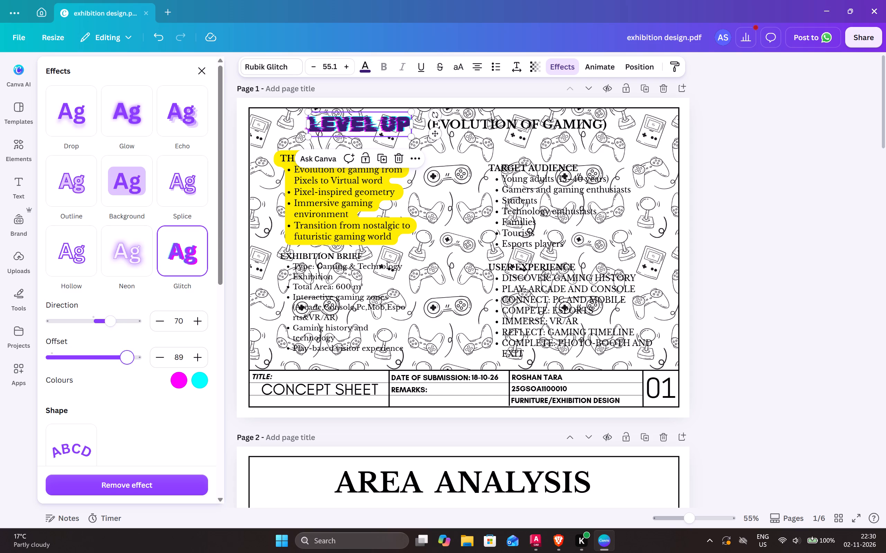
{"action": "left_click_drag", "start_coordinate": [122, 365], "coordinate": [79, 364]}
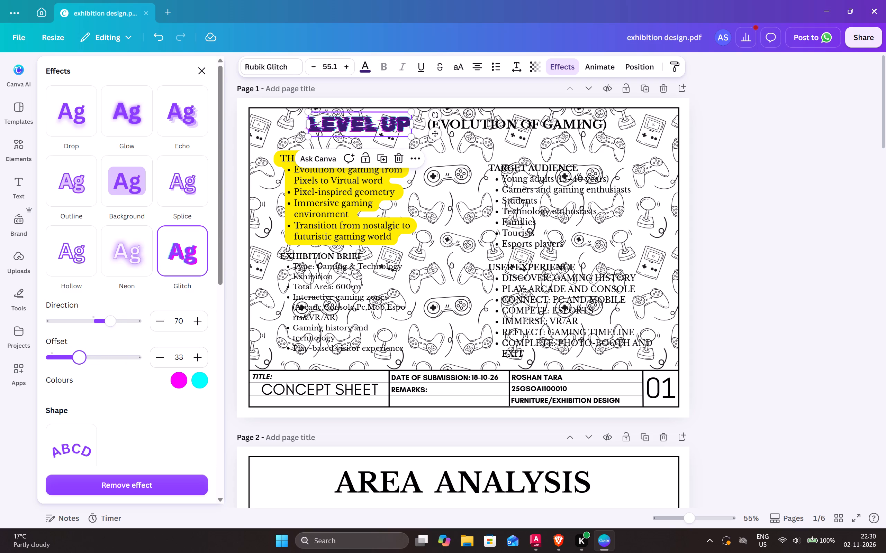
{"action": "left_click_drag", "start_coordinate": [79, 364], "coordinate": [84, 362]}
{"action": "left_click_drag", "start_coordinate": [84, 362], "coordinate": [84, 363]}
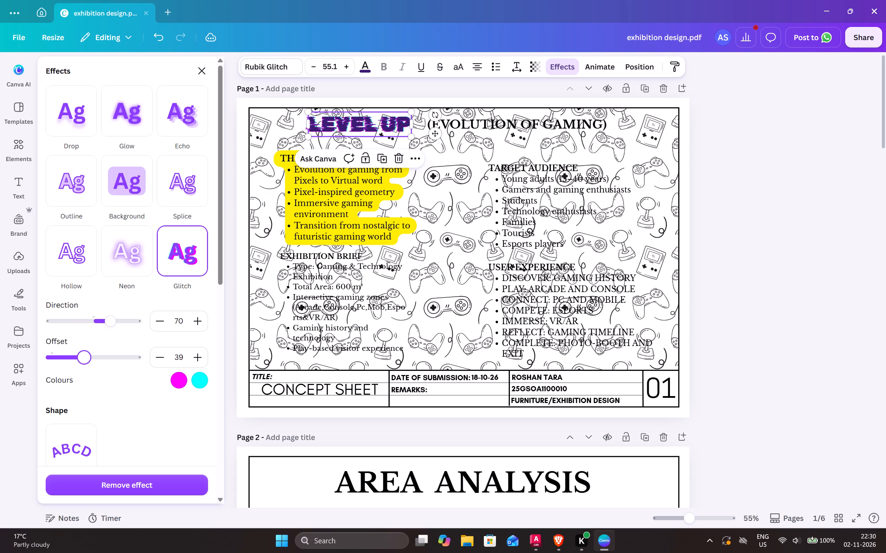
{"action": "left_click_drag", "start_coordinate": [84, 363], "coordinate": [85, 363]}
{"action": "left_click", "coordinate": [740, 184]}
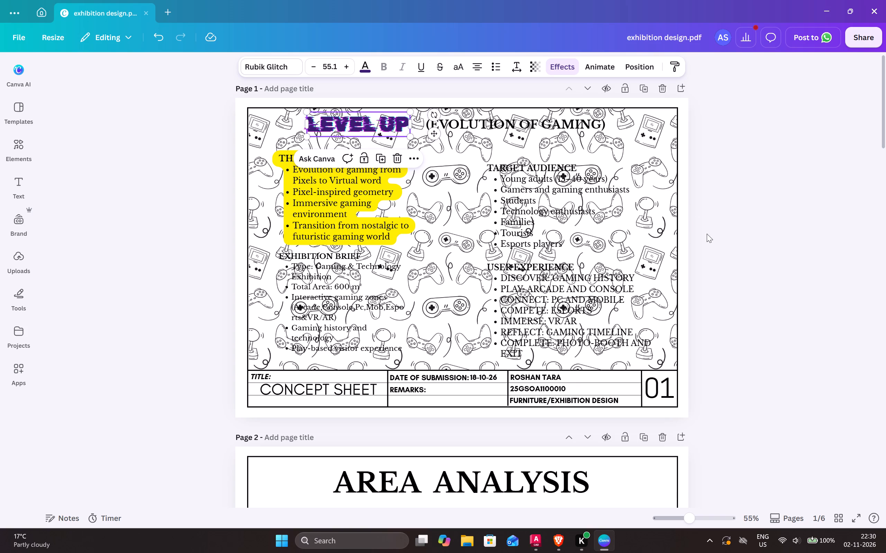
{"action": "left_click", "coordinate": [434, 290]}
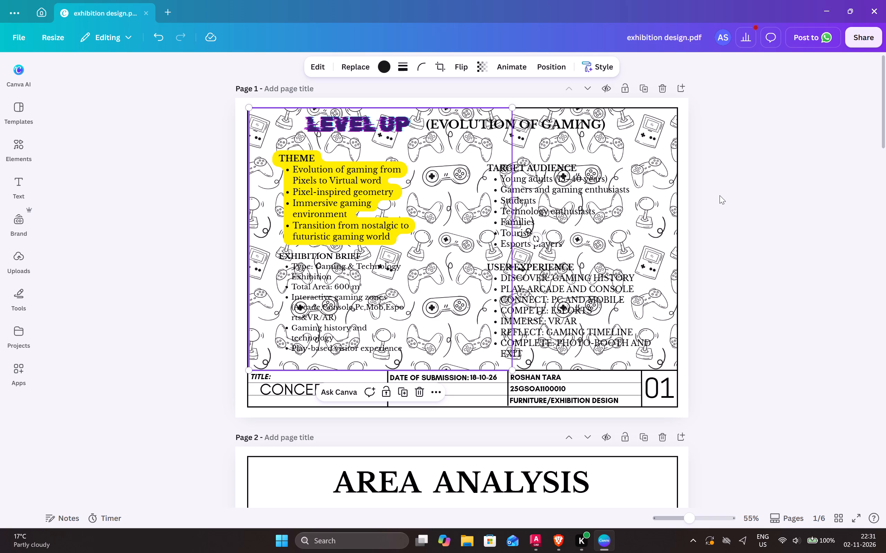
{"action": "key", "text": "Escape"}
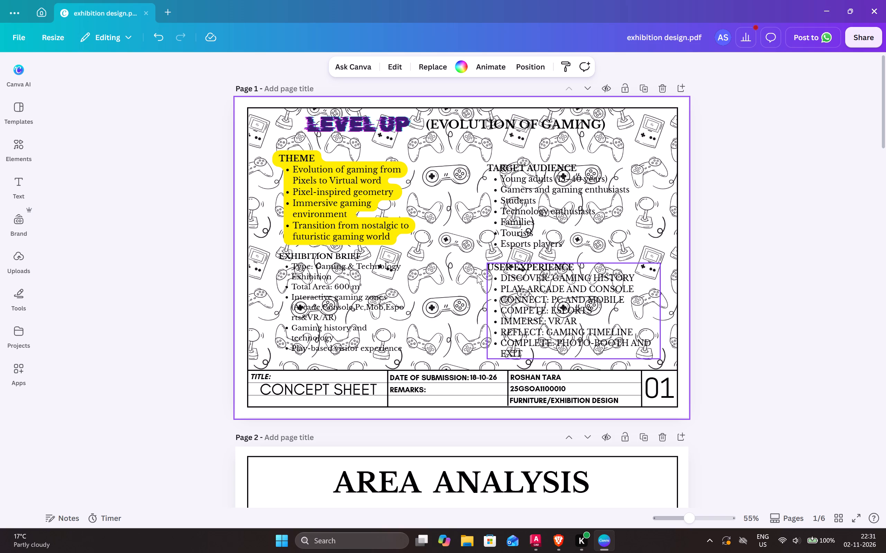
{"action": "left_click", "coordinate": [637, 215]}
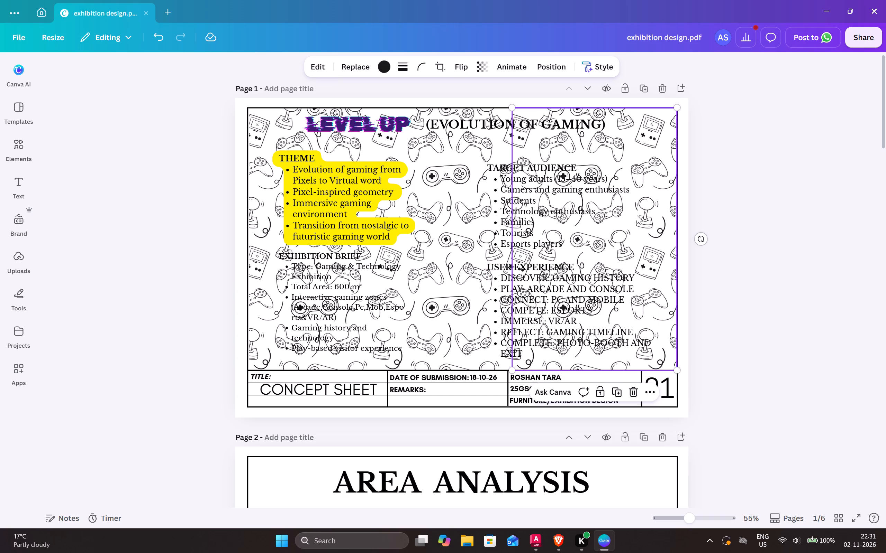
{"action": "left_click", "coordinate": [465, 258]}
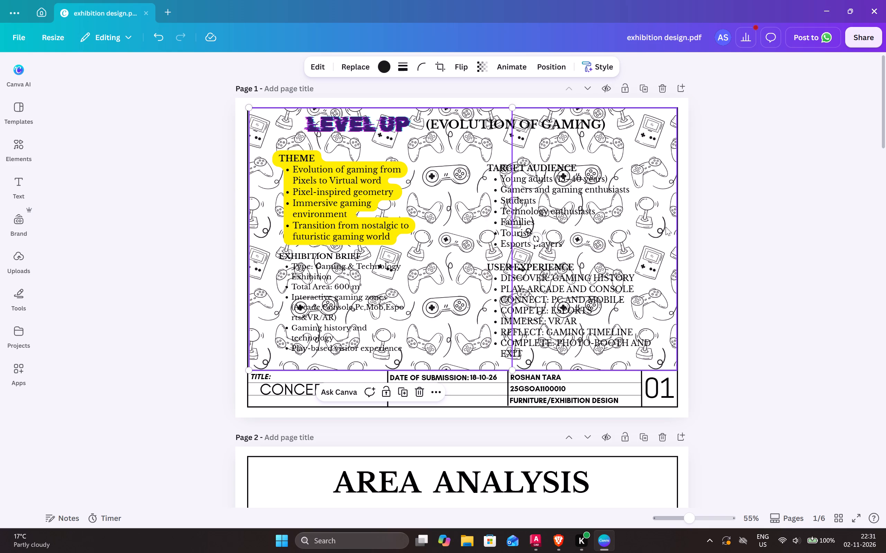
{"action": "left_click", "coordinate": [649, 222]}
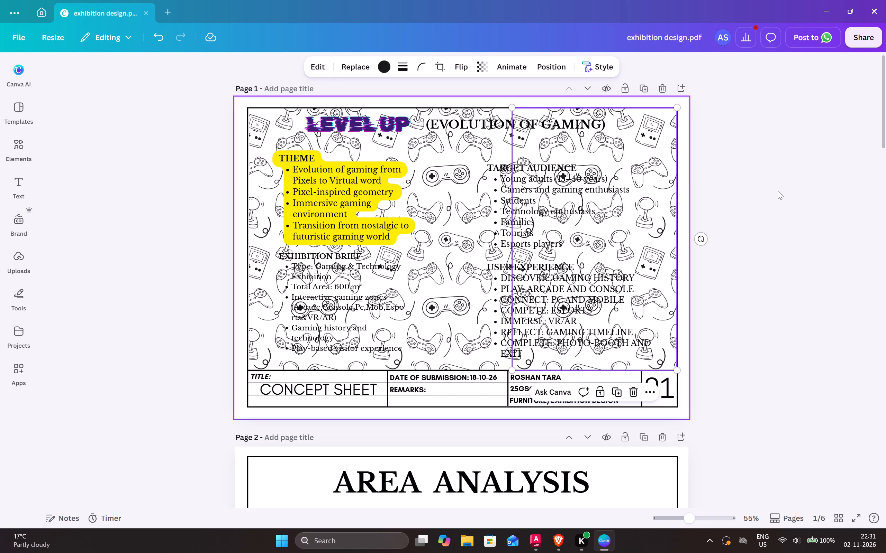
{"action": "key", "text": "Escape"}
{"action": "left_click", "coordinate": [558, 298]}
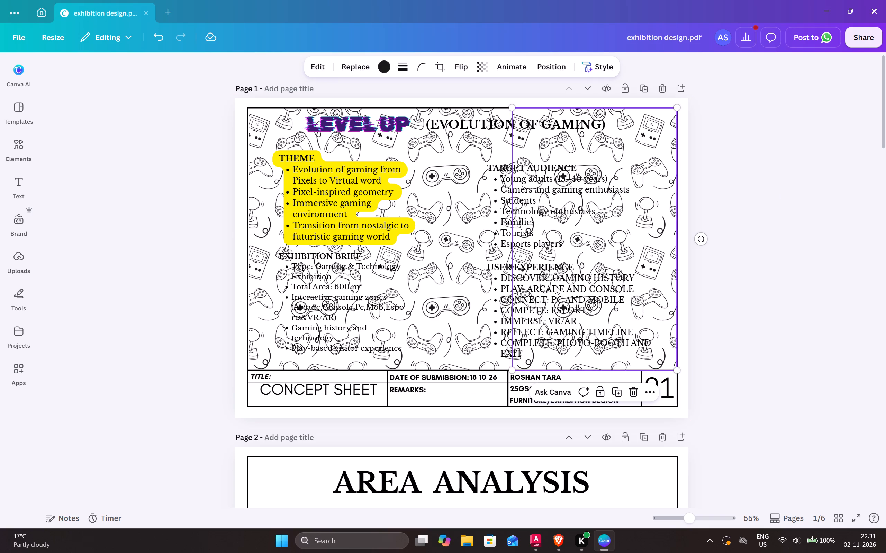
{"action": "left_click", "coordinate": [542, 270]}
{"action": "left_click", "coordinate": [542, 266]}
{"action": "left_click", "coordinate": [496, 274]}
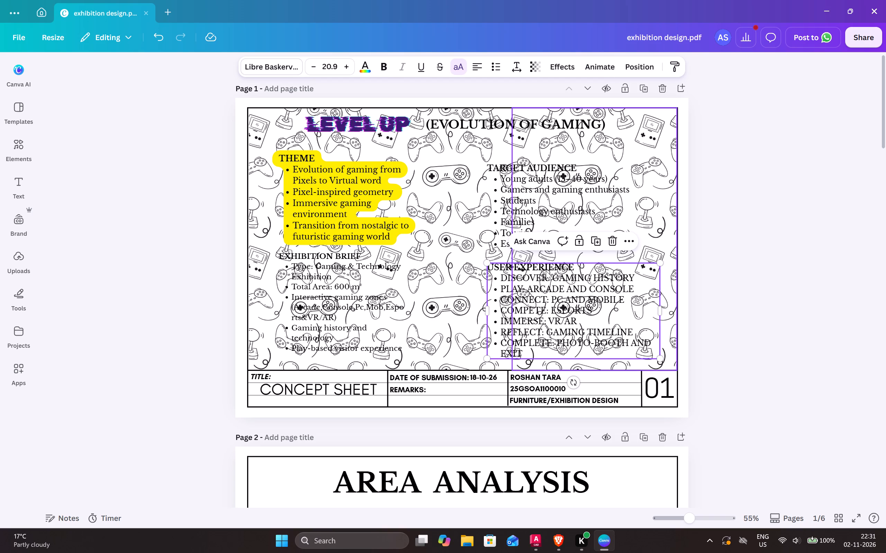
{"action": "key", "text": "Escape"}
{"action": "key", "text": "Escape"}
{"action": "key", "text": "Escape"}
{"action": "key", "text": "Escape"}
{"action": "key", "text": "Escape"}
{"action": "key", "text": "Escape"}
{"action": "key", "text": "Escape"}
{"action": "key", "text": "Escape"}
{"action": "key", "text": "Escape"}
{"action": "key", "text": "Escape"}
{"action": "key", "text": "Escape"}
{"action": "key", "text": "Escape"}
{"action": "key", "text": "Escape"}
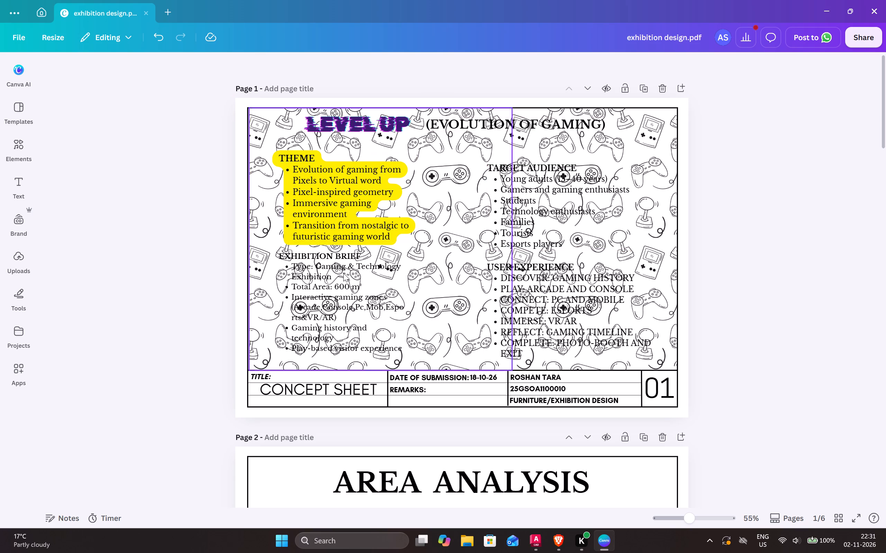
Apply the Background text effect to the EXHIBITION BRIEF text block on page 1.
{"action": "left_click", "coordinate": [338, 303]}
{"action": "left_click", "coordinate": [568, 66]}
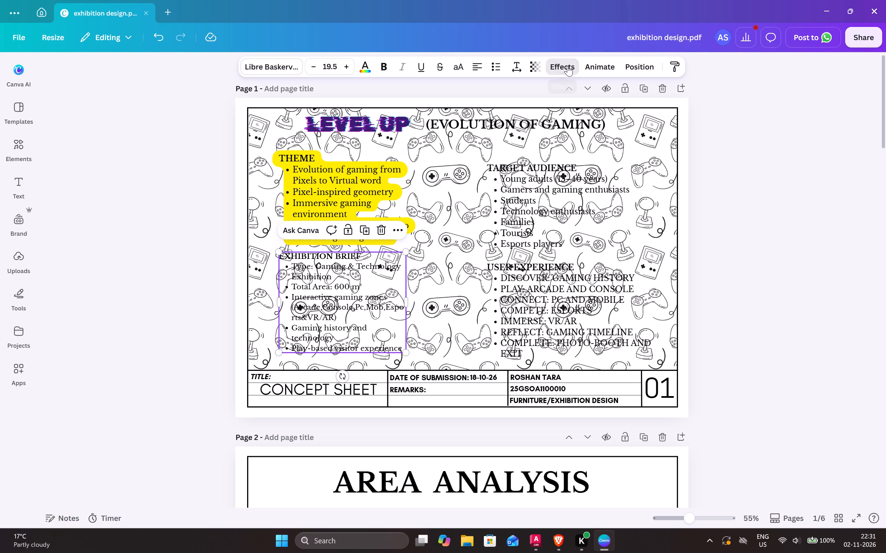
{"action": "left_click", "coordinate": [136, 190]}
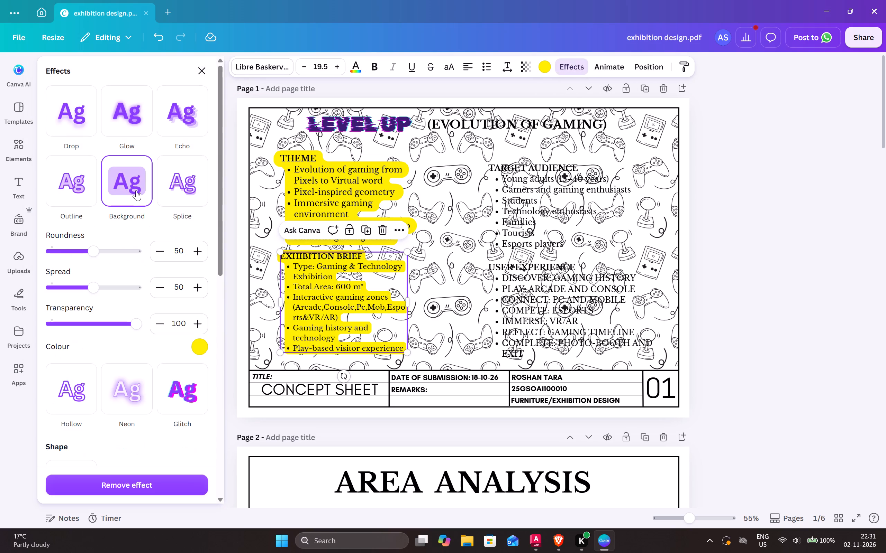
Apply the Background text effect to the TARGET AUDIENCE text block on page 1.
{"action": "left_click", "coordinate": [521, 218]}
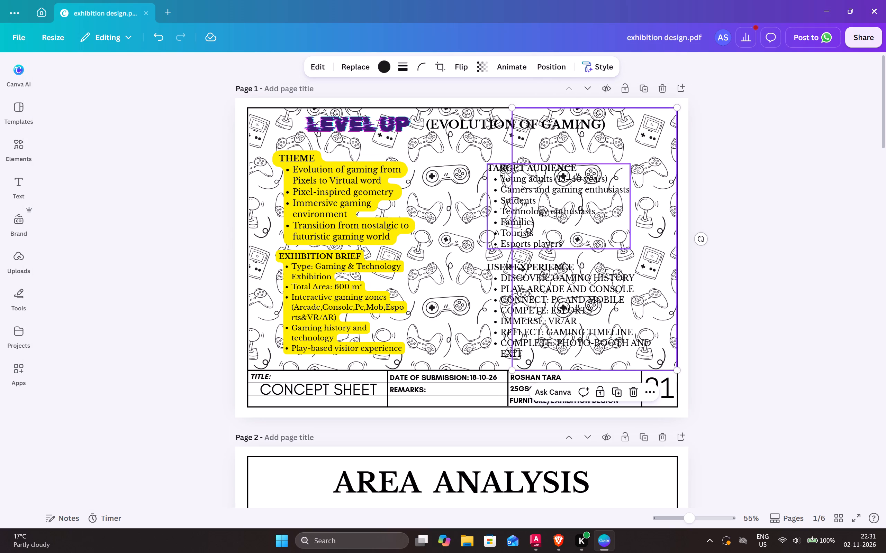
{"action": "left_click", "coordinate": [499, 167]}
{"action": "left_click", "coordinate": [566, 68]}
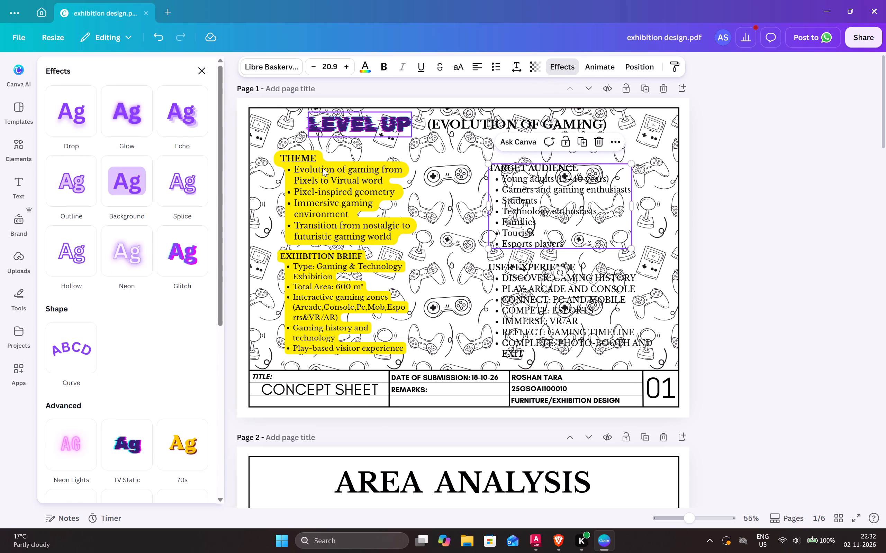
{"action": "left_click", "coordinate": [141, 178]}
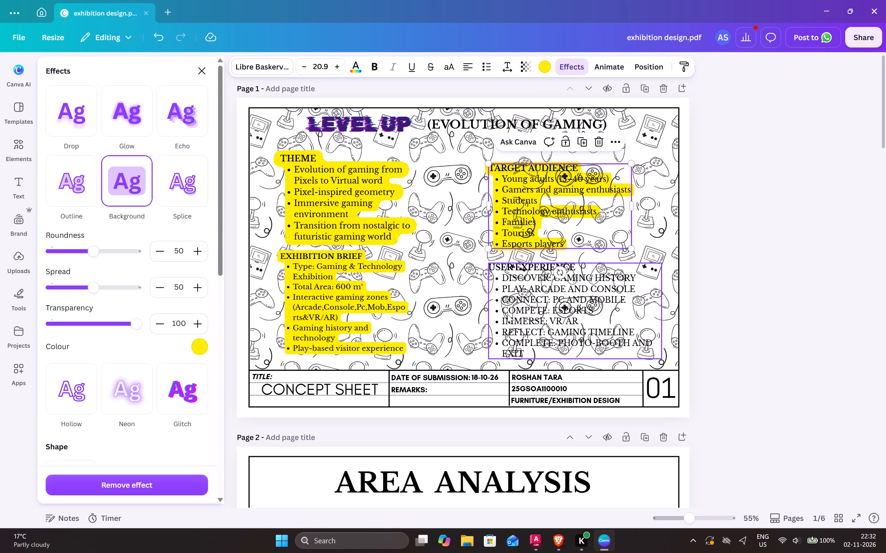
Send the controller pattern image on page 1's right side to the back, and bring it forward one layer, behind the TARGET AUDIENCE text.
{"action": "left_click", "coordinate": [662, 171]}
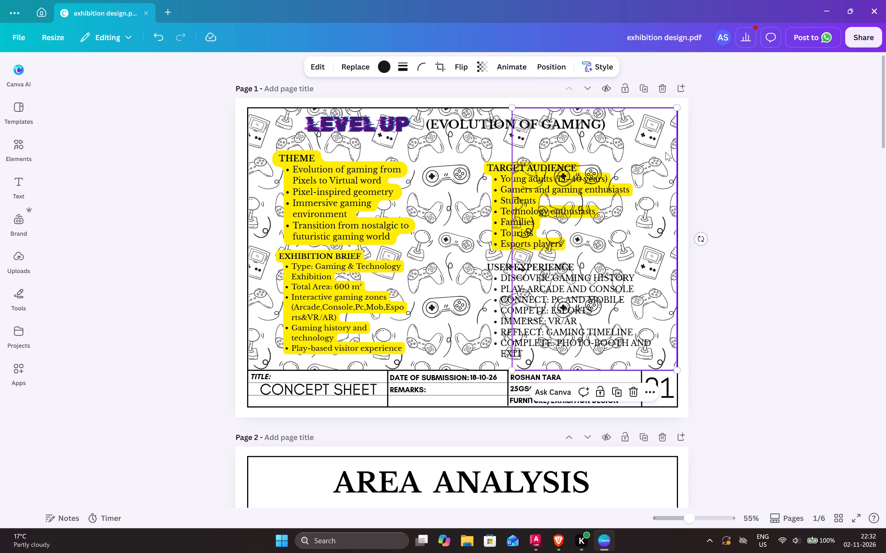
{"action": "left_click", "coordinate": [653, 395]}
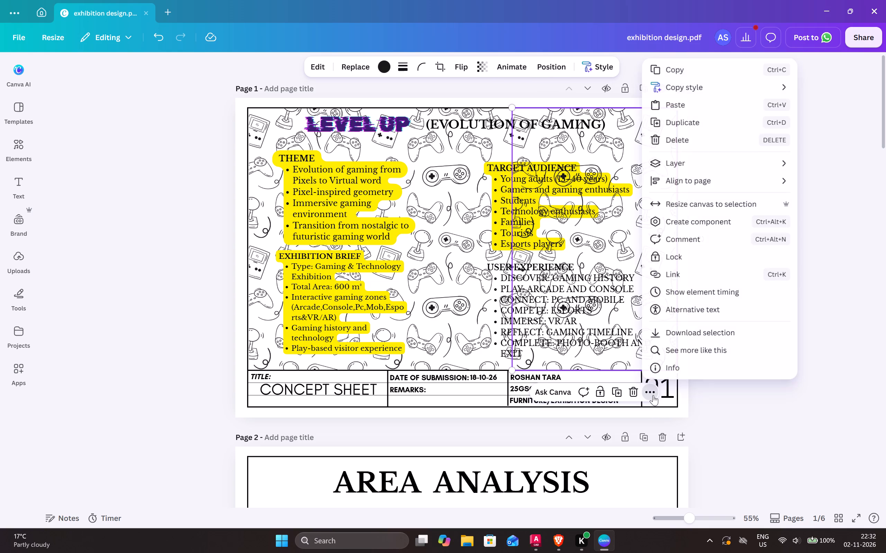
{"action": "left_click", "coordinate": [729, 162]}
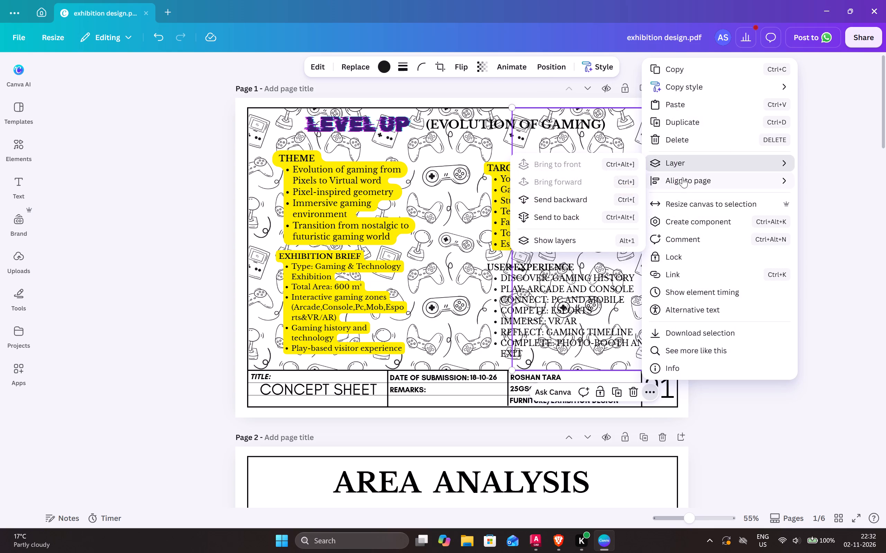
{"action": "left_click", "coordinate": [578, 213]}
{"action": "left_click", "coordinate": [579, 201]}
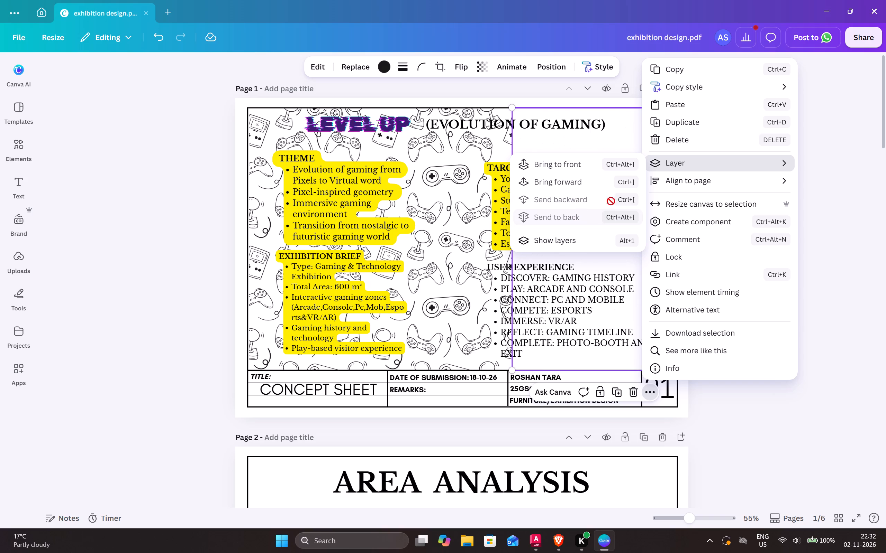
{"action": "left_click", "coordinate": [580, 179]}
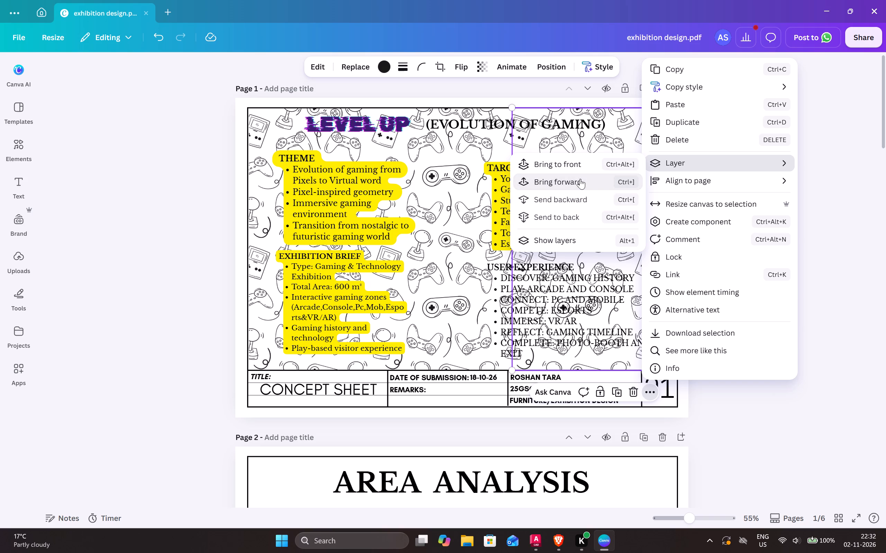
{"action": "left_click", "coordinate": [739, 396]}
Apply the Background text effect to the USER EXPERIENCE text block on page 1.
{"action": "left_click", "coordinate": [517, 298]}
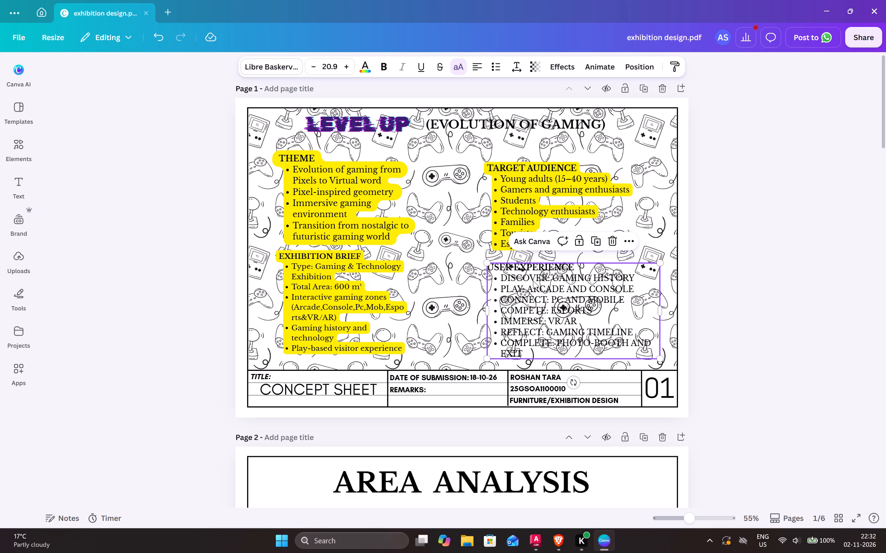
{"action": "left_click", "coordinate": [503, 272]}
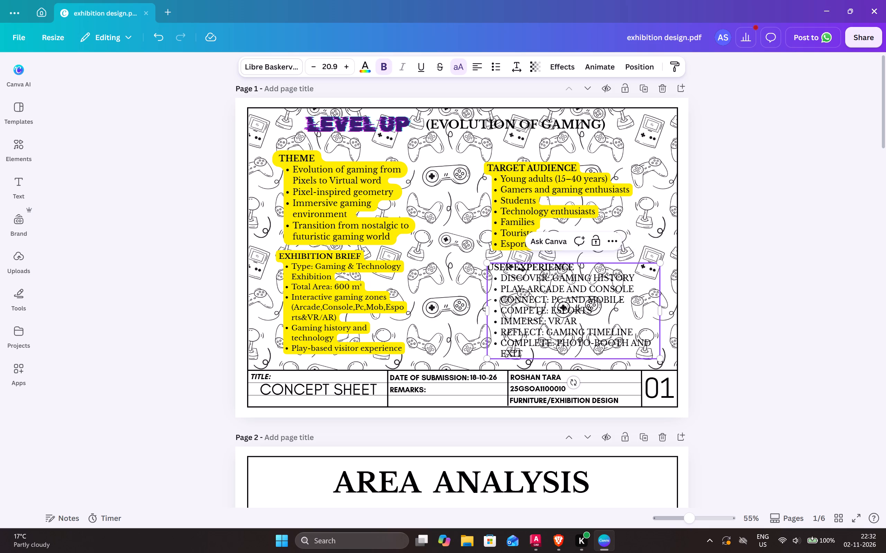
{"action": "left_click", "coordinate": [562, 64]}
{"action": "left_click", "coordinate": [141, 182]}
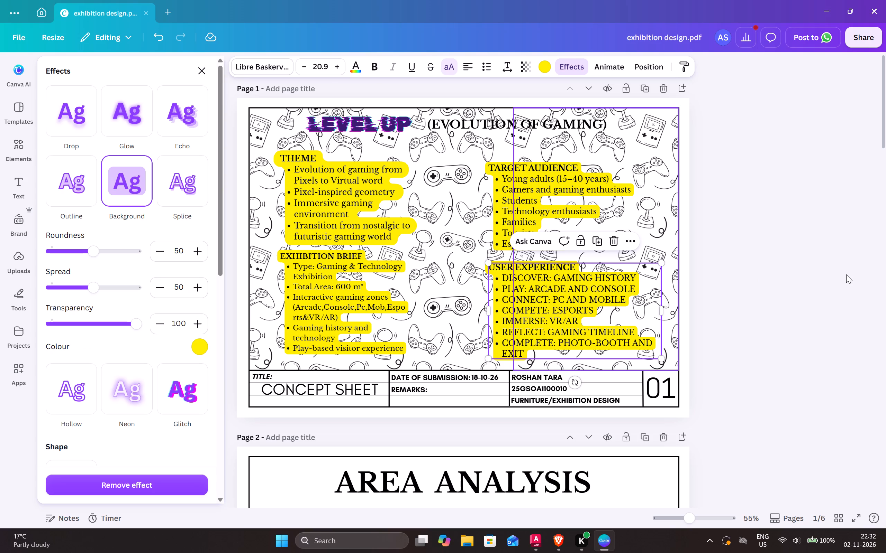
{"action": "key", "text": "Escape"}
Set the transparency of the larger controller pattern image, covering page 1's left side, to 65.
{"action": "left_click", "coordinate": [454, 288]}
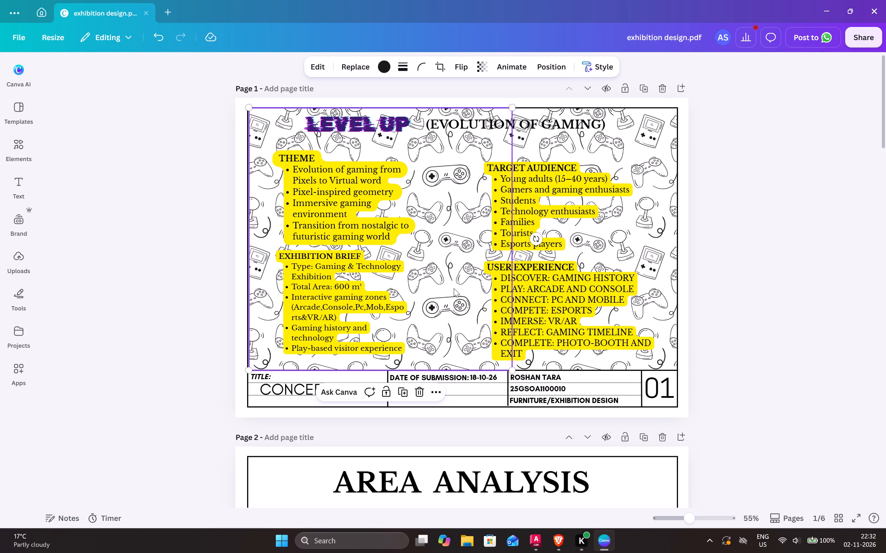
{"action": "left_click", "coordinate": [491, 64]}
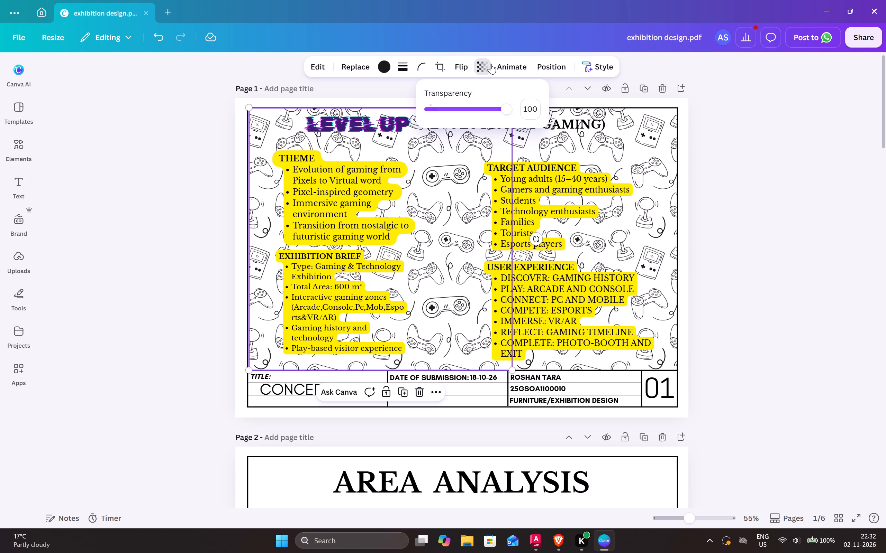
{"action": "left_click_drag", "start_coordinate": [508, 113], "coordinate": [484, 126]}
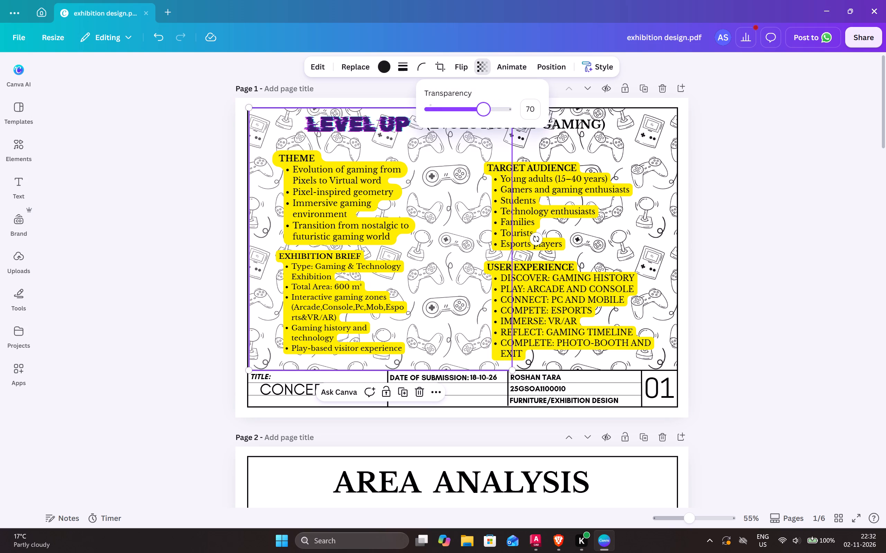
{"action": "left_click_drag", "start_coordinate": [484, 126], "coordinate": [478, 131]}
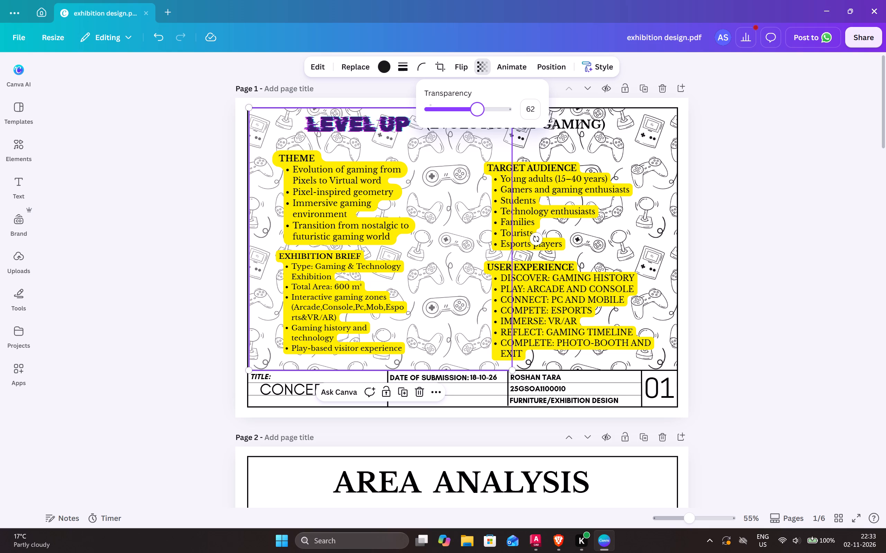
{"action": "left_click_drag", "start_coordinate": [478, 131], "coordinate": [480, 131]}
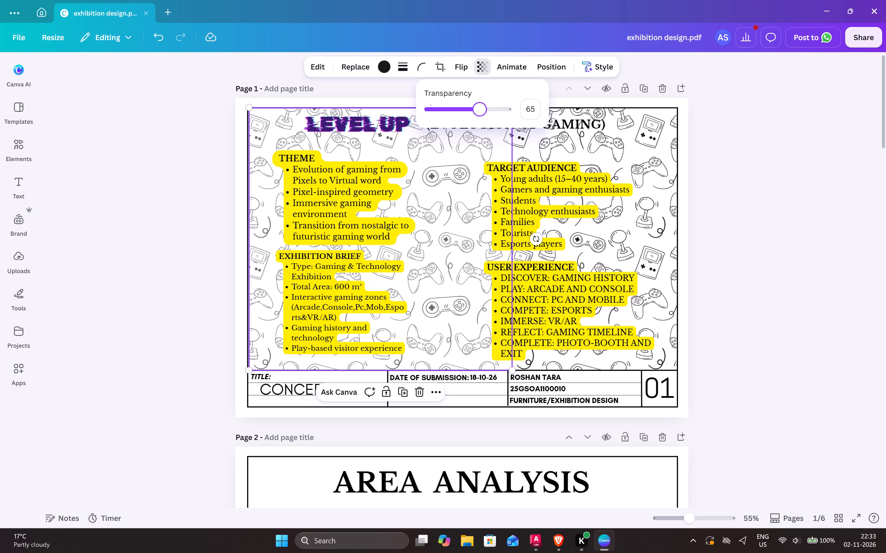
{"action": "left_click_drag", "start_coordinate": [480, 131], "coordinate": [480, 130]}
{"action": "left_click_drag", "start_coordinate": [480, 130], "coordinate": [480, 131]}
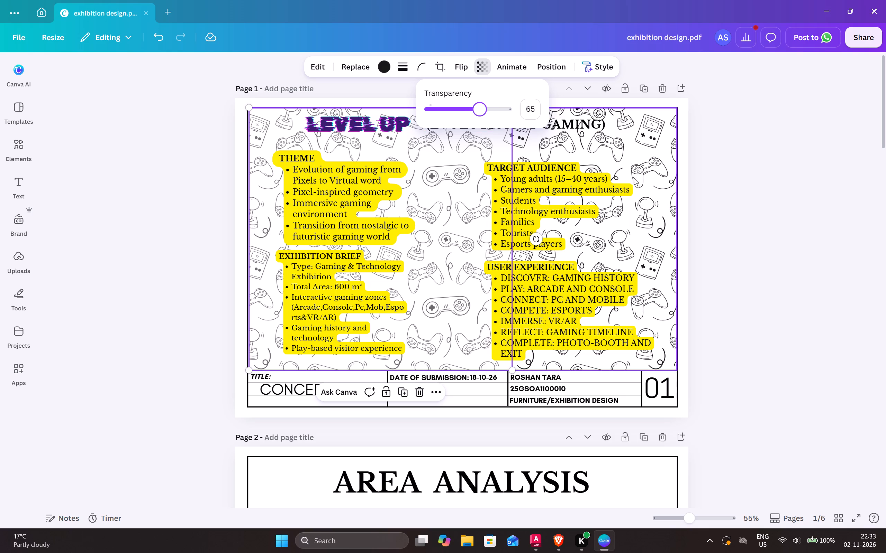
Set the transparency of the controller pattern image on page 1's right side to 65.
{"action": "left_click", "coordinate": [652, 210]}
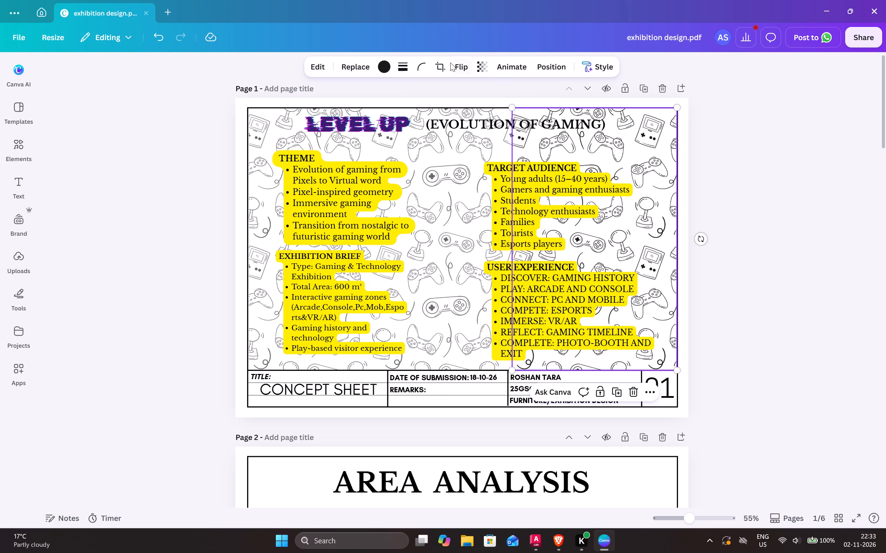
{"action": "left_click", "coordinate": [485, 66]}
{"action": "left_click_drag", "start_coordinate": [506, 110], "coordinate": [498, 116]}
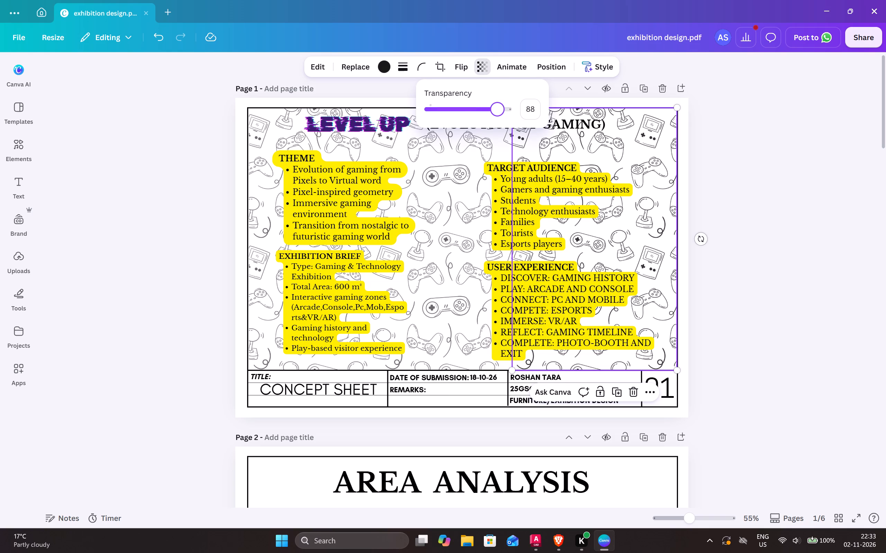
{"action": "left_click_drag", "start_coordinate": [498, 116], "coordinate": [488, 122]}
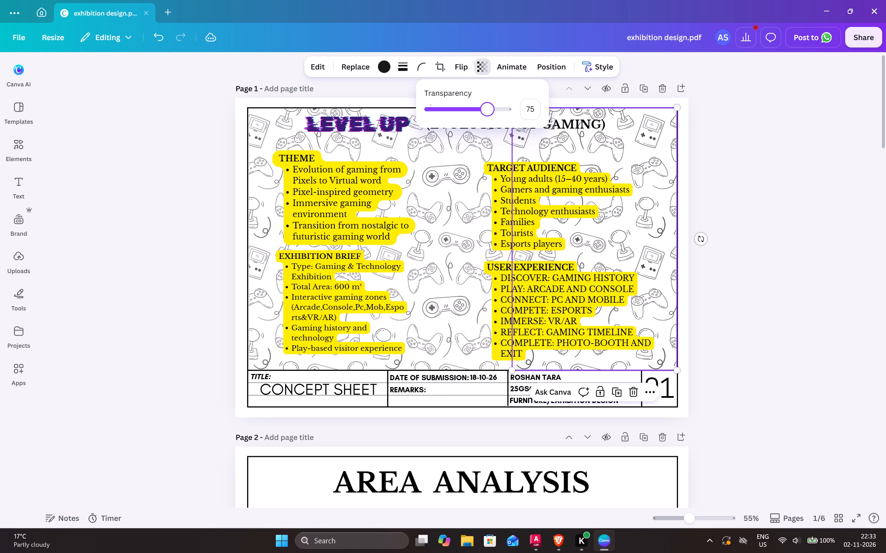
{"action": "left_click_drag", "start_coordinate": [488, 122], "coordinate": [484, 124]}
{"action": "left_click_drag", "start_coordinate": [484, 124], "coordinate": [481, 128]}
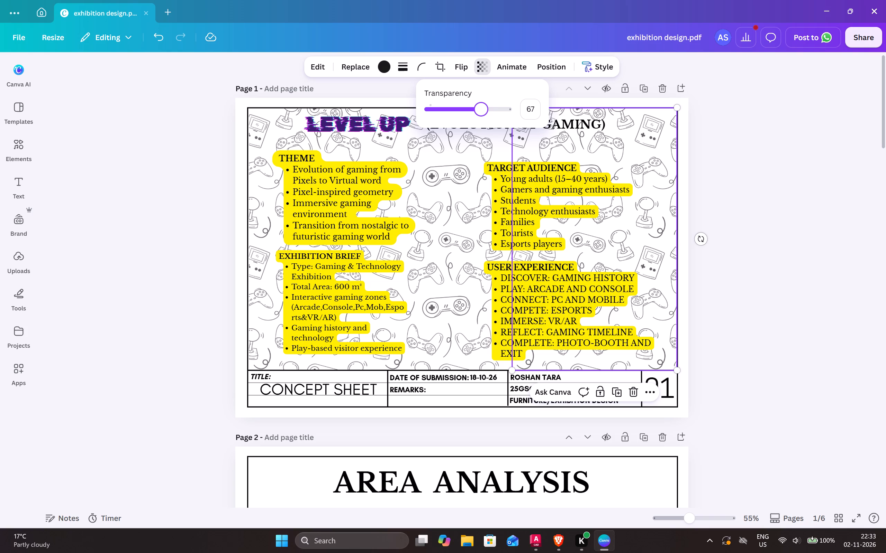
{"action": "left_click_drag", "start_coordinate": [481, 128], "coordinate": [479, 130]}
{"action": "left_click_drag", "start_coordinate": [479, 130], "coordinate": [480, 131]}
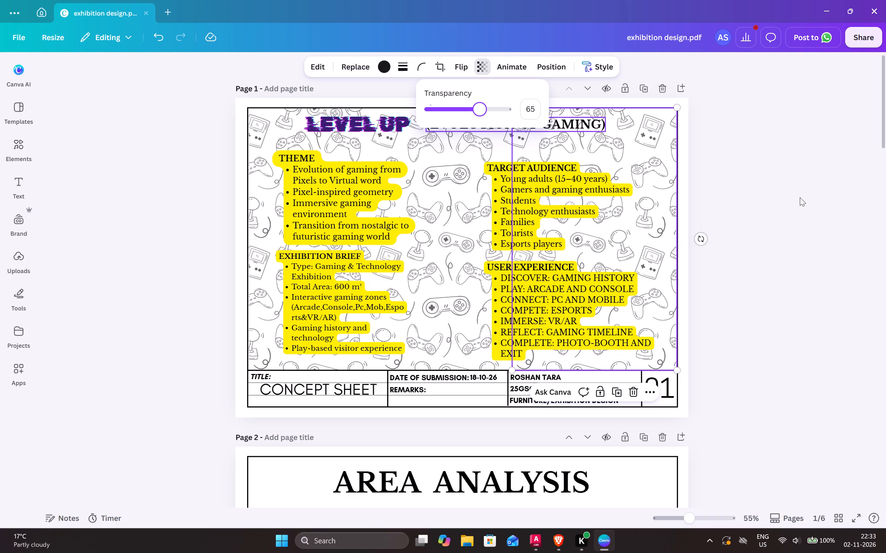
{"action": "left_click", "coordinate": [800, 197]}
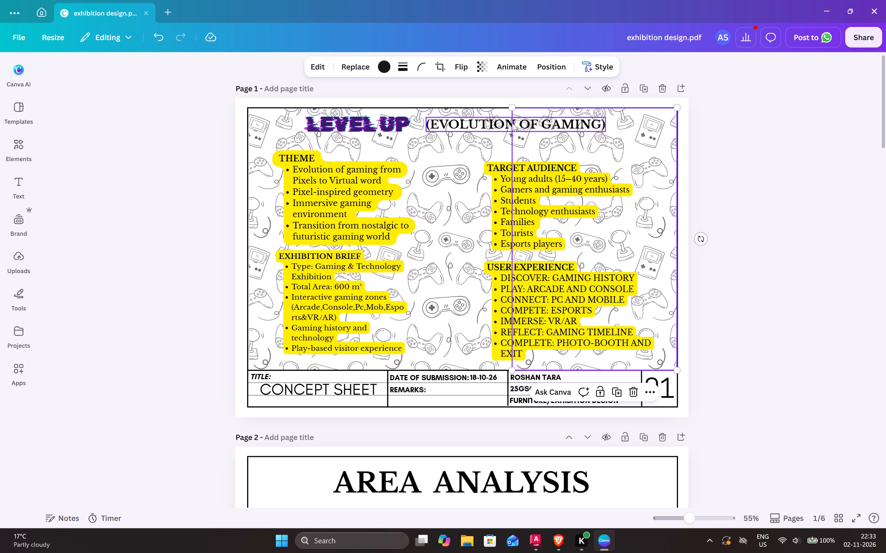
Apply the Glitch text effect to the (EVOLUTION OF GAMING) subtitle on page 1 with direction -39 and offset 89.
{"action": "left_click", "coordinate": [472, 122]}
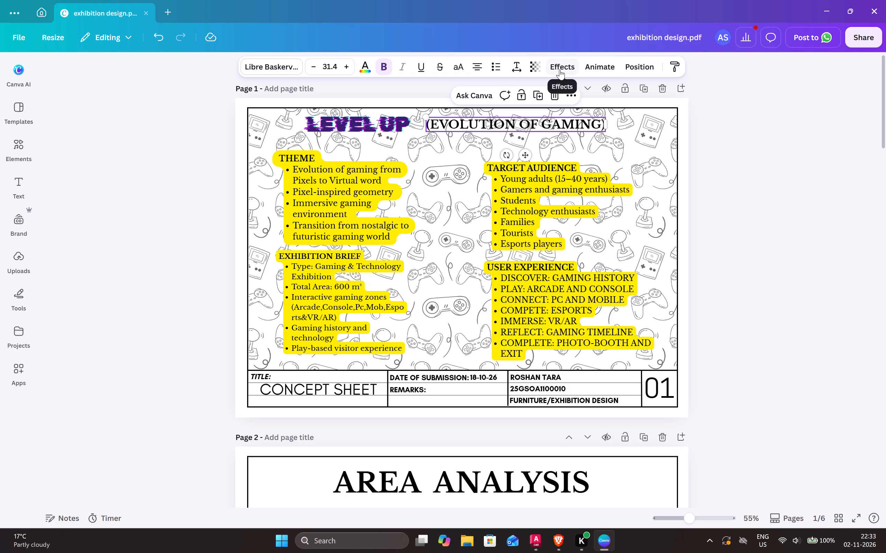
{"action": "left_click", "coordinate": [560, 69]}
{"action": "left_click", "coordinate": [181, 262]}
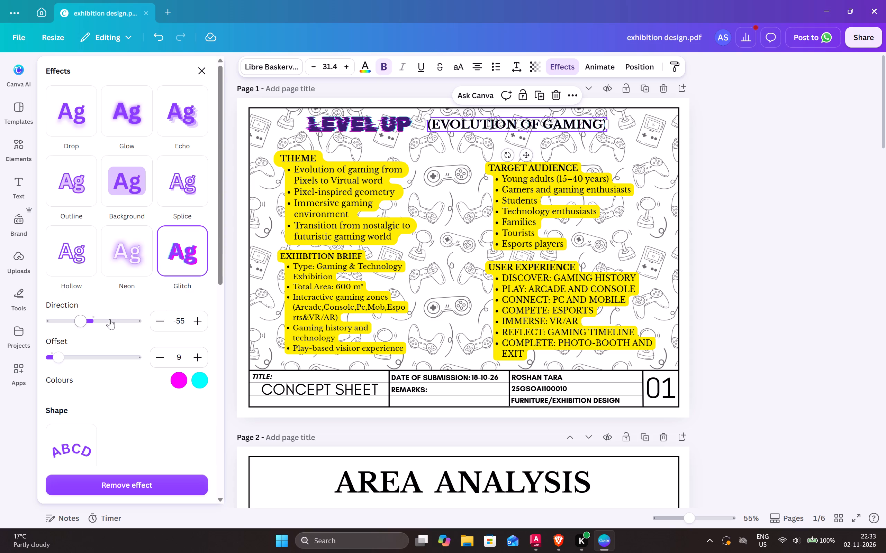
{"action": "left_click_drag", "start_coordinate": [80, 327], "coordinate": [72, 332]}
{"action": "left_click_drag", "start_coordinate": [72, 332], "coordinate": [84, 332]}
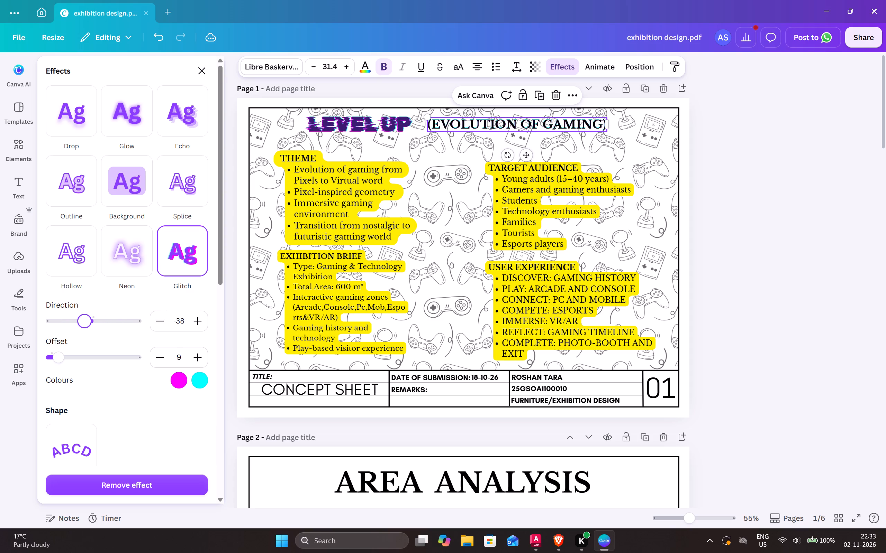
{"action": "left_click_drag", "start_coordinate": [84, 332], "coordinate": [84, 333]}
{"action": "left_click_drag", "start_coordinate": [59, 357], "coordinate": [83, 365]}
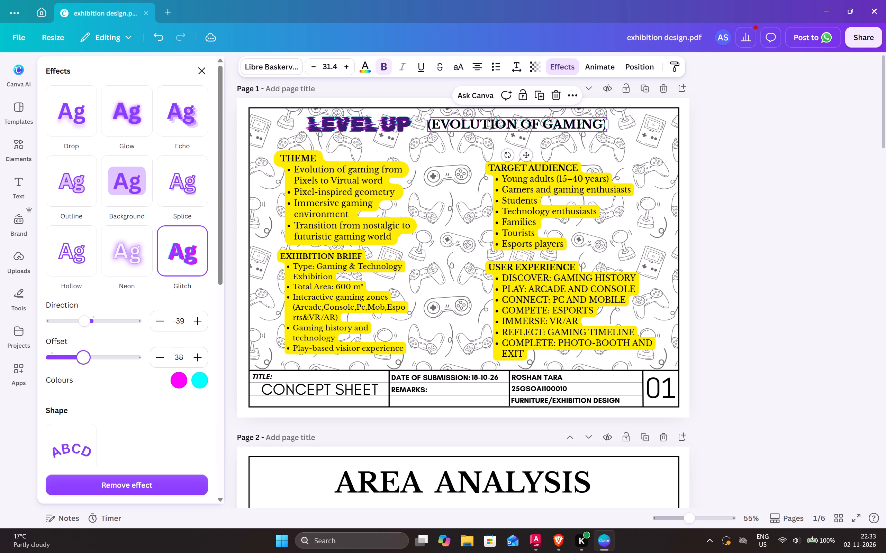
{"action": "left_click_drag", "start_coordinate": [83, 365], "coordinate": [94, 364]}
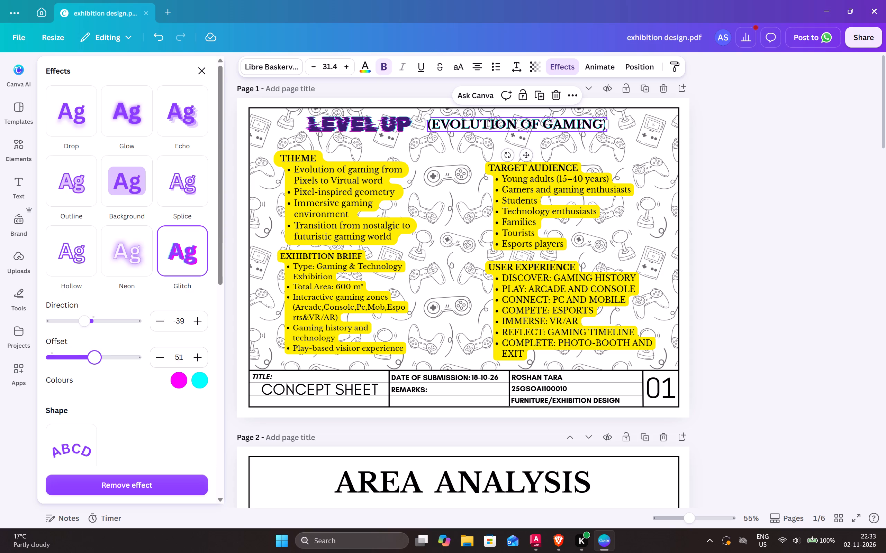
{"action": "left_click_drag", "start_coordinate": [94, 364], "coordinate": [113, 359]}
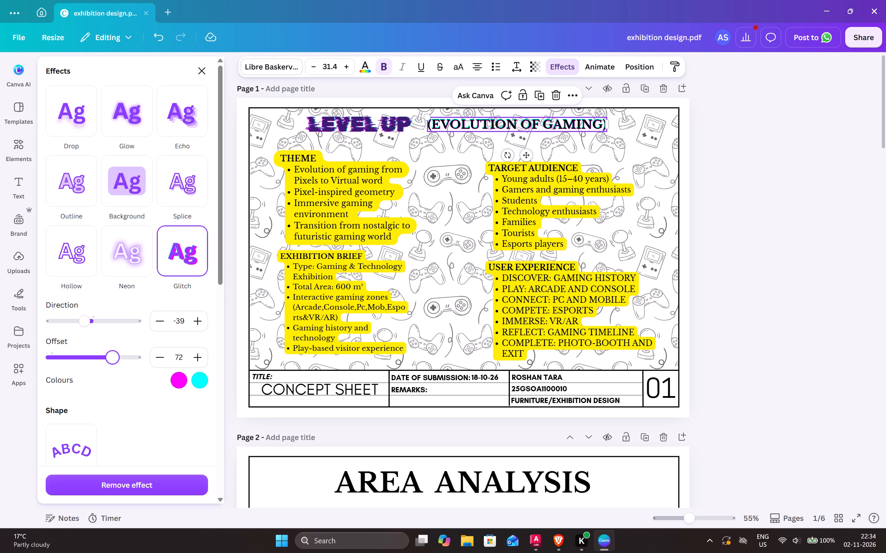
{"action": "left_click_drag", "start_coordinate": [113, 359], "coordinate": [127, 360]}
Change the (EVOLUTION OF GAMING) subtitle's glitch colours to pink and a darker cyan blue.
{"action": "left_click", "coordinate": [201, 381]}
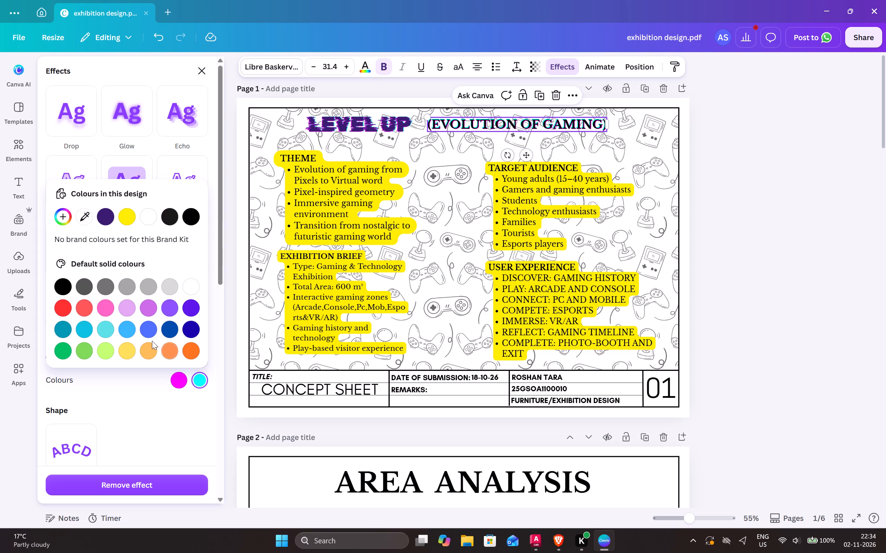
{"action": "left_click", "coordinate": [89, 329]}
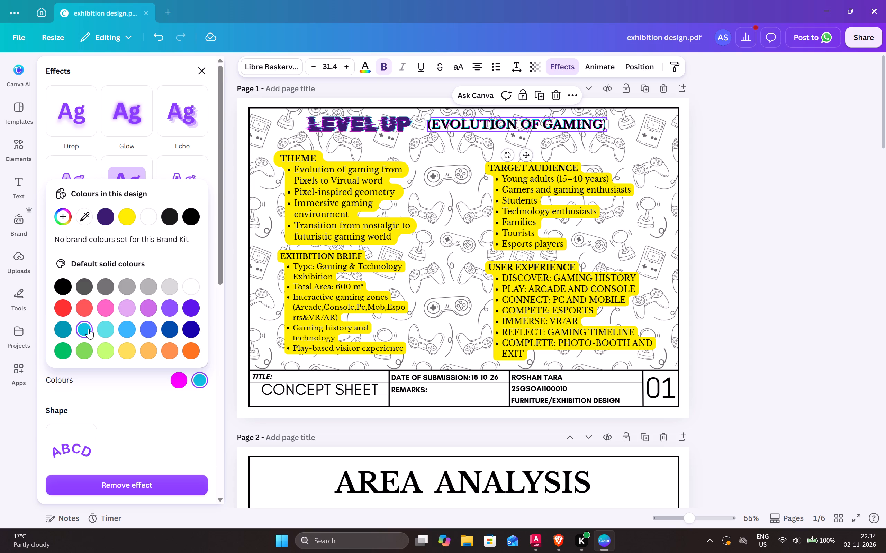
{"action": "left_click", "coordinate": [182, 383]}
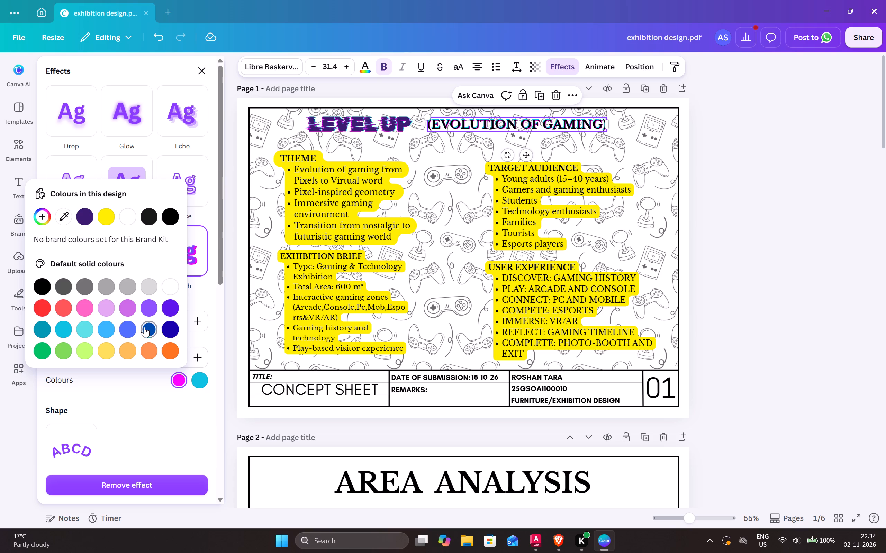
{"action": "left_click", "coordinate": [130, 311]}
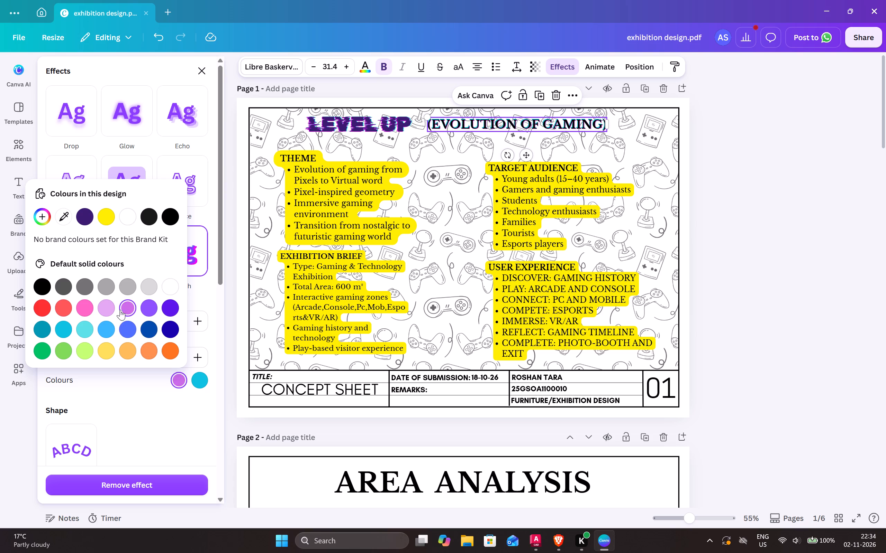
{"action": "left_click", "coordinate": [88, 308]}
{"action": "left_click", "coordinate": [149, 420]}
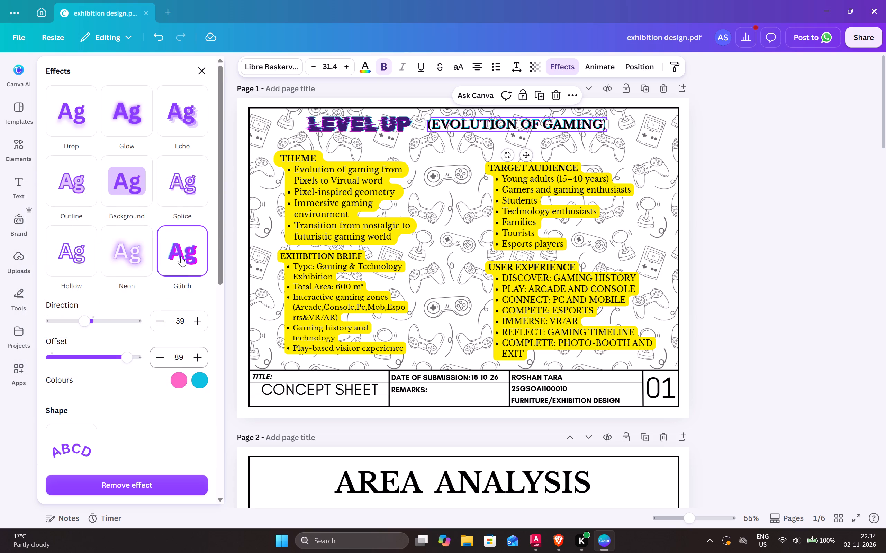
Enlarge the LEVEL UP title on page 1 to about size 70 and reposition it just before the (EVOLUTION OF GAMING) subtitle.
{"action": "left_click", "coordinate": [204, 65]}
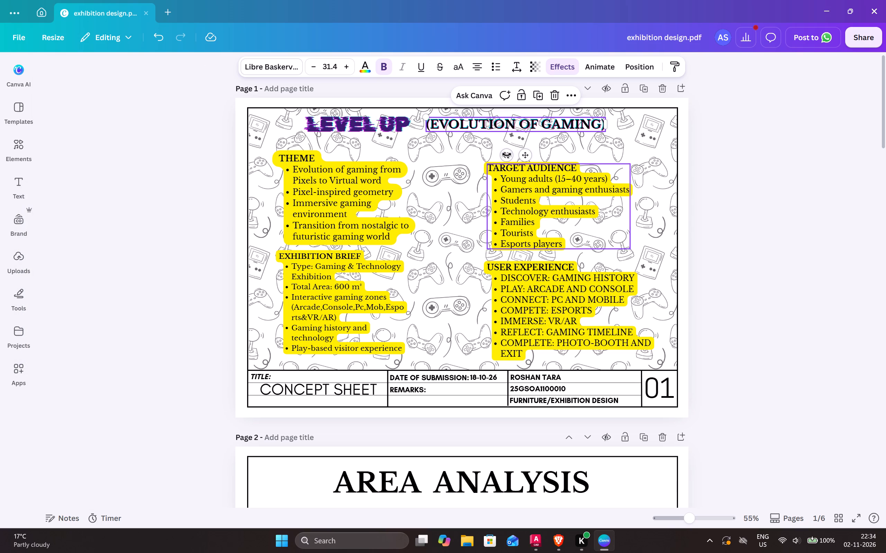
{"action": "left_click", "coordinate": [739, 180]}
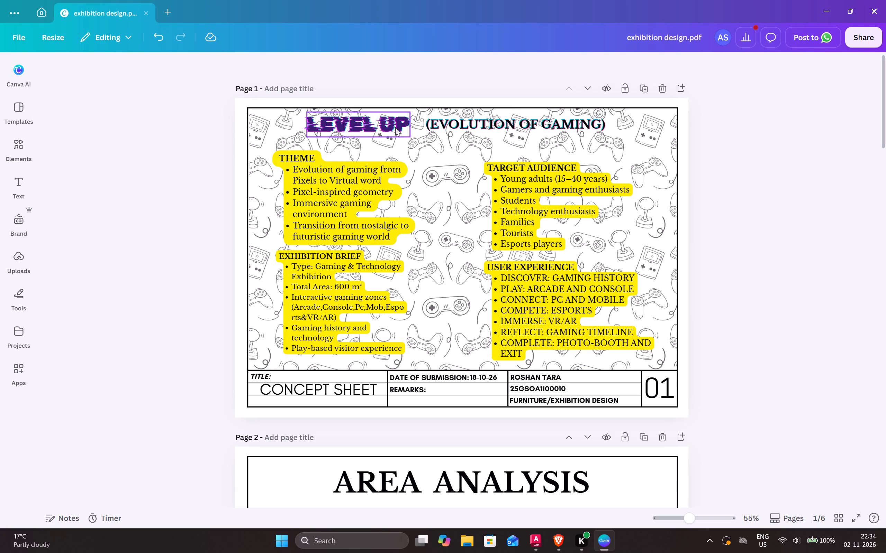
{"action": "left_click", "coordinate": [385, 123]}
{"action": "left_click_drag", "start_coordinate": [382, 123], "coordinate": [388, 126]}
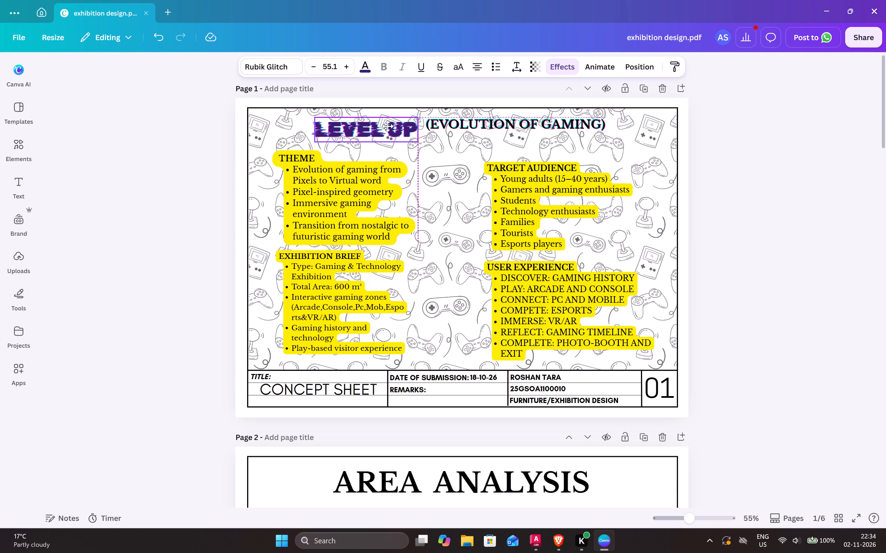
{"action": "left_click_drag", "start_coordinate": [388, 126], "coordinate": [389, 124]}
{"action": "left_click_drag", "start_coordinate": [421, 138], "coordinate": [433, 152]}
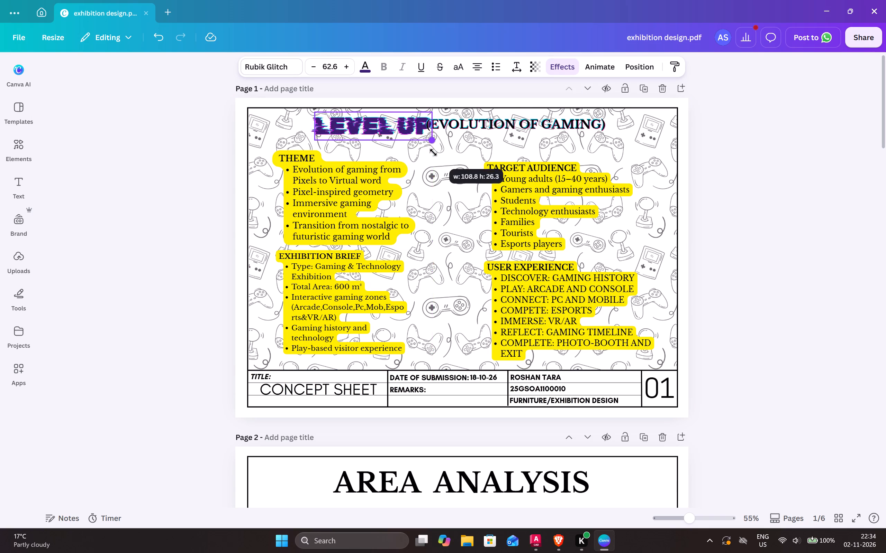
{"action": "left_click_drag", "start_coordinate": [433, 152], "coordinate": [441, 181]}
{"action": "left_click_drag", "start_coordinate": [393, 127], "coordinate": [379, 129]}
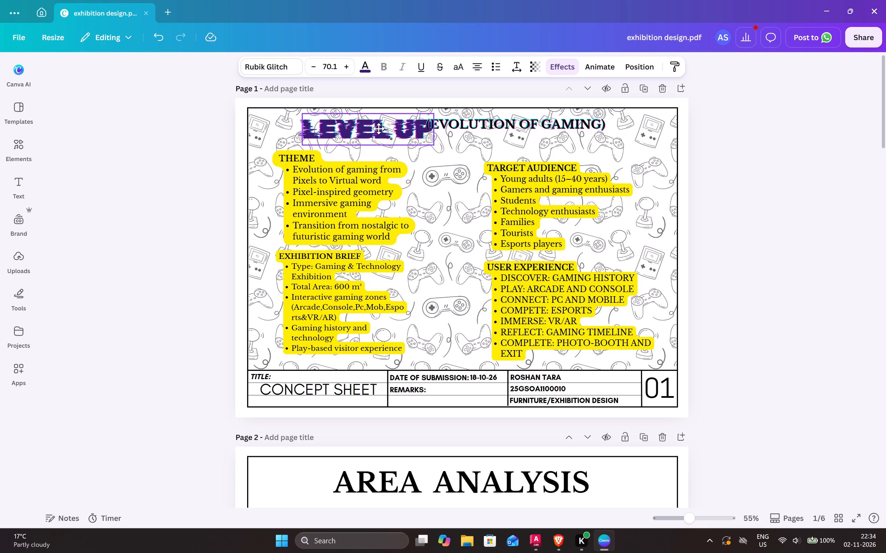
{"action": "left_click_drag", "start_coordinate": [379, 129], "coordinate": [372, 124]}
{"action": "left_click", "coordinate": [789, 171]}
Shift the (EVOLUTION OF GAMING) subtitle slightly away from the LEVEL UP title, keeping it on the same line.
{"action": "left_click", "coordinate": [521, 130]}
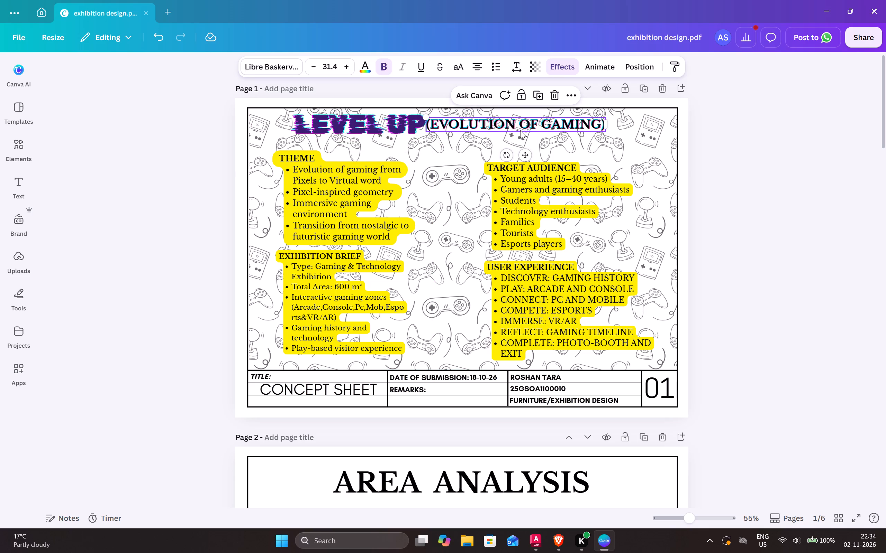
{"action": "left_click_drag", "start_coordinate": [516, 126], "coordinate": [525, 126]}
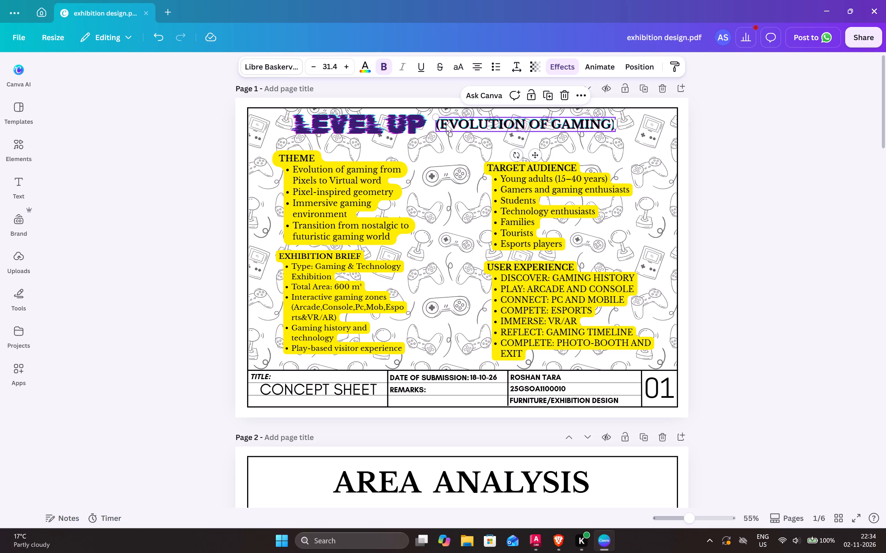
Try the Sci-fi and Arcade text effects on page 1's LEVEL UP title and settle on the Pixel effect.
{"action": "left_click", "coordinate": [402, 123]}
{"action": "left_click", "coordinate": [562, 63]}
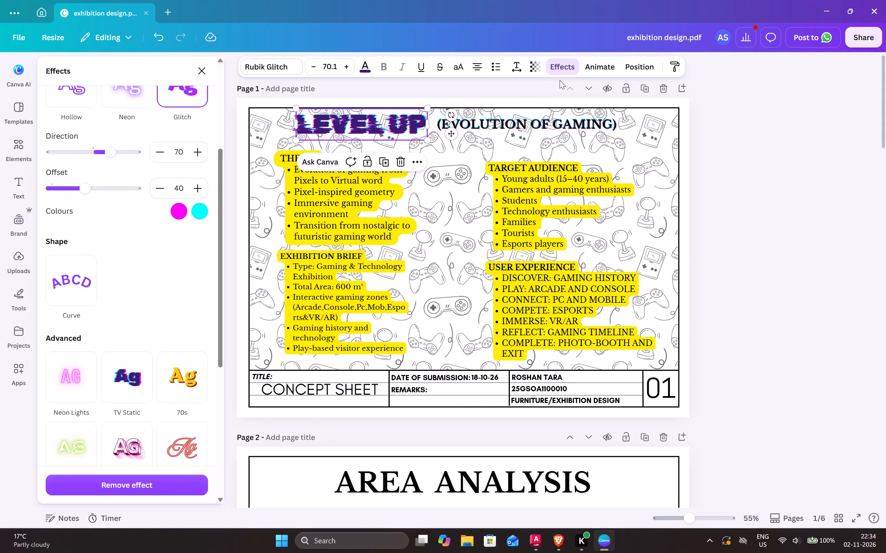
{"action": "scroll", "coordinate": [163, 377], "scroll_direction": "down", "scroll_amount": 4}
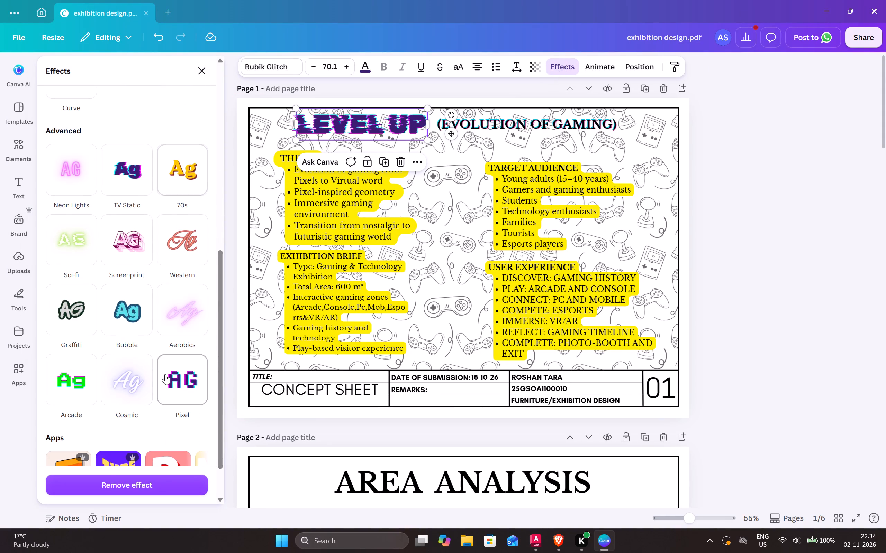
{"action": "left_click", "coordinate": [89, 254]}
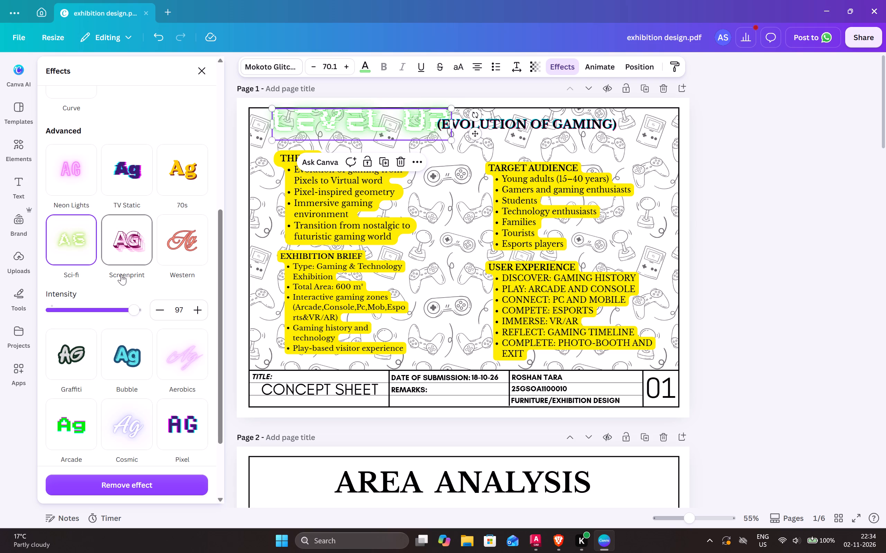
{"action": "left_click", "coordinate": [73, 422]}
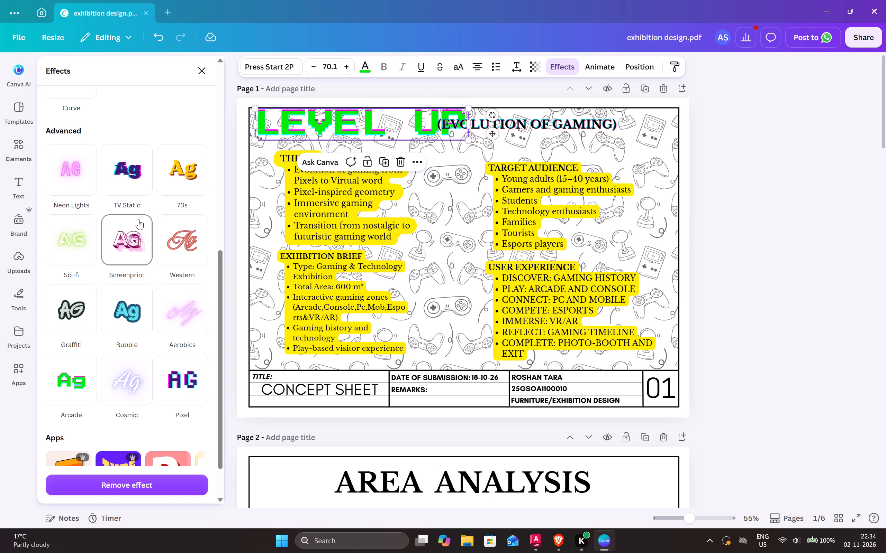
{"action": "scroll", "coordinate": [135, 213], "scroll_direction": "up", "scroll_amount": 4}
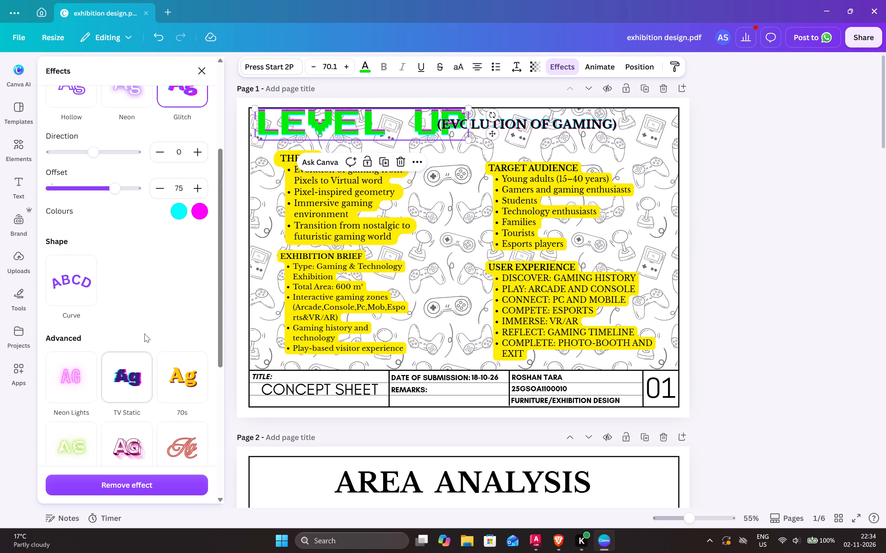
{"action": "scroll", "coordinate": [126, 280], "scroll_direction": "up", "scroll_amount": 6}
{"action": "scroll", "coordinate": [126, 279], "scroll_direction": "down", "scroll_amount": 6}
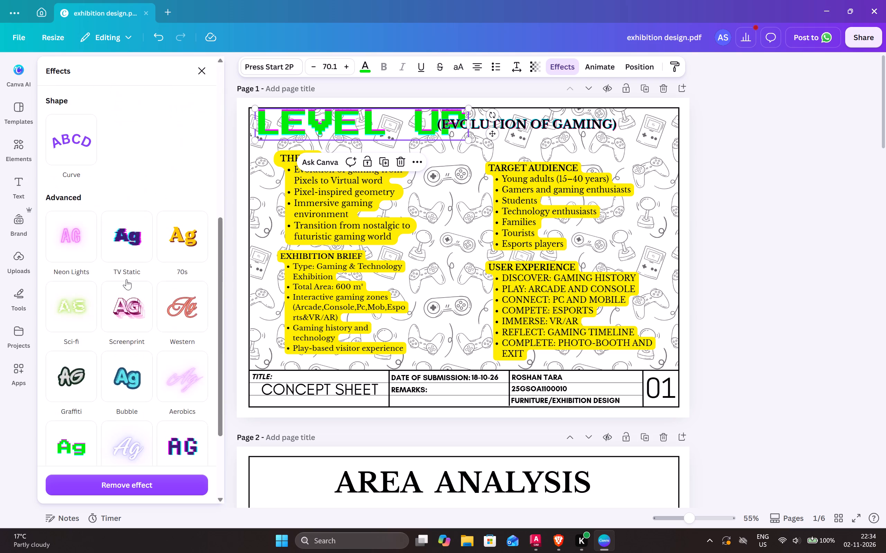
{"action": "scroll", "coordinate": [126, 279], "scroll_direction": "down", "scroll_amount": 5}
{"action": "left_click", "coordinate": [174, 326]}
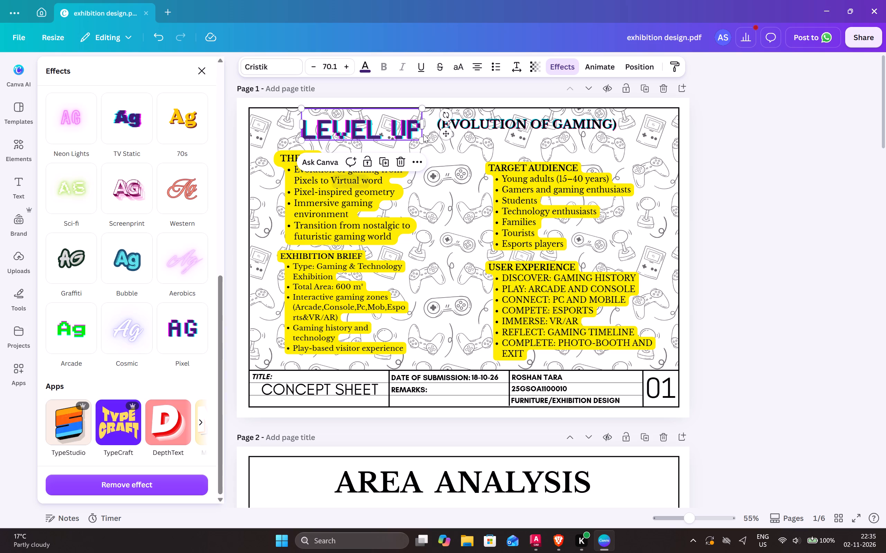
Enlarge the pixel-style LEVEL UP title to about size 83 and align it beside the (EVOLUTION OF GAMING) subtitle.
{"action": "left_click_drag", "start_coordinate": [419, 144], "coordinate": [439, 156]}
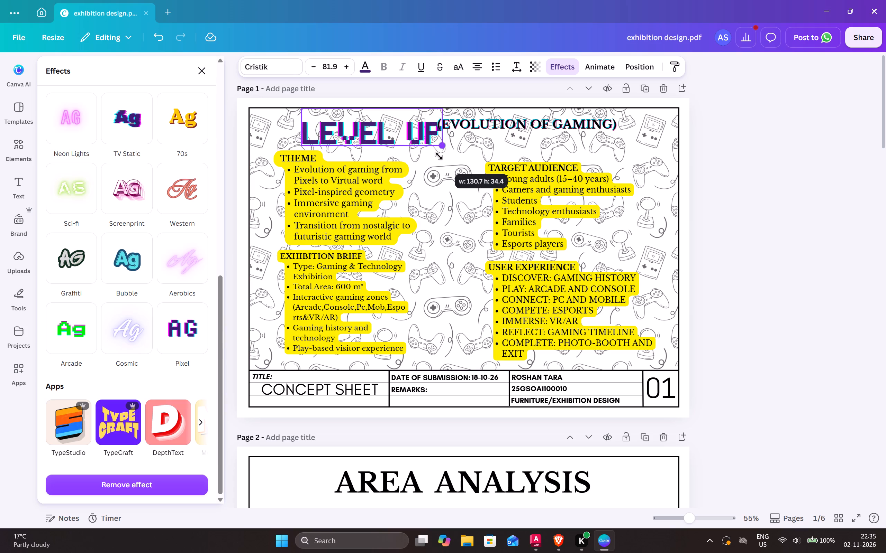
{"action": "left_click_drag", "start_coordinate": [439, 156], "coordinate": [440, 156]}
{"action": "left_click_drag", "start_coordinate": [389, 132], "coordinate": [380, 124]}
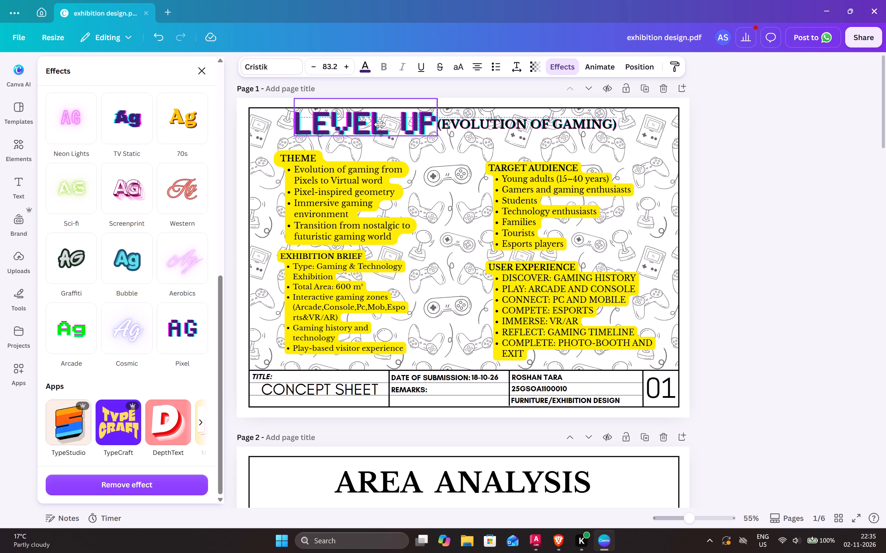
{"action": "left_click_drag", "start_coordinate": [380, 124], "coordinate": [378, 124]}
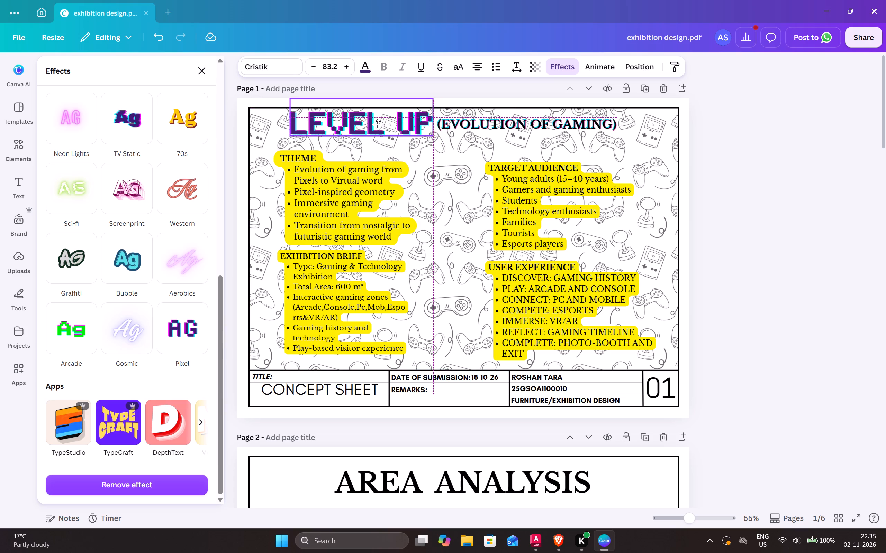
{"action": "left_click_drag", "start_coordinate": [378, 124], "coordinate": [381, 124]}
{"action": "left_click", "coordinate": [699, 174]}
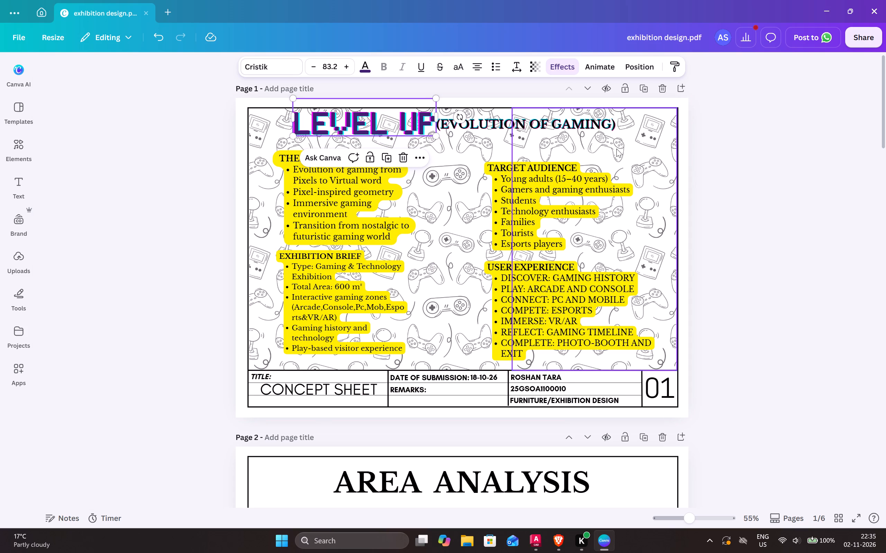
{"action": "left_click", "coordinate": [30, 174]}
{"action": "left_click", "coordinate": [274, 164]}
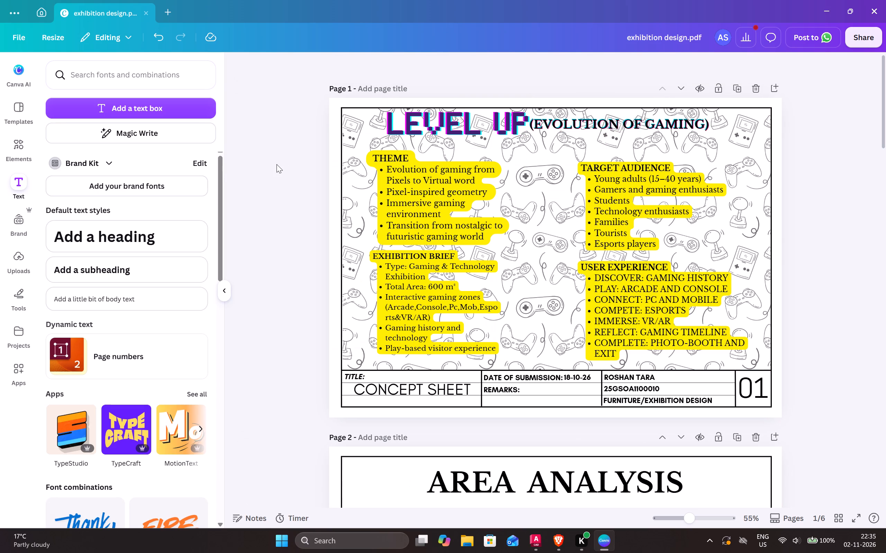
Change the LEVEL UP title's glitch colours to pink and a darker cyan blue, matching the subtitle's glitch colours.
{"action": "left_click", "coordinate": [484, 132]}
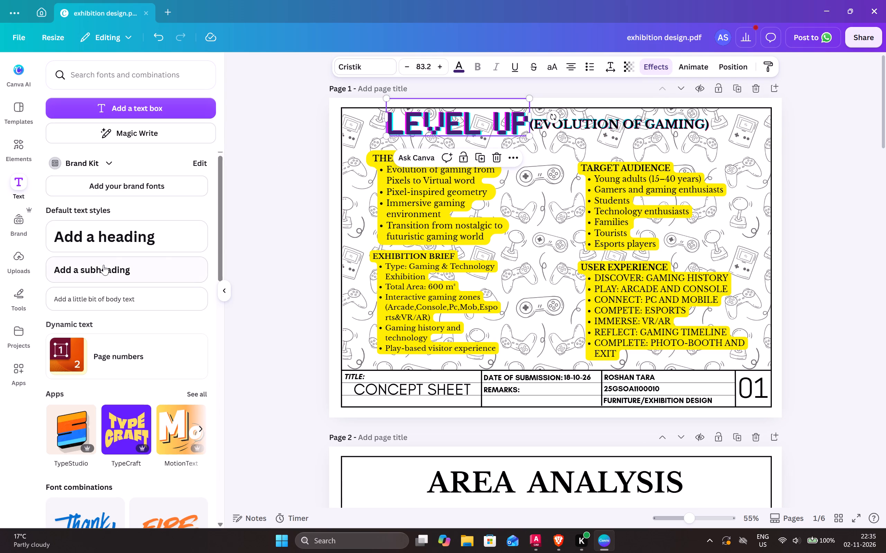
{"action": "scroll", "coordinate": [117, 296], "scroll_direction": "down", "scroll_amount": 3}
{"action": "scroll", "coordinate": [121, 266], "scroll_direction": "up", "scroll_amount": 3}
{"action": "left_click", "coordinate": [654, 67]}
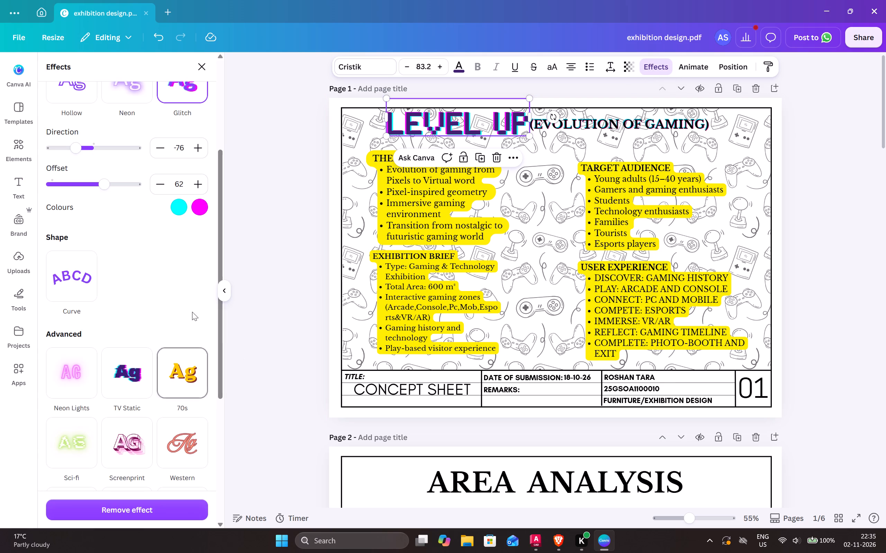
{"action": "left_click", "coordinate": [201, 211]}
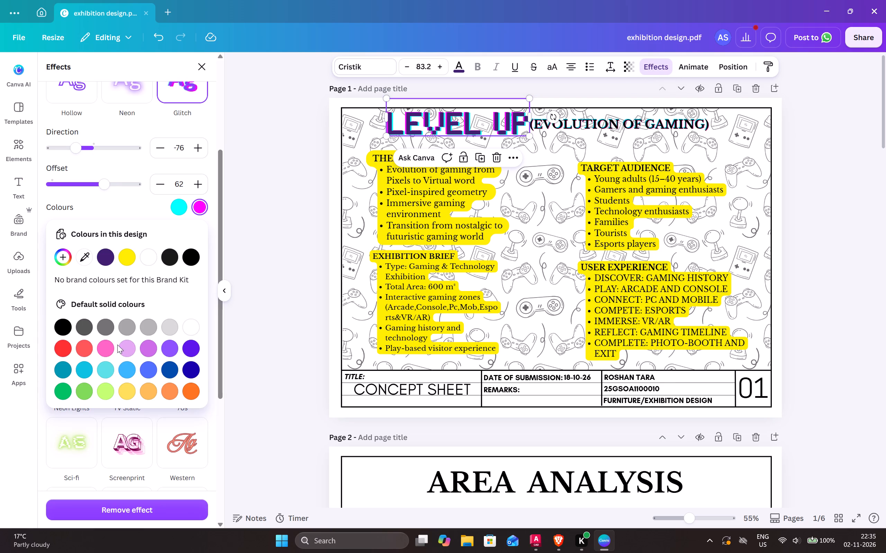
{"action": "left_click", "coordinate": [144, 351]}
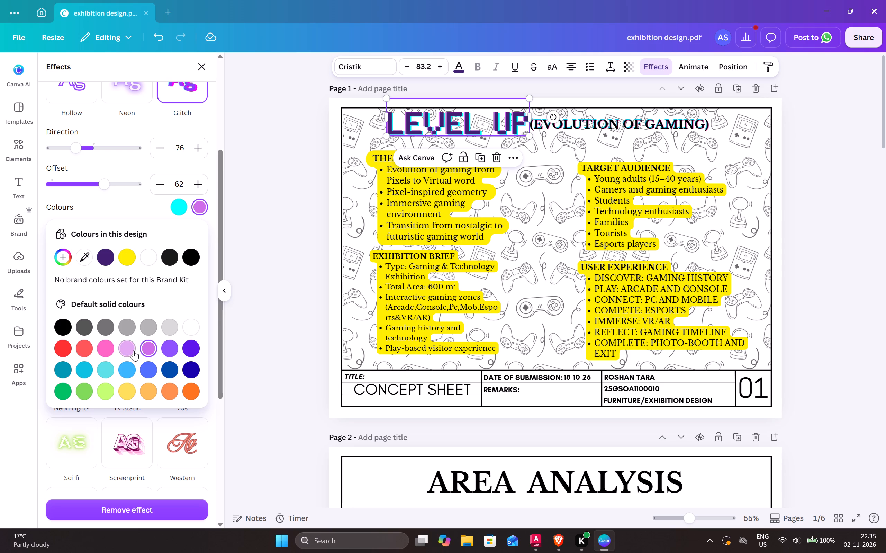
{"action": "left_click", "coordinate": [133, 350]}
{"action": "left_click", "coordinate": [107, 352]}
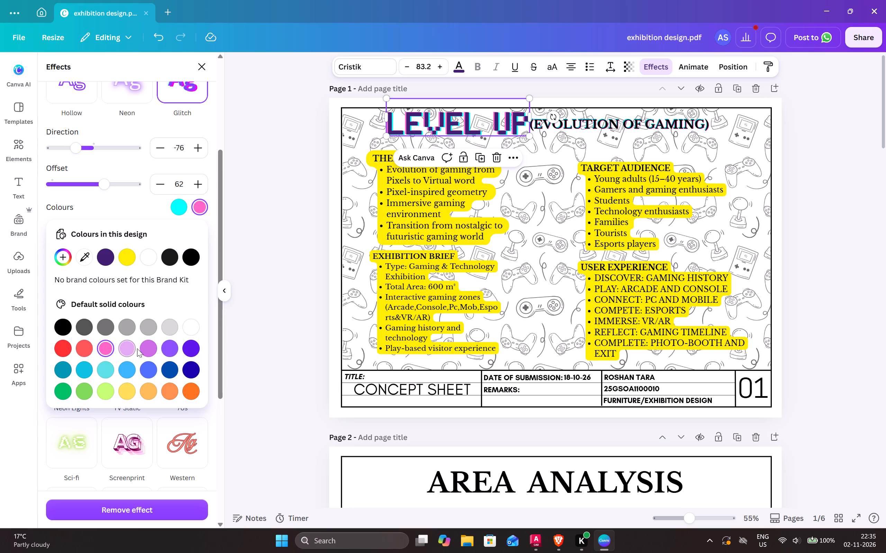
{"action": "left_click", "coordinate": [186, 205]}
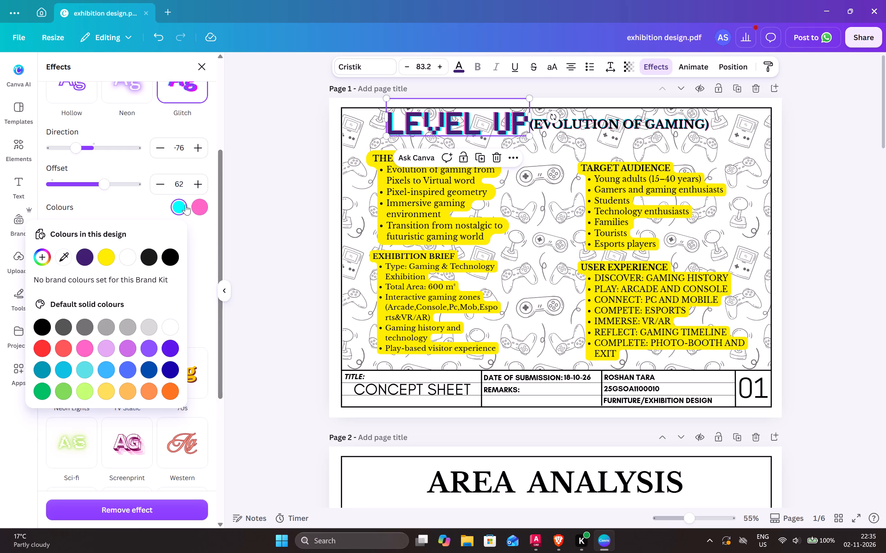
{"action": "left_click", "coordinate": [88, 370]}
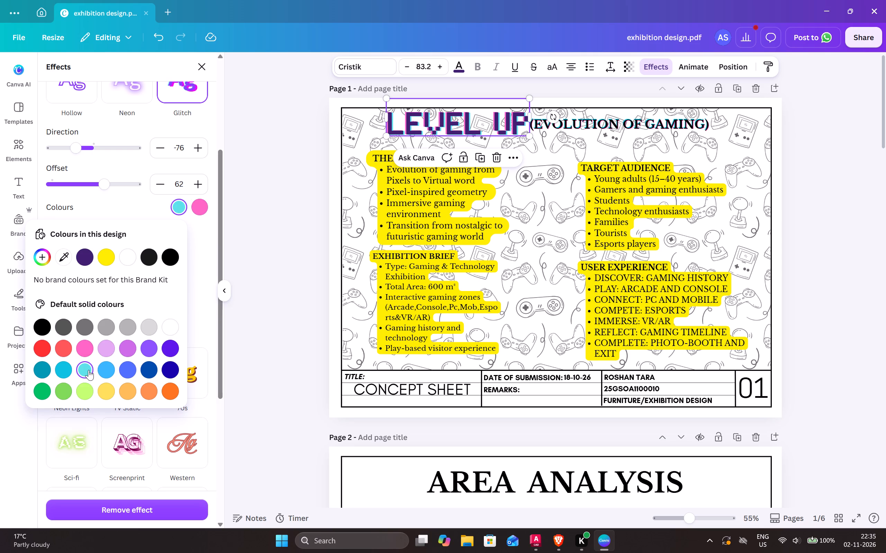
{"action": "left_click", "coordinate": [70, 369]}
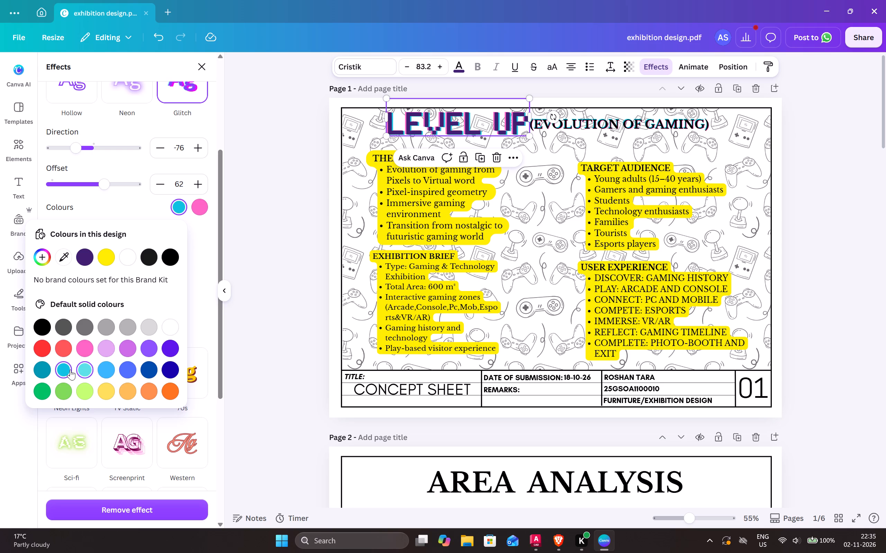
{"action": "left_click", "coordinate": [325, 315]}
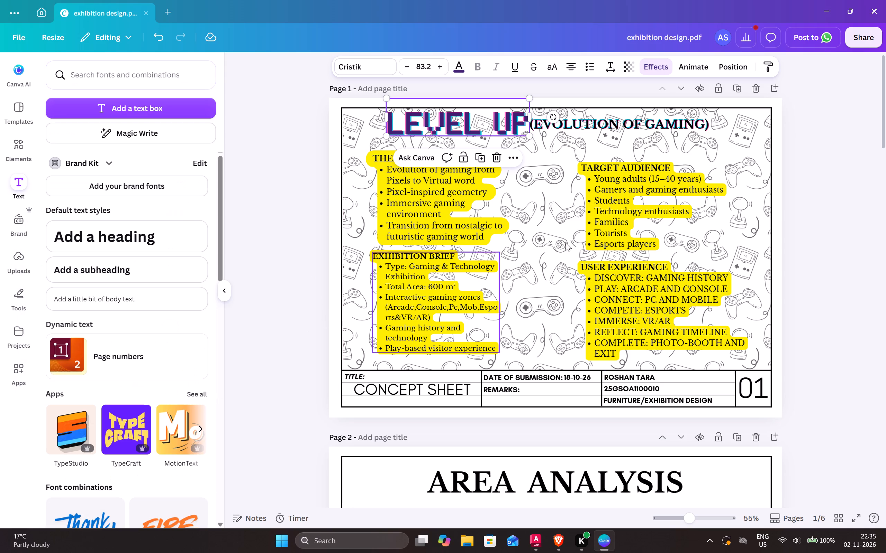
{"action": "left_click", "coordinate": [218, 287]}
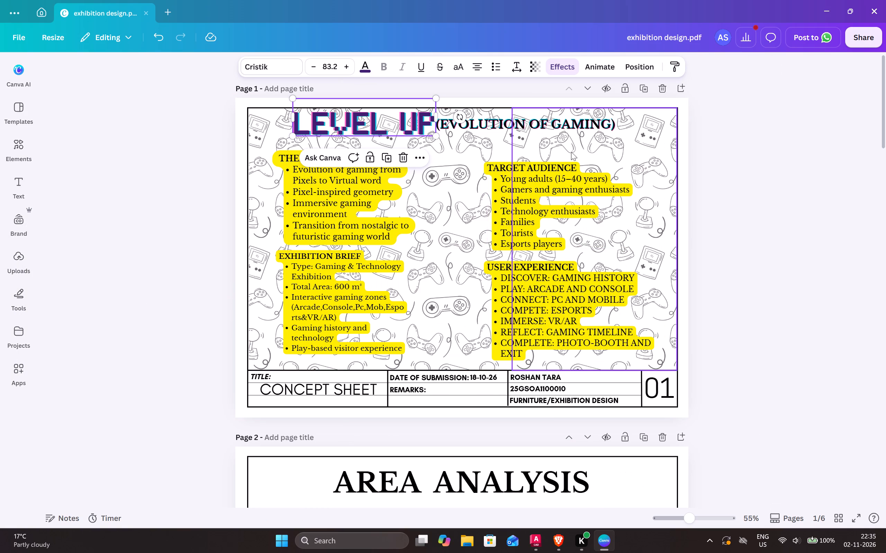
Replace the Glitch effect on page 1's LEVEL UP title with the Drop shadow effect.
{"action": "left_click", "coordinate": [733, 166]}
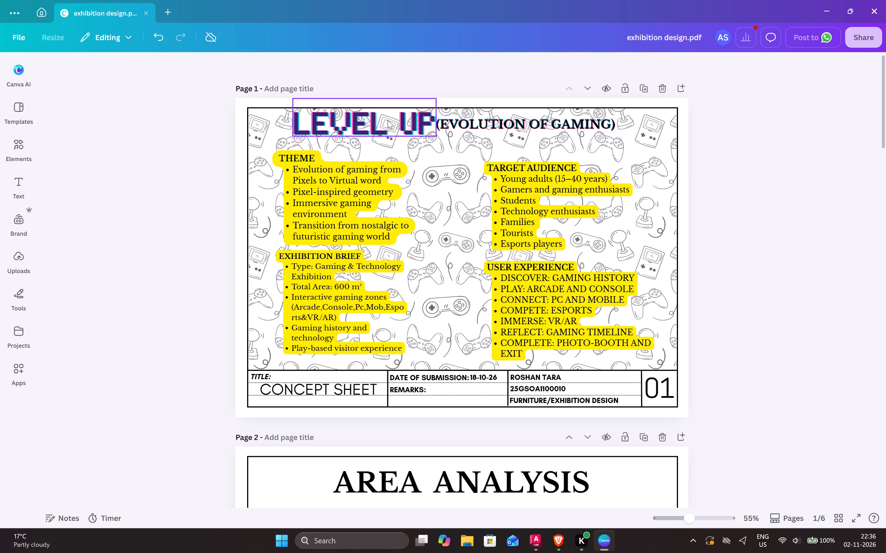
{"action": "left_click", "coordinate": [388, 120]}
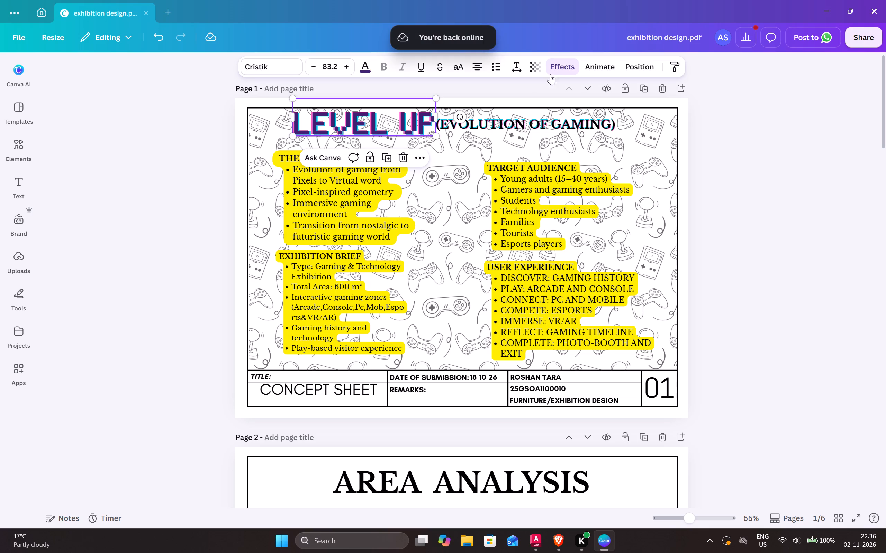
{"action": "left_click", "coordinate": [568, 67]}
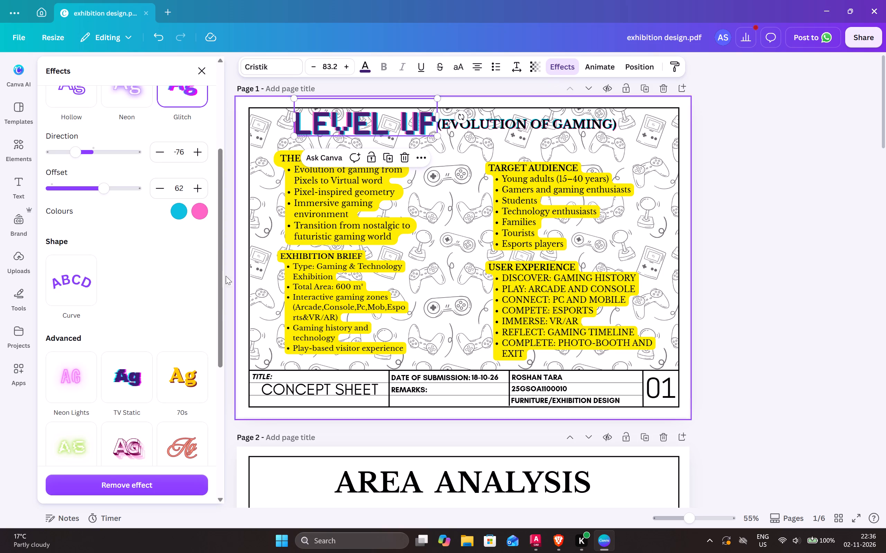
{"action": "scroll", "coordinate": [172, 257], "scroll_direction": "up", "scroll_amount": 8}
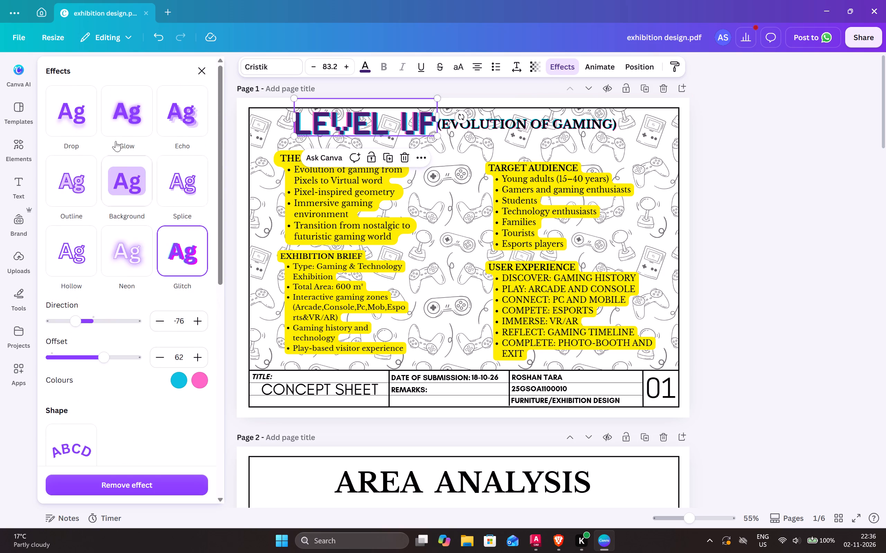
{"action": "left_click", "coordinate": [76, 116]}
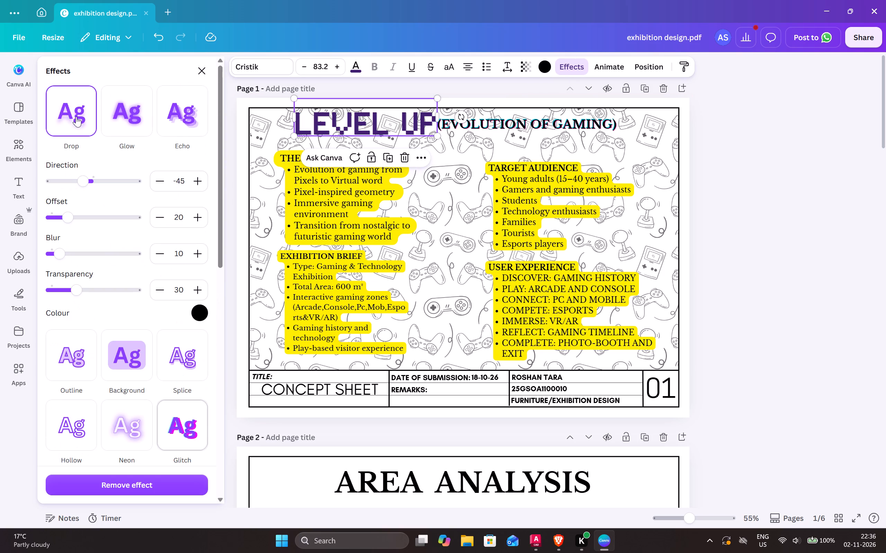
Undo the switch to the Drop shadow effect on page 1's LEVEL UP title.
{"action": "left_click", "coordinate": [204, 70]}
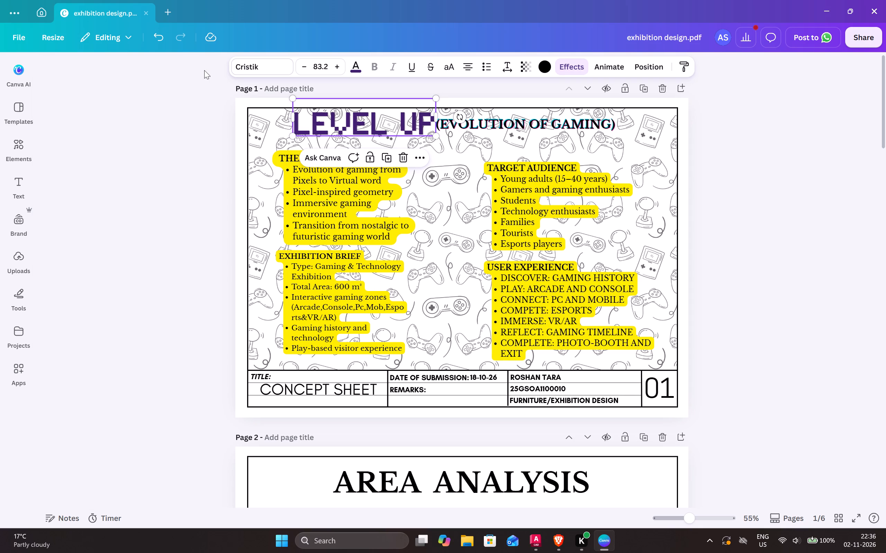
{"action": "key", "text": "ctrl+z"}
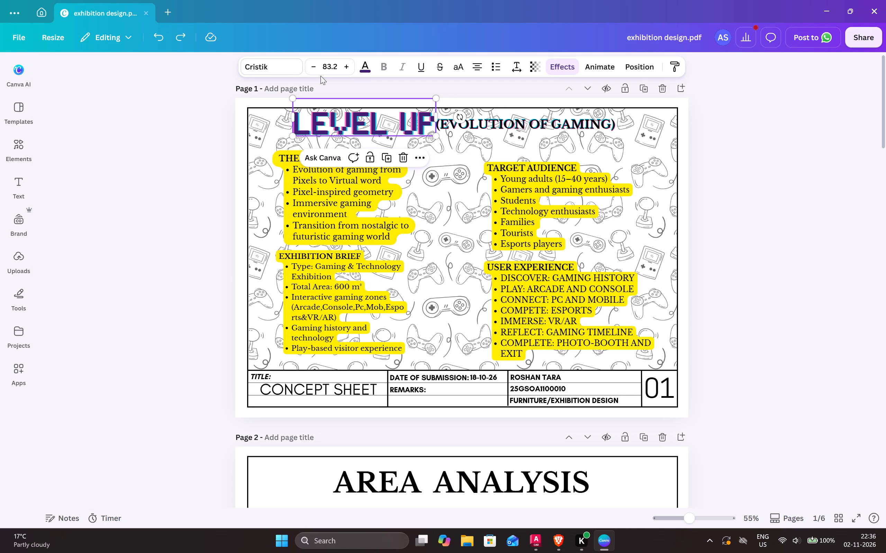
{"action": "left_click", "coordinate": [699, 158]}
Move the (EVOLUTION OF GAMING) subtitle slightly away from the LEVEL UP title to leave a small gap between them.
{"action": "left_click_drag", "start_coordinate": [535, 125], "coordinate": [544, 124]}
{"action": "left_click", "coordinate": [716, 162]}
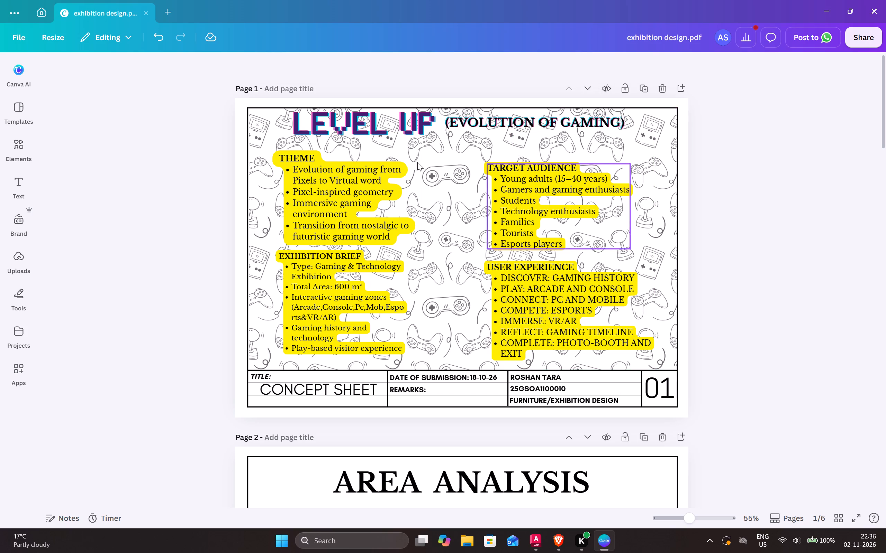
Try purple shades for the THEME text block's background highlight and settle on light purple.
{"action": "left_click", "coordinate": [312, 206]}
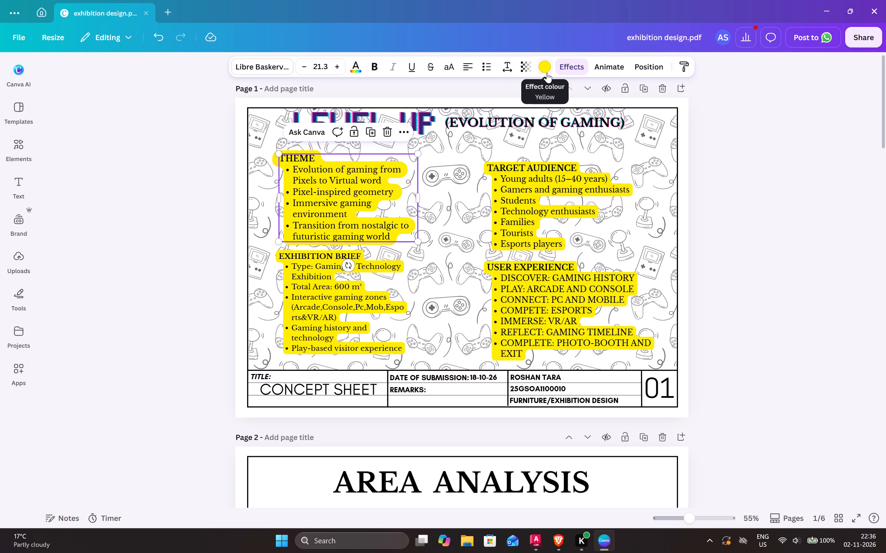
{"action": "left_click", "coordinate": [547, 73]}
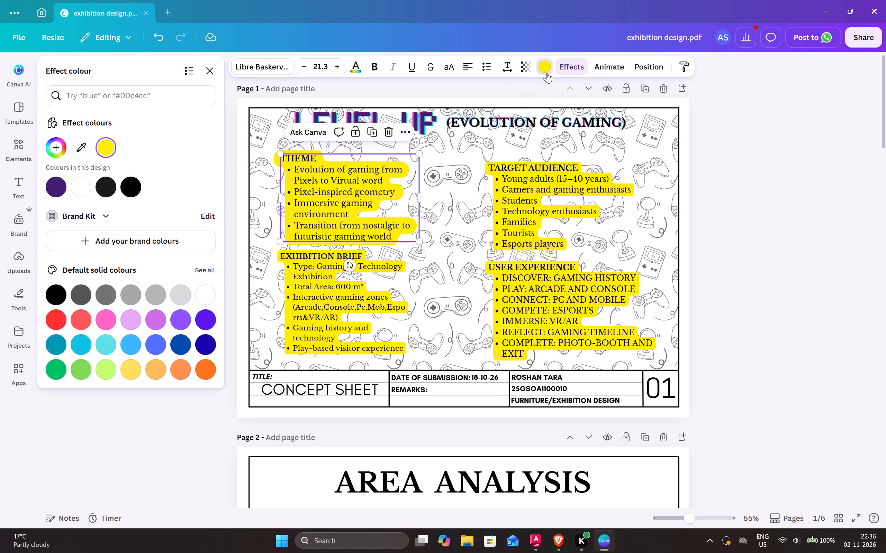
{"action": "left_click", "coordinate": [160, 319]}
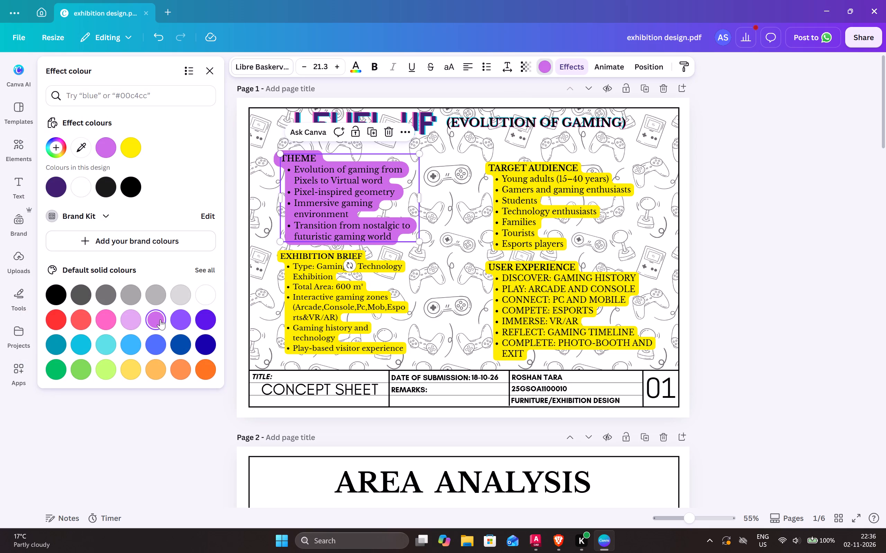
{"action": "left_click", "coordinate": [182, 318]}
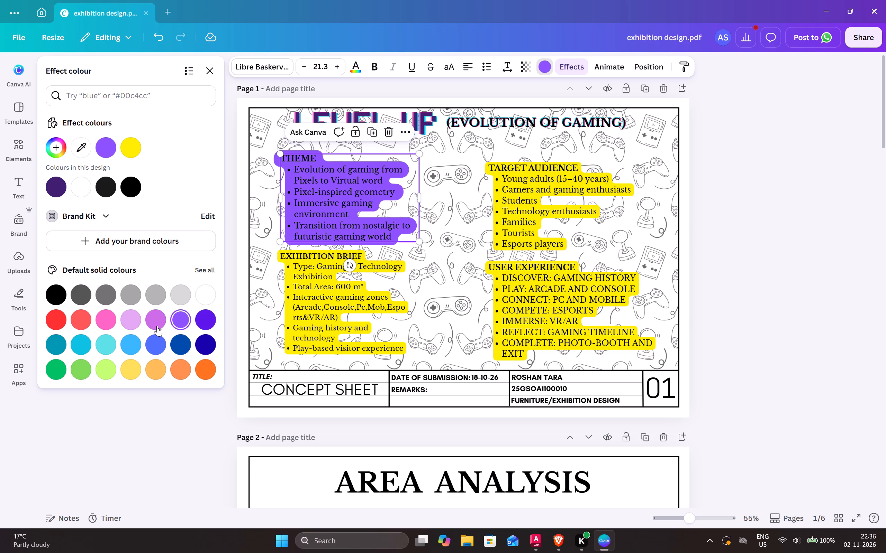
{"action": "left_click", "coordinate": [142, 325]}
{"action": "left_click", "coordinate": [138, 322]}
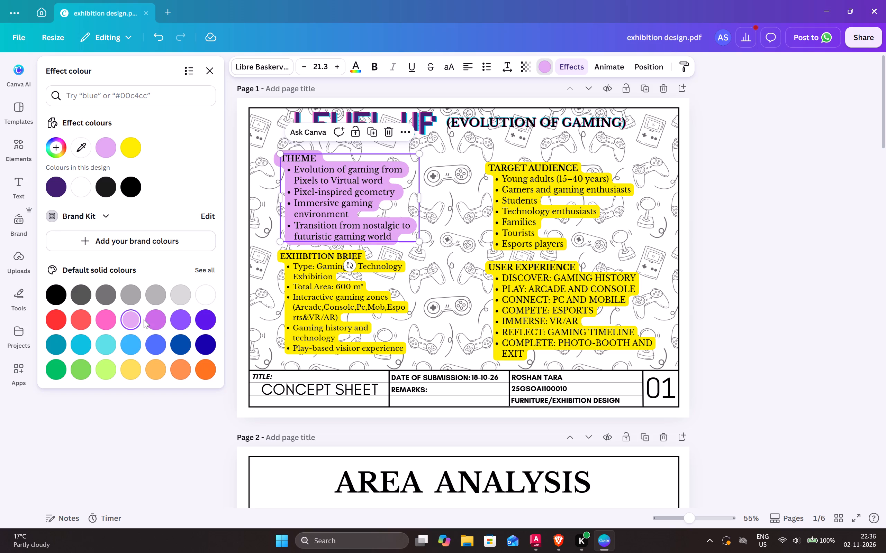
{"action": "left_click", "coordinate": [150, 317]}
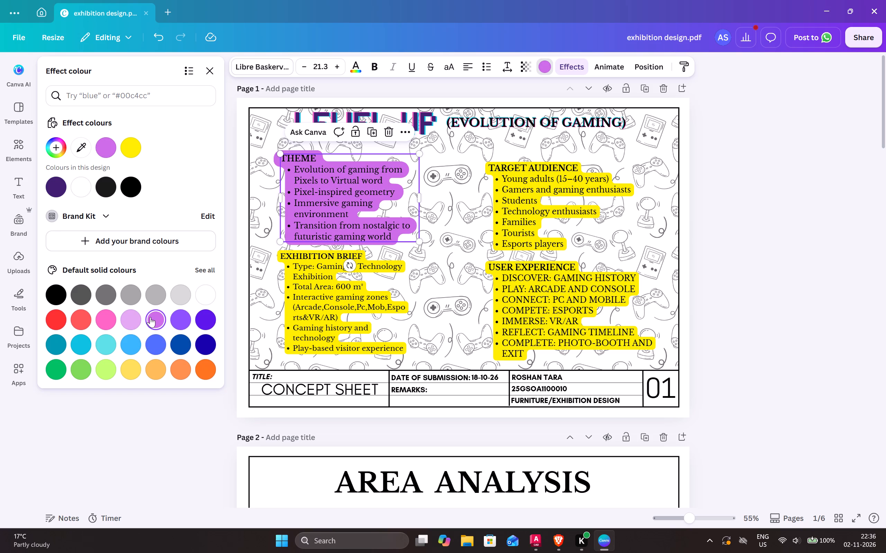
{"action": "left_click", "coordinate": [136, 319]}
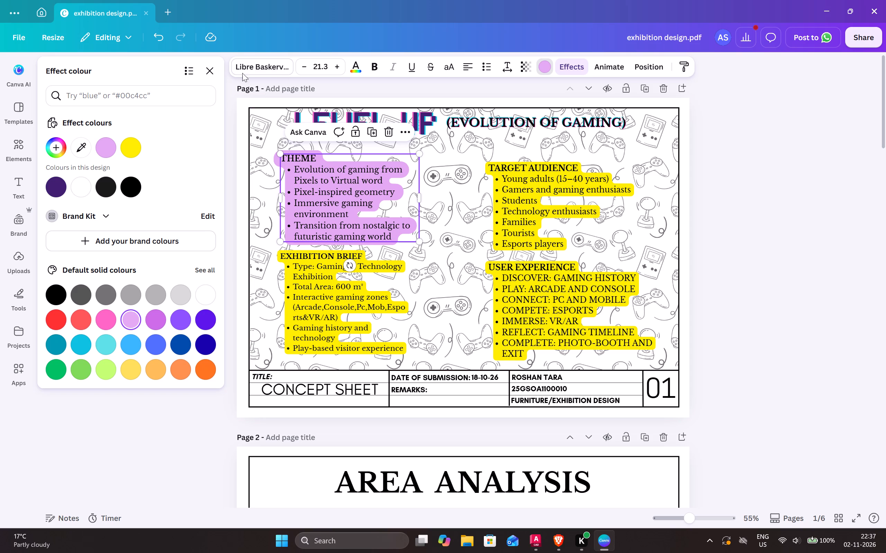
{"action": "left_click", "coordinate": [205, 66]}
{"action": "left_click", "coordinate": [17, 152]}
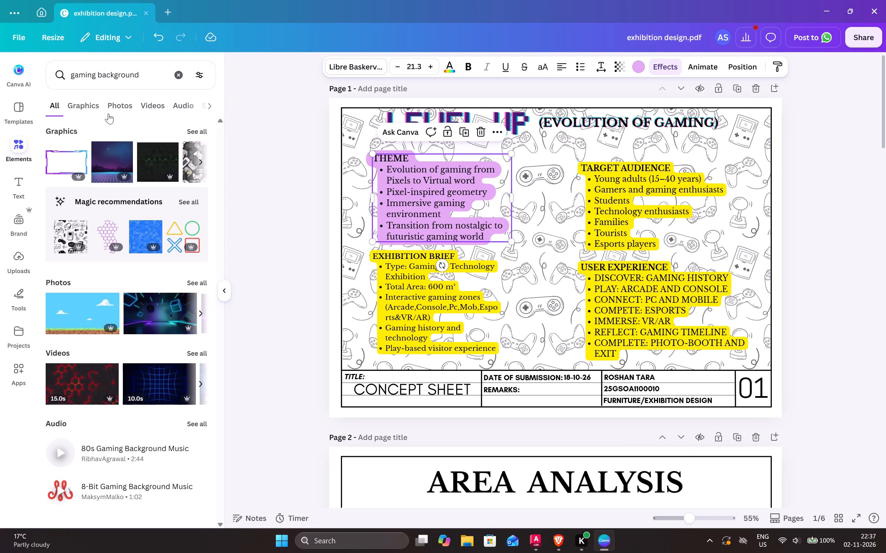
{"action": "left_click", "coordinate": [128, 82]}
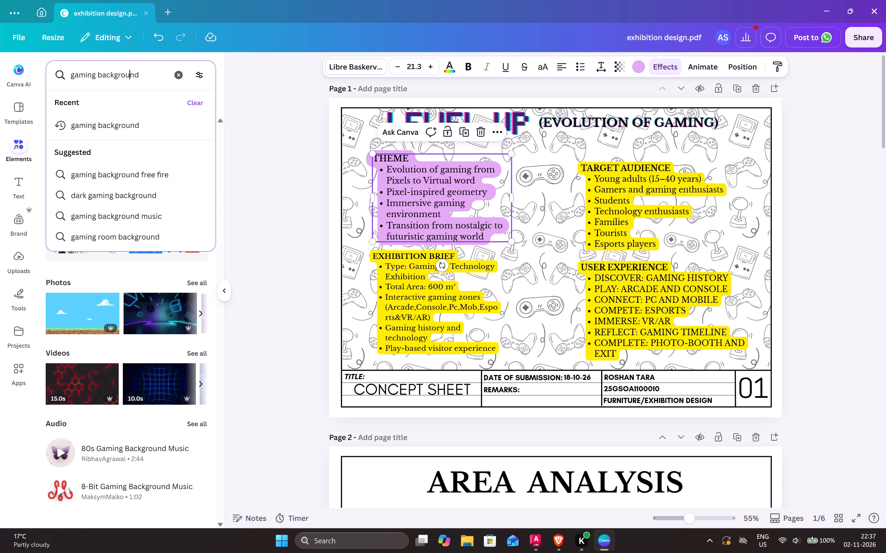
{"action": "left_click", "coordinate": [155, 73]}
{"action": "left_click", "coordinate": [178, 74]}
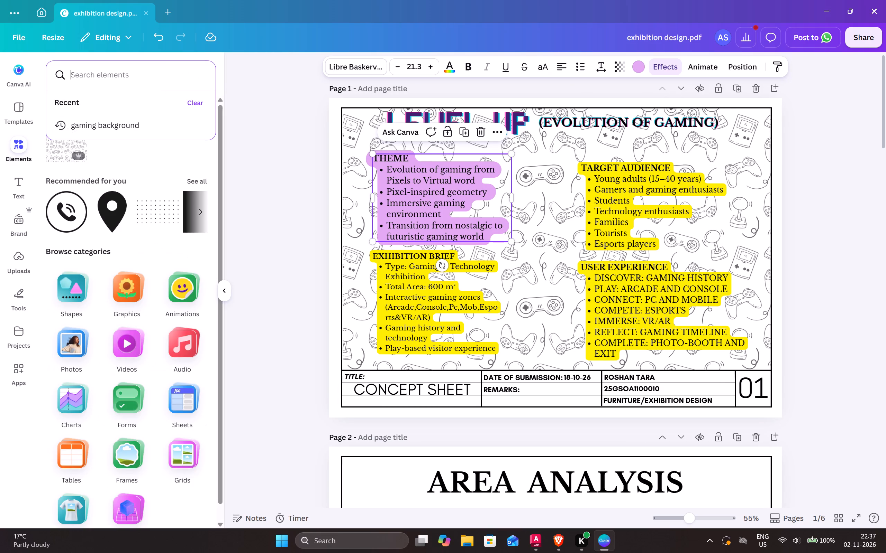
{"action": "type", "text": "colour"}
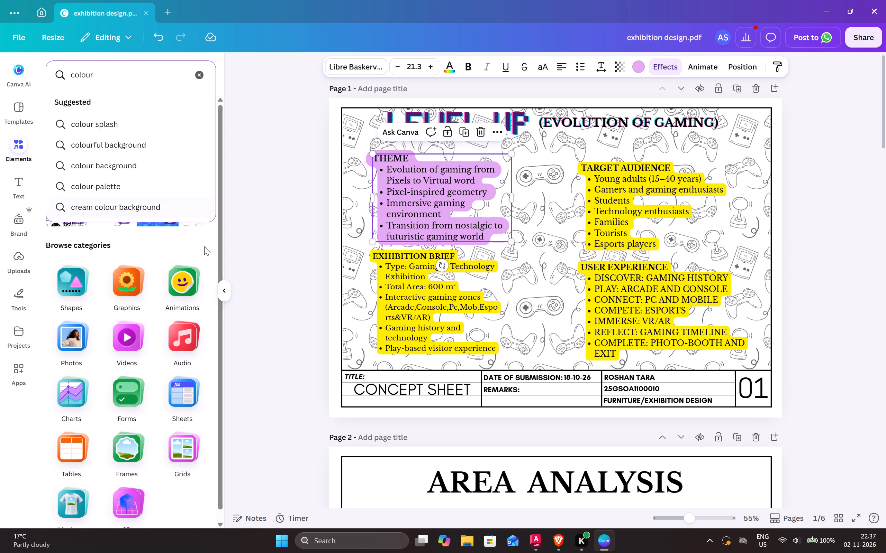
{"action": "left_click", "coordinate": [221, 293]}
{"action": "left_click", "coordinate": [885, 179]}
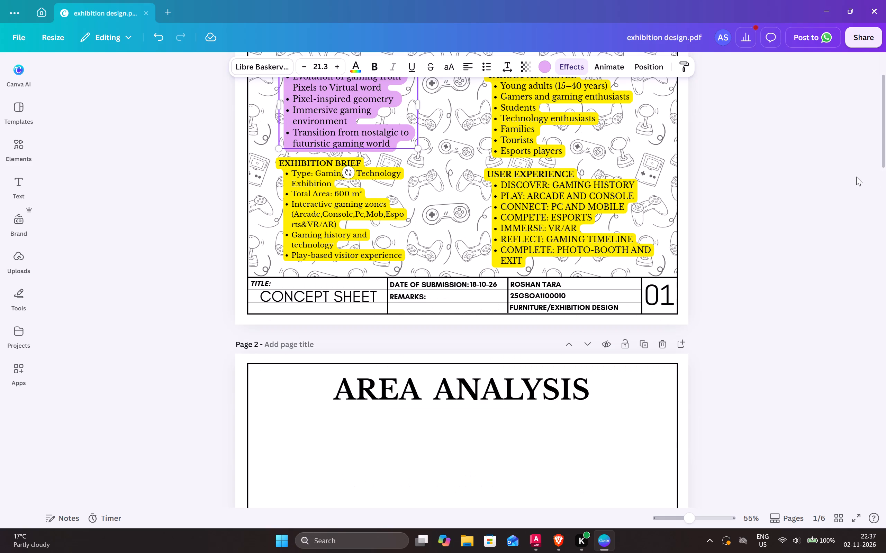
Recolour the dark grey lines of both controller pattern graphics behind page 1's text to the design's light purple.
{"action": "scroll", "coordinate": [798, 154], "scroll_direction": "up", "scroll_amount": 4}
{"action": "left_click", "coordinate": [265, 133]}
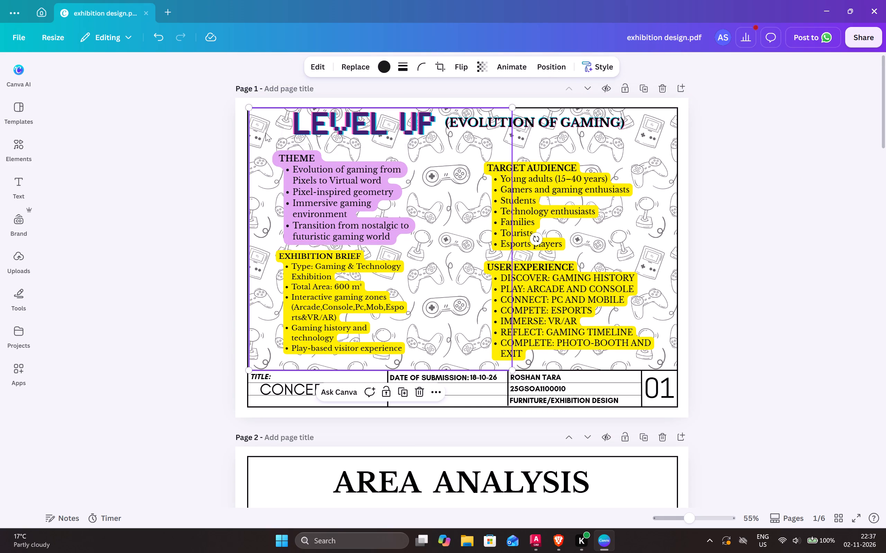
{"action": "left_click", "coordinate": [384, 64]}
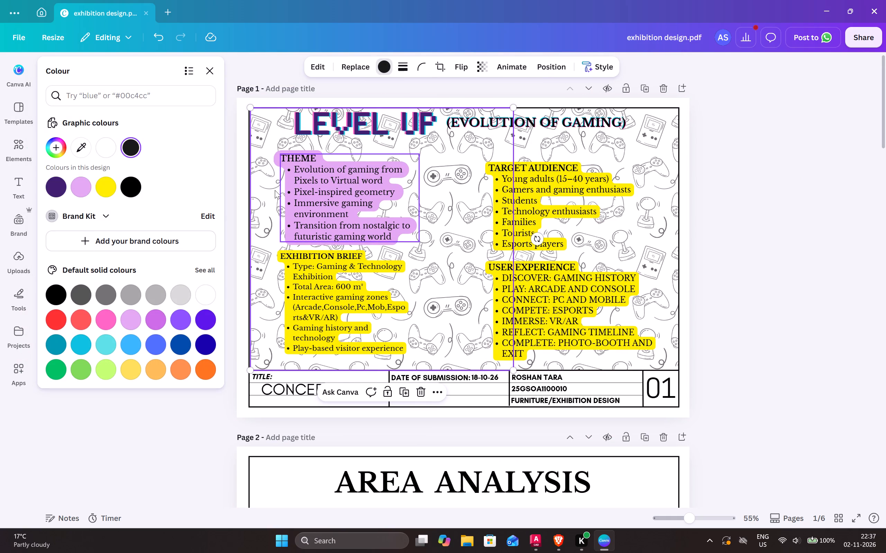
{"action": "left_click", "coordinate": [100, 188]}
{"action": "left_click", "coordinate": [86, 184]}
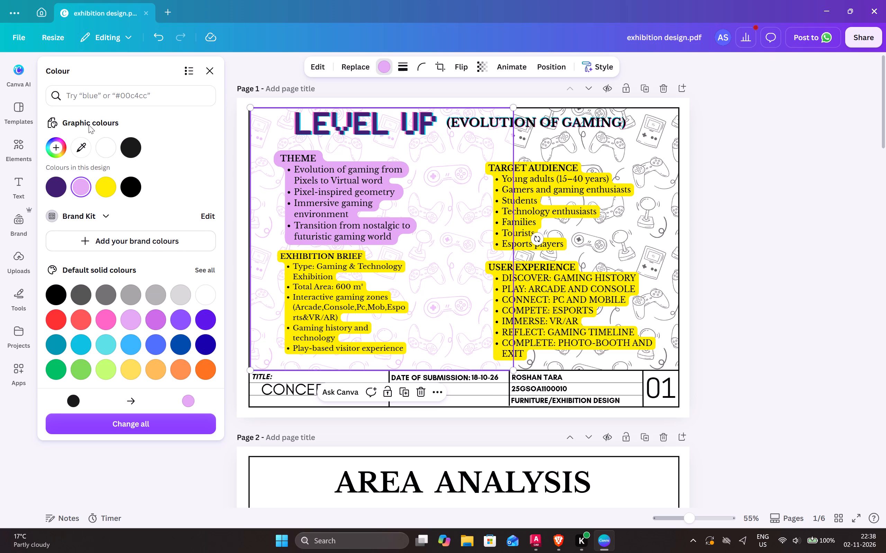
{"action": "left_click", "coordinate": [105, 144]}
{"action": "left_click", "coordinate": [134, 147]}
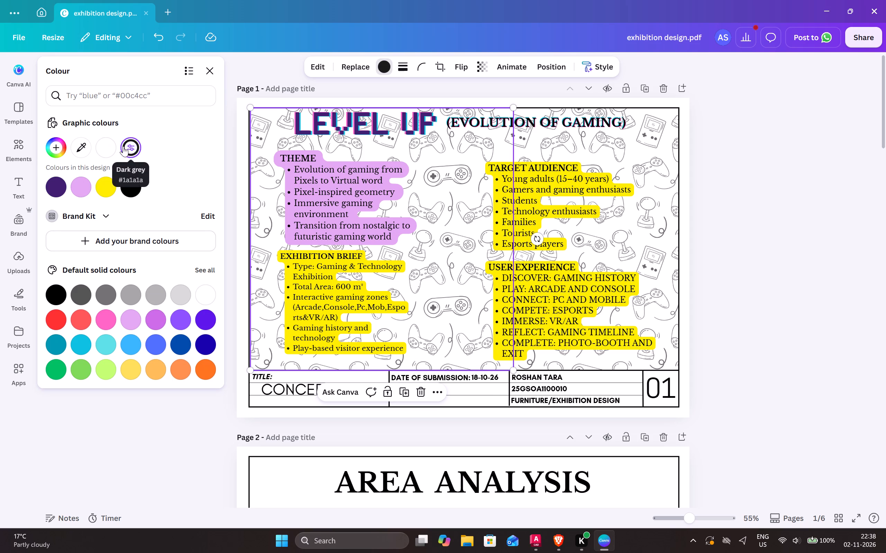
{"action": "left_click", "coordinate": [53, 147]}
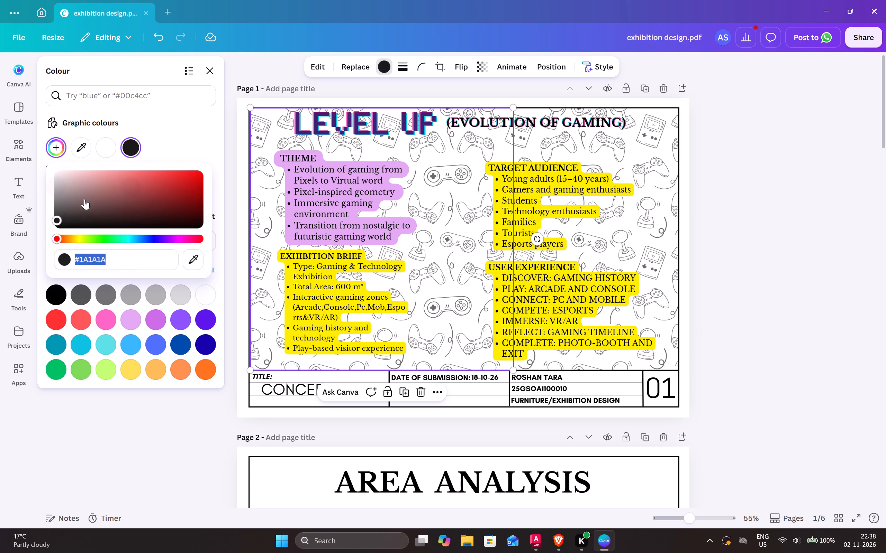
{"action": "left_click_drag", "start_coordinate": [58, 214], "coordinate": [164, 191]}
{"action": "left_click", "coordinate": [184, 145]}
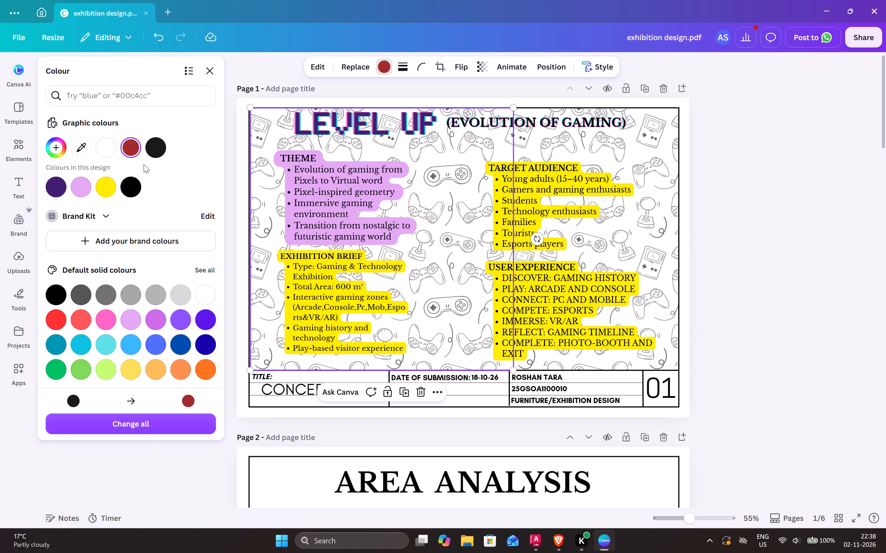
{"action": "left_click", "coordinate": [78, 182]}
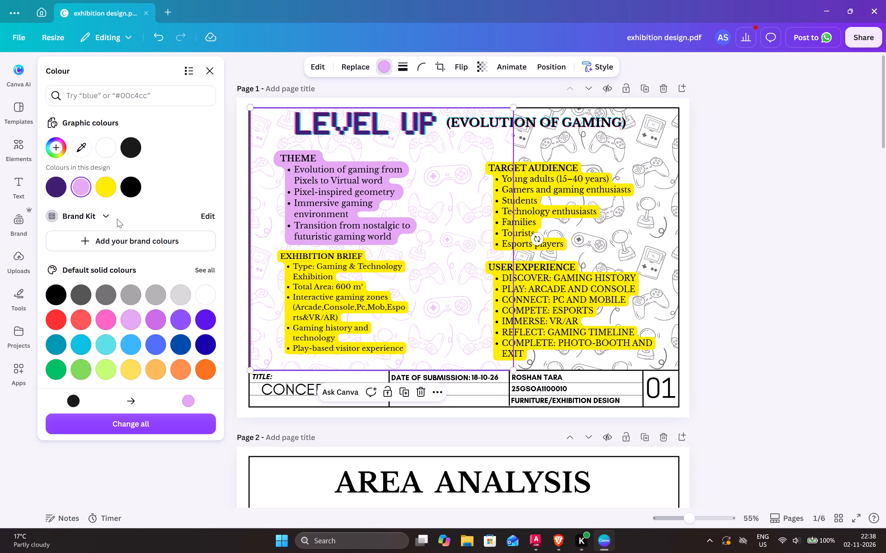
{"action": "left_click", "coordinate": [656, 197]}
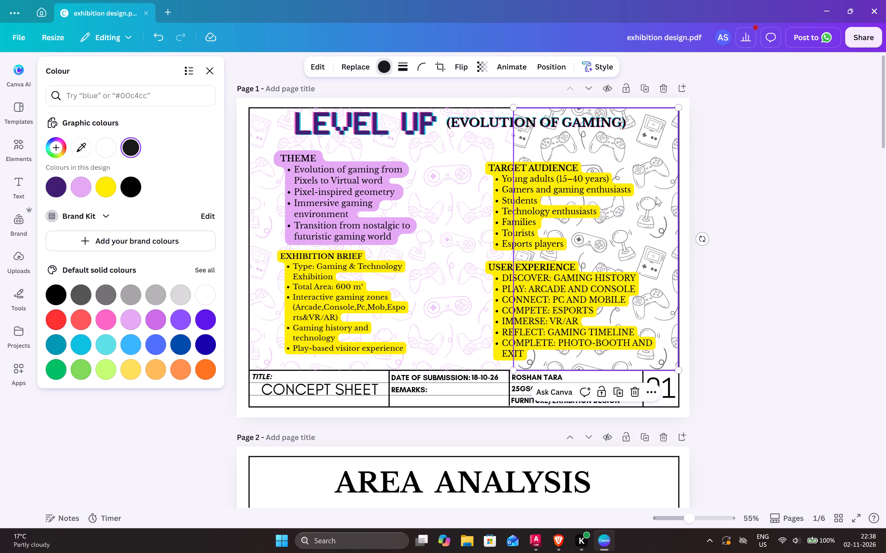
{"action": "left_click", "coordinate": [88, 185]}
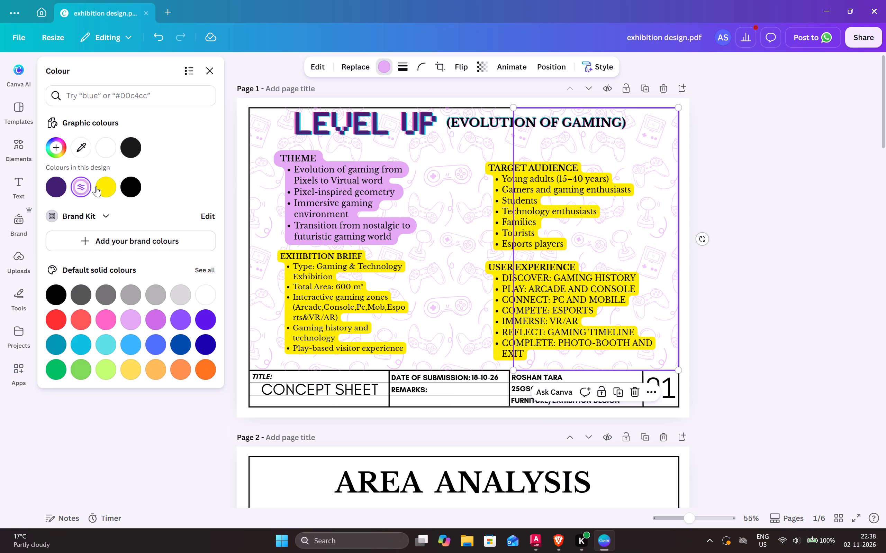
{"action": "left_click", "coordinate": [811, 199]}
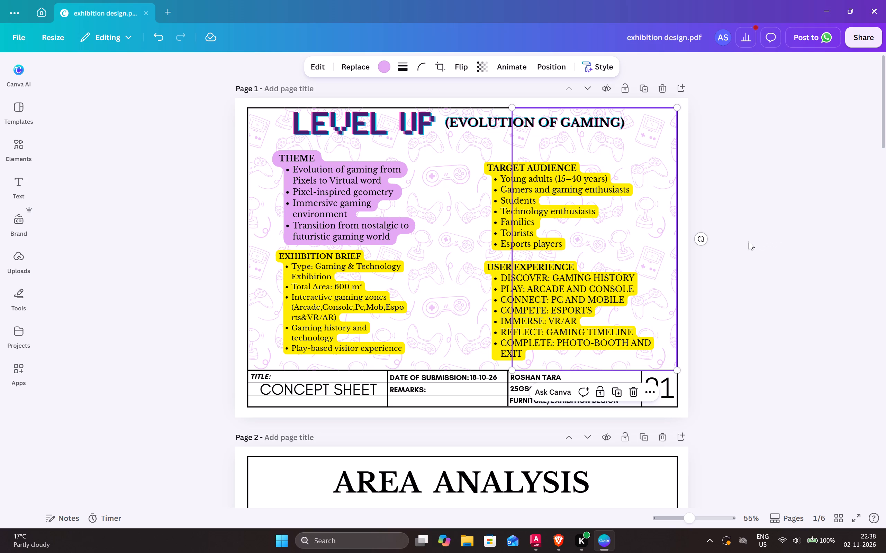
Remove the background highlight from page 1's THEME text block and apply the Outline effect instead.
{"action": "left_click", "coordinate": [362, 205]}
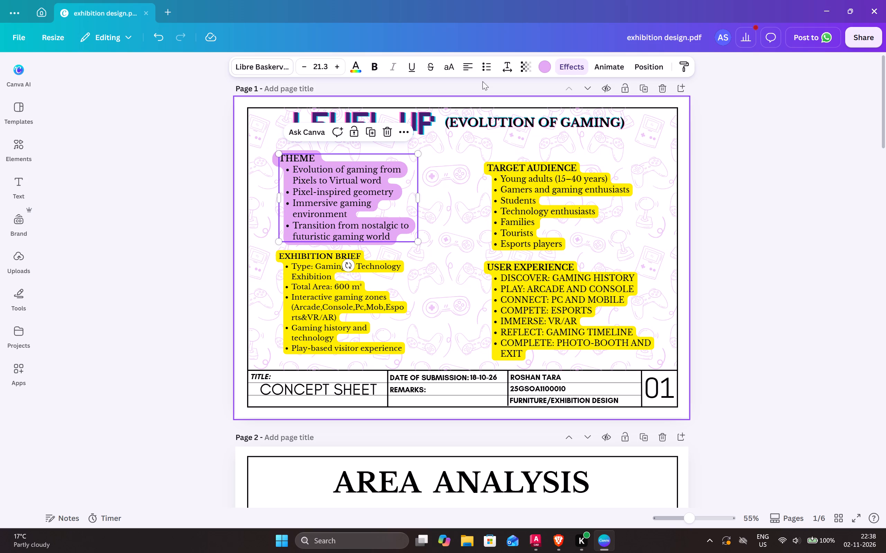
{"action": "left_click", "coordinate": [569, 67]}
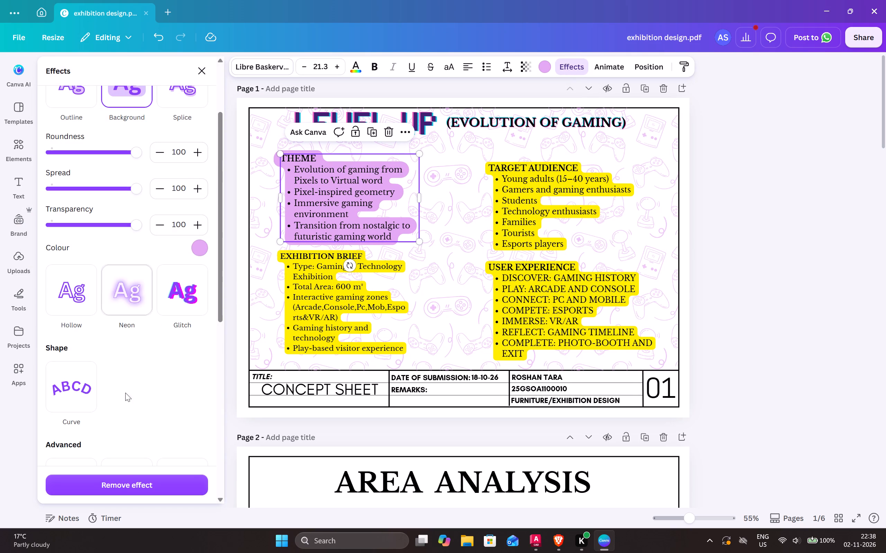
{"action": "left_click", "coordinate": [129, 481]}
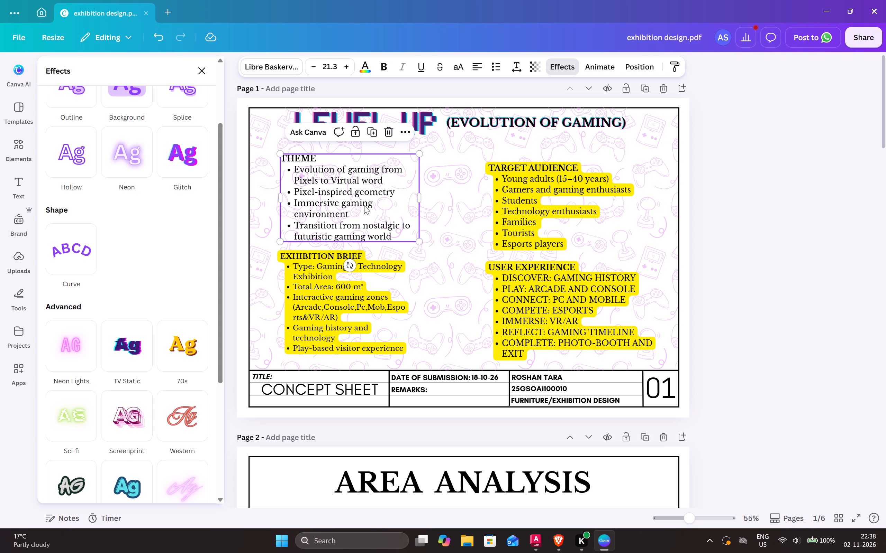
{"action": "scroll", "coordinate": [157, 204], "scroll_direction": "up", "scroll_amount": 5}
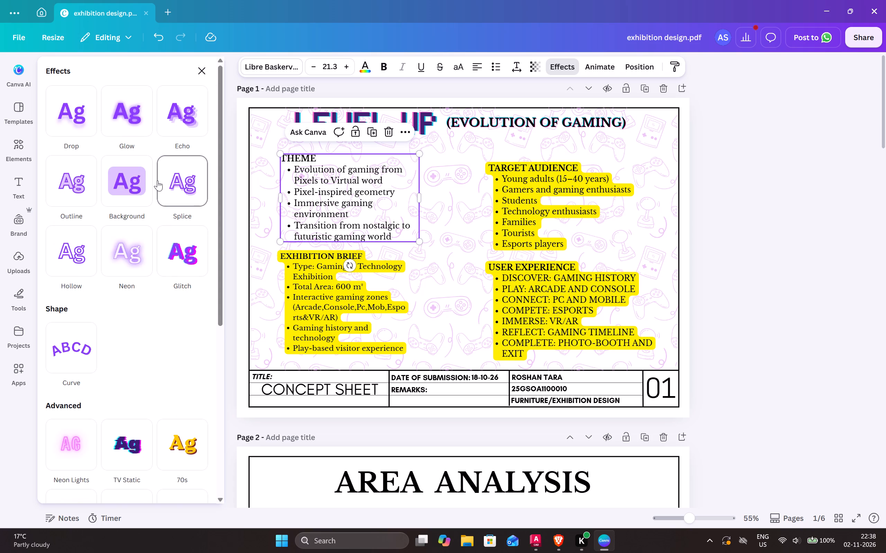
{"action": "left_click", "coordinate": [82, 180]}
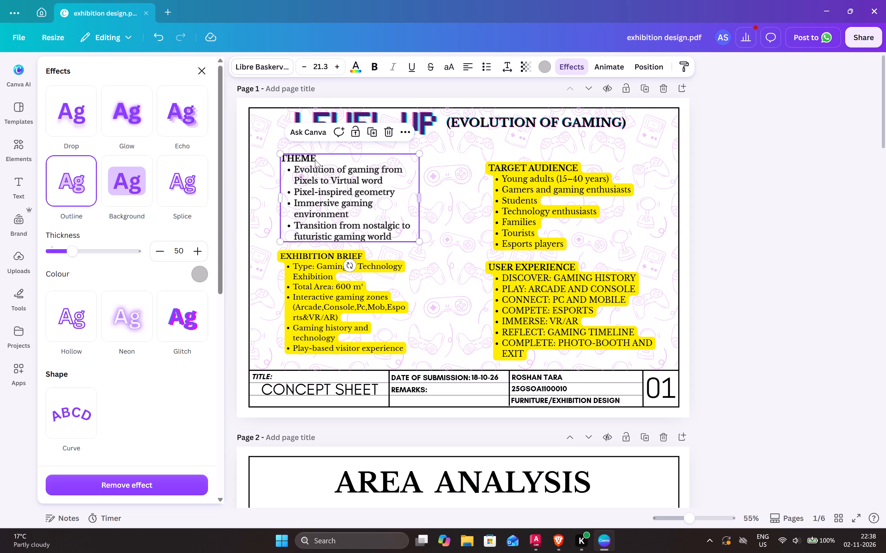
{"action": "left_click", "coordinate": [750, 199]}
Recolour the THEME heading from black to the default deep violet and apply that colour change to all matching text on page 1 only.
{"action": "left_click", "coordinate": [314, 158]}
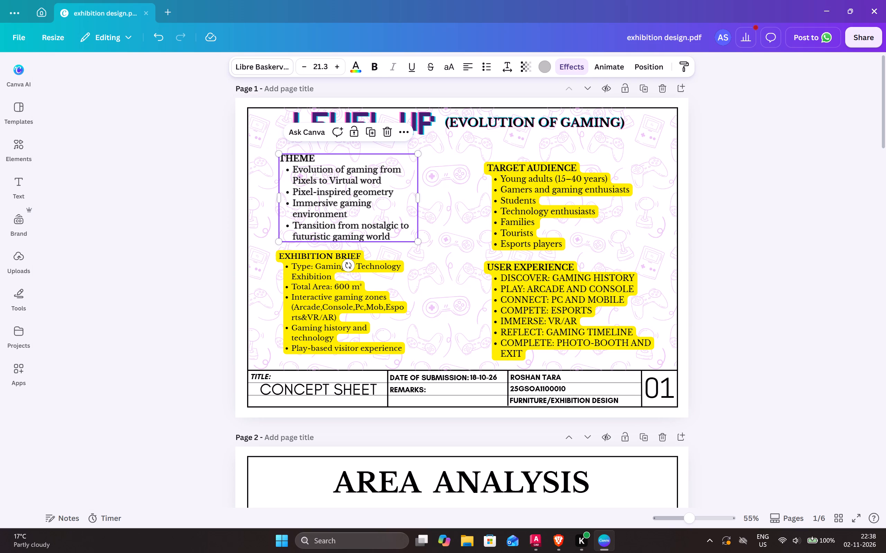
{"action": "left_click_drag", "start_coordinate": [314, 158], "coordinate": [271, 158]}
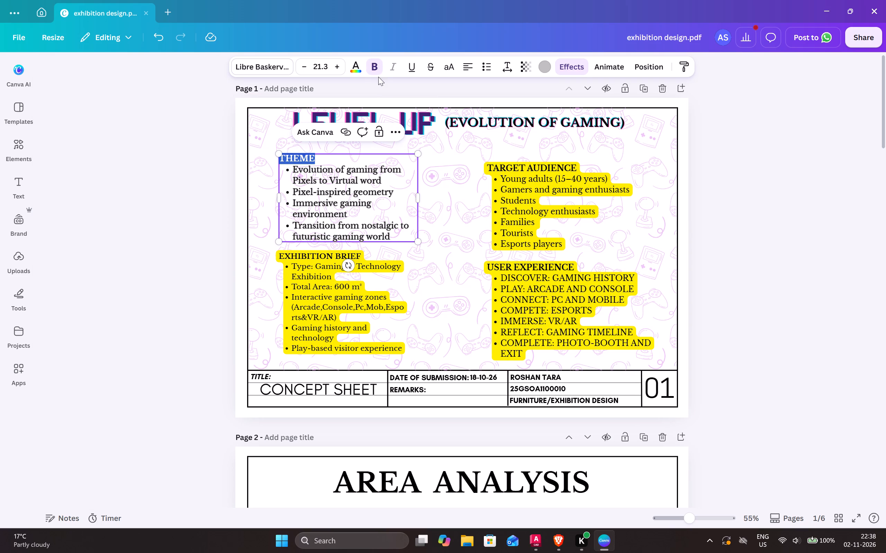
{"action": "left_click", "coordinate": [357, 66]}
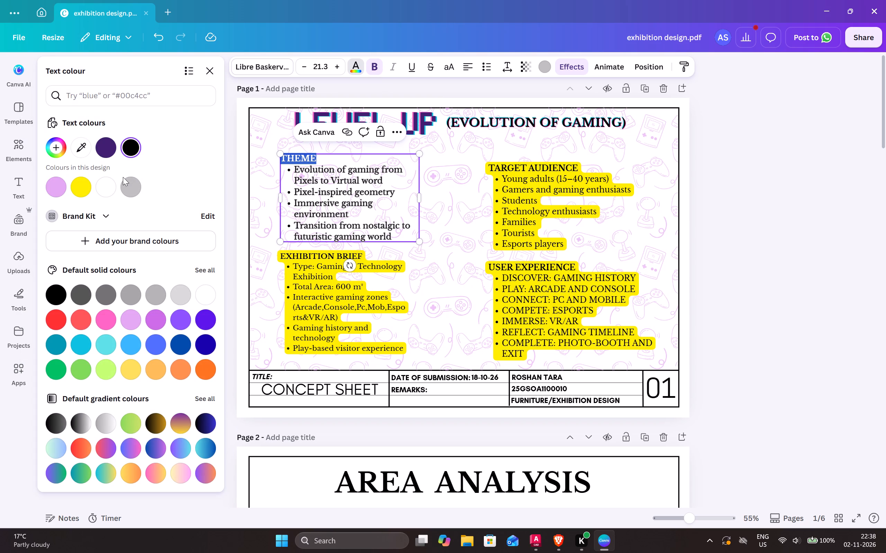
{"action": "left_click", "coordinate": [211, 319]}
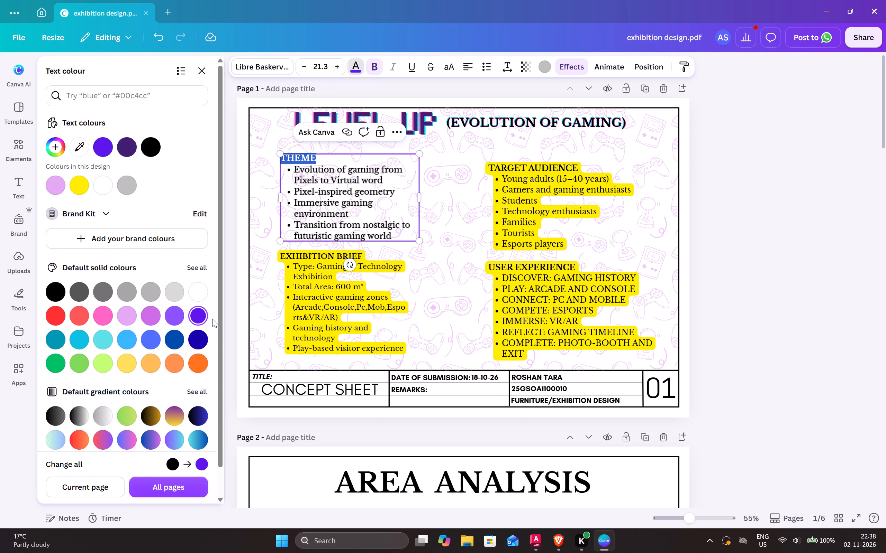
{"action": "left_click", "coordinate": [111, 485]}
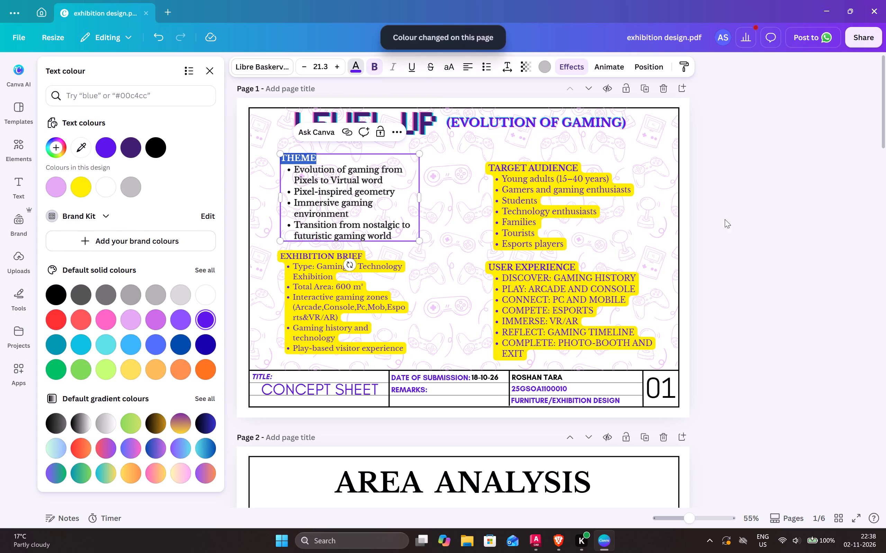
{"action": "left_click", "coordinate": [728, 218]}
{"action": "scroll", "coordinate": [367, 160], "scroll_direction": "up", "scroll_amount": 4}
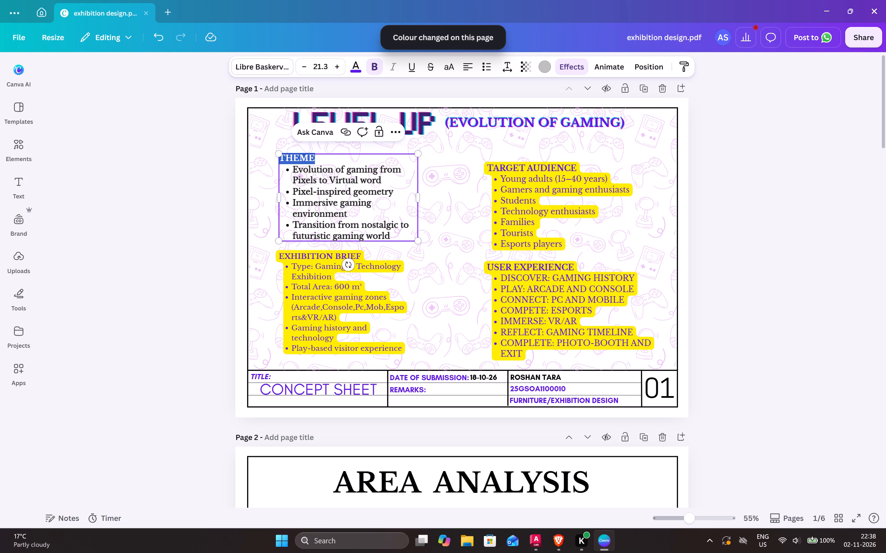
{"action": "left_click", "coordinate": [165, 186]}
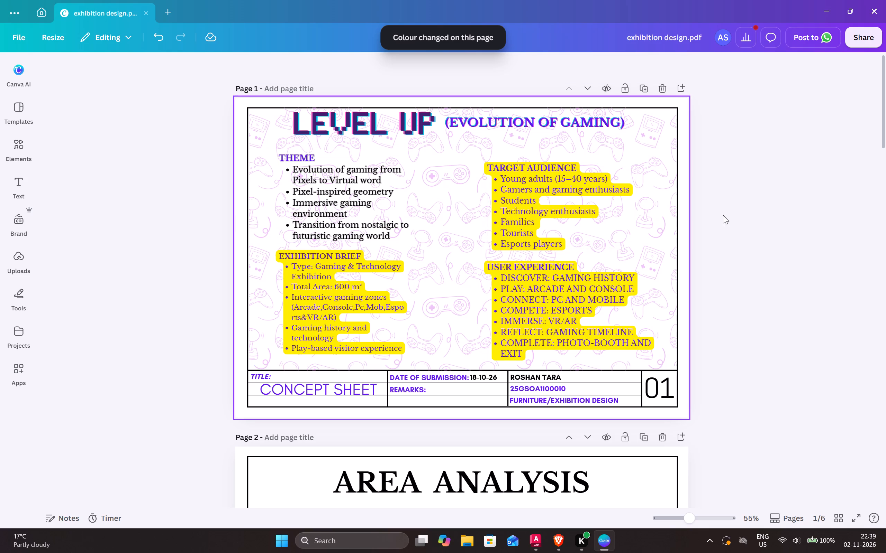
Remove the yellow background highlight from page 1's TARGET AUDIENCE, EXHIBITION BRIEF and USER EXPERIENCE text blocks.
{"action": "left_click", "coordinate": [568, 206]}
{"action": "left_click", "coordinate": [573, 66]}
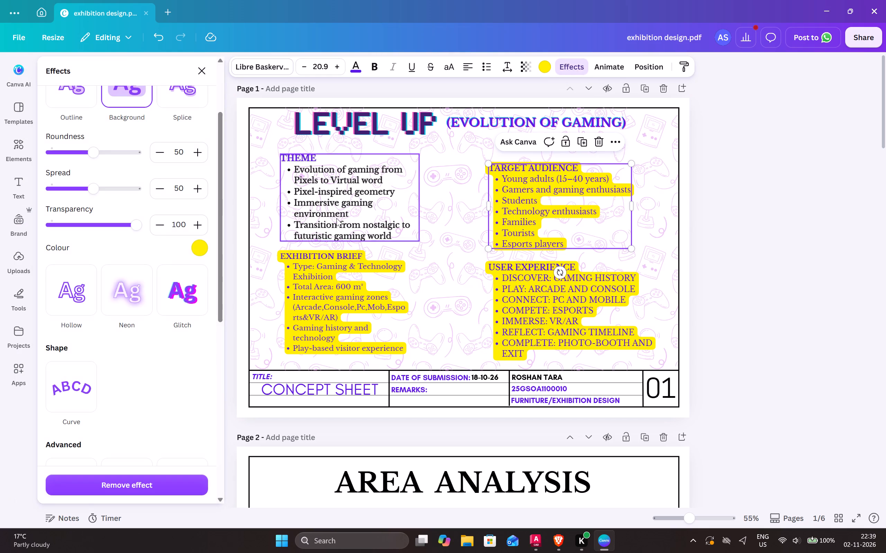
{"action": "left_click", "coordinate": [165, 484]}
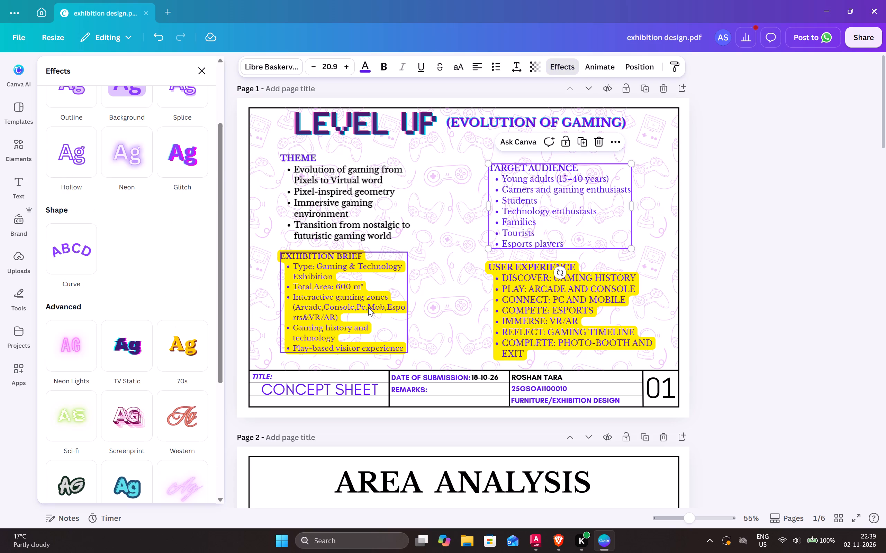
{"action": "left_click", "coordinate": [368, 303]}
{"action": "left_click", "coordinate": [175, 481]}
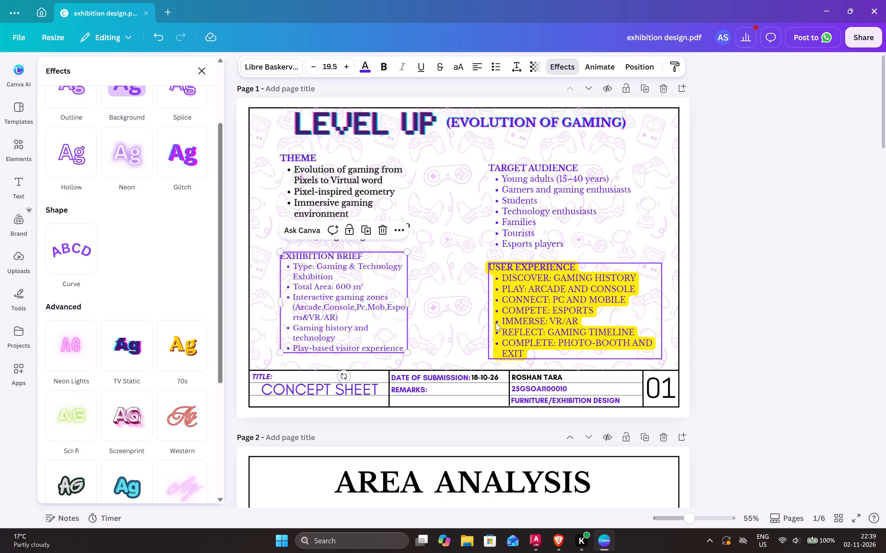
{"action": "left_click", "coordinate": [507, 317]}
{"action": "left_click", "coordinate": [201, 476]}
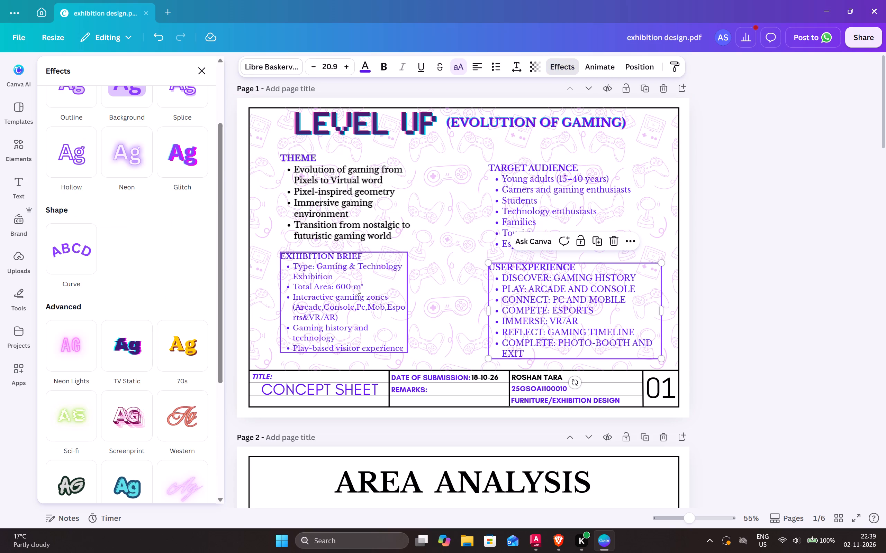
Try black and white for the THEME block's outline, settle on dark purple #401f71, and reduce the outline thickness to 16.
{"action": "left_click", "coordinate": [333, 290]}
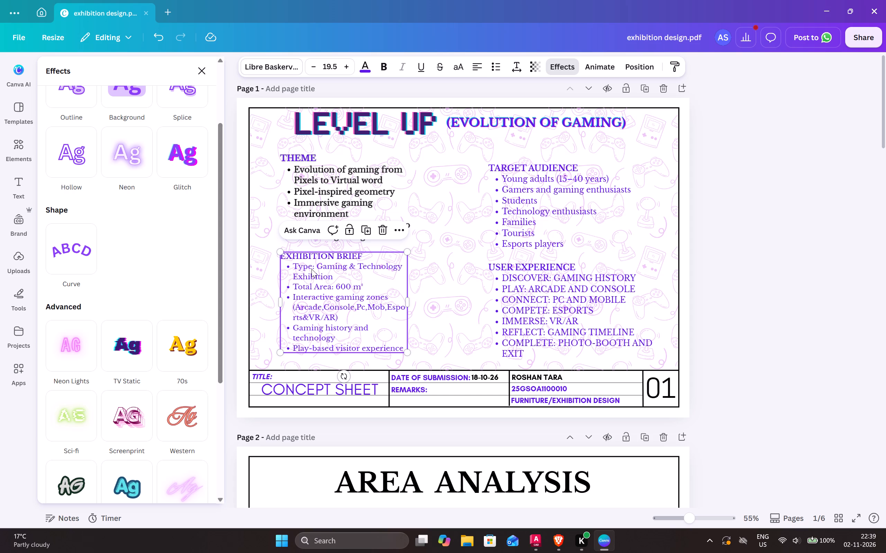
{"action": "scroll", "coordinate": [164, 251], "scroll_direction": "up", "scroll_amount": 4}
{"action": "left_click", "coordinate": [354, 176]}
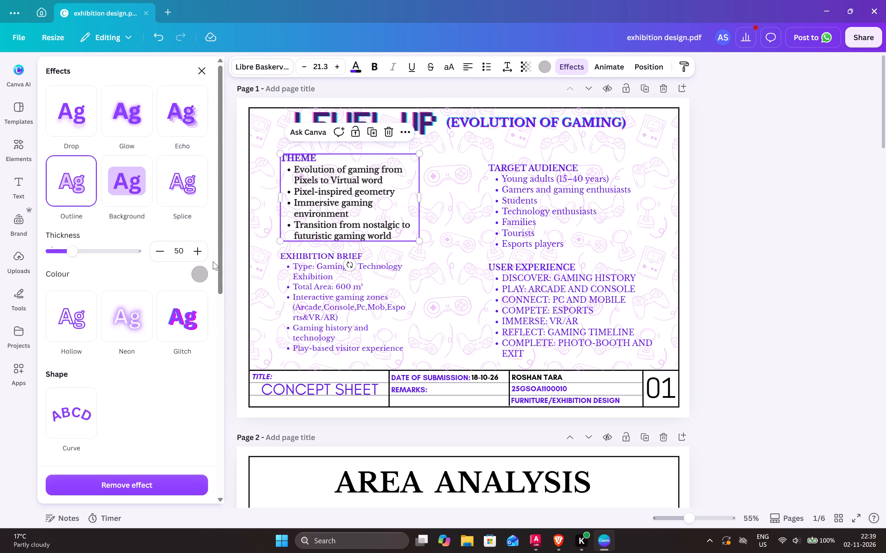
{"action": "left_click", "coordinate": [203, 272]}
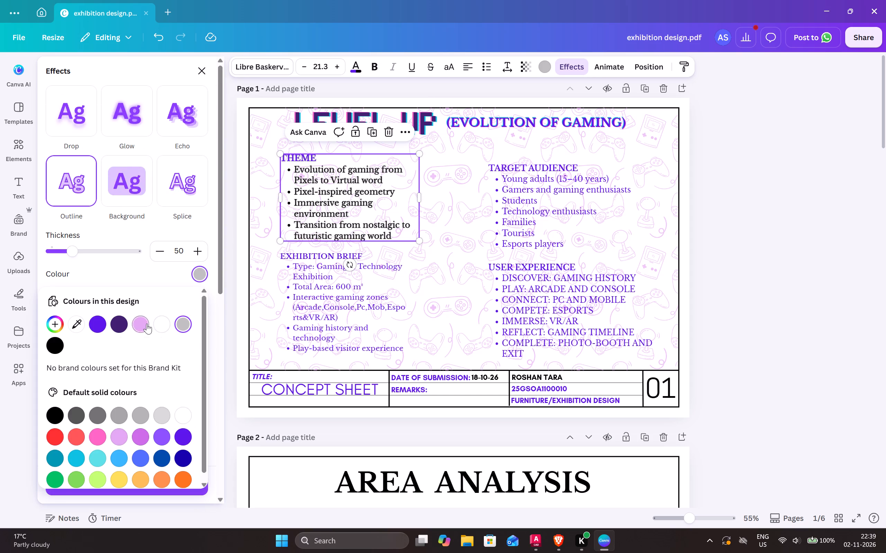
{"action": "left_click", "coordinate": [124, 324]}
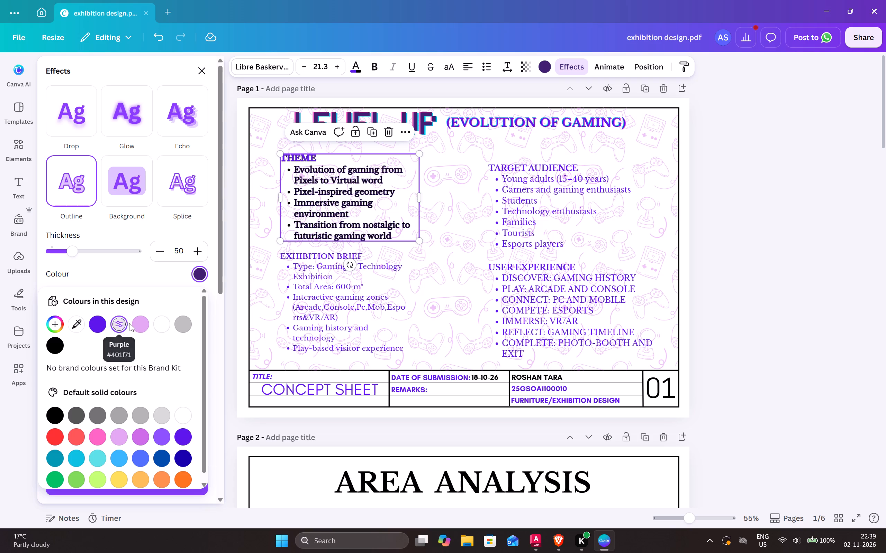
{"action": "left_click", "coordinate": [59, 344]}
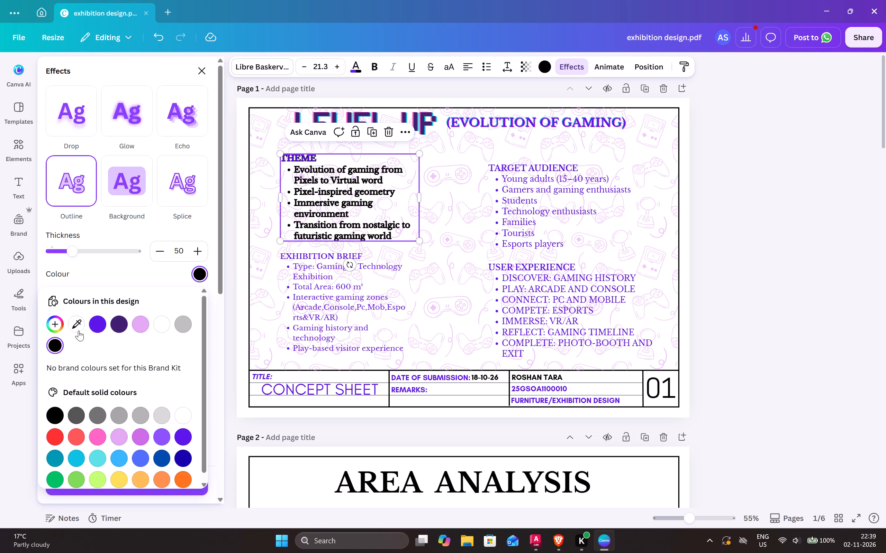
{"action": "left_click", "coordinate": [170, 326]}
{"action": "left_click", "coordinate": [165, 325]}
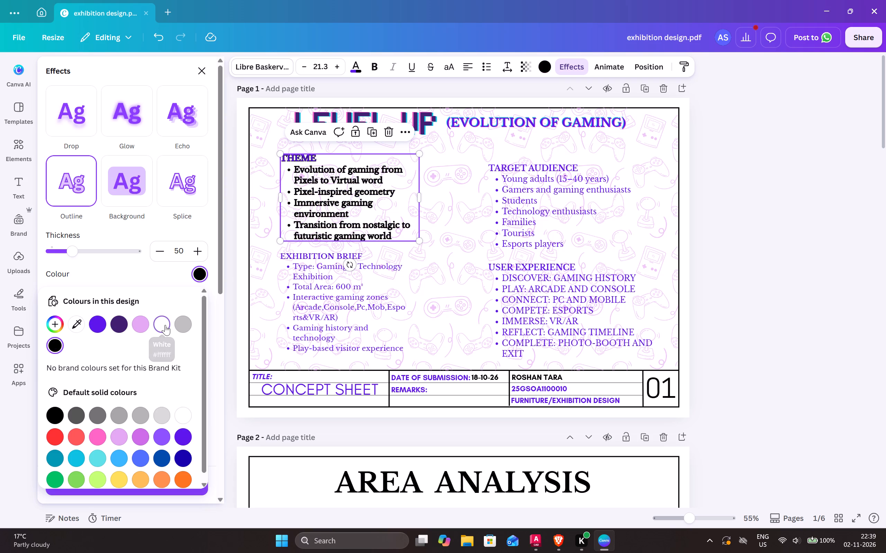
{"action": "left_click", "coordinate": [165, 325]}
{"action": "left_click", "coordinate": [165, 325]}
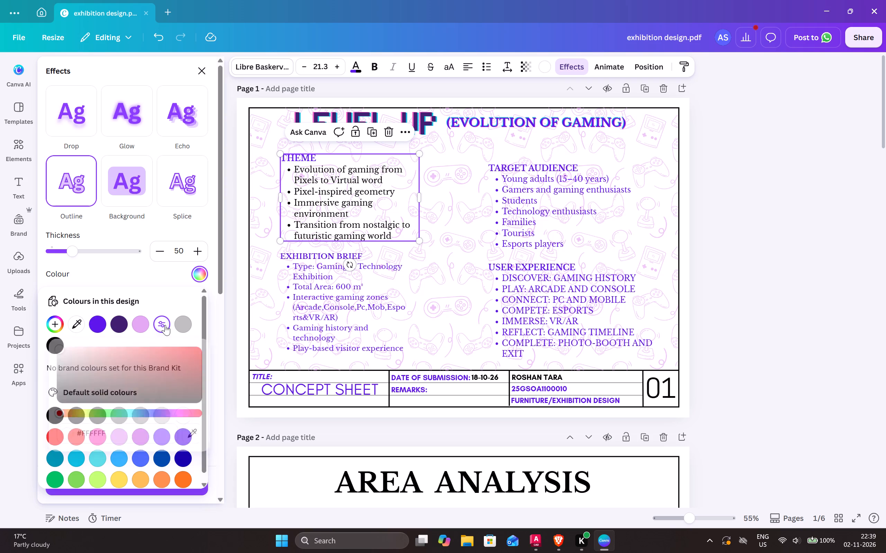
{"action": "left_click", "coordinate": [117, 328]}
{"action": "left_click_drag", "start_coordinate": [72, 249], "coordinate": [57, 261]}
{"action": "left_click", "coordinate": [707, 242]}
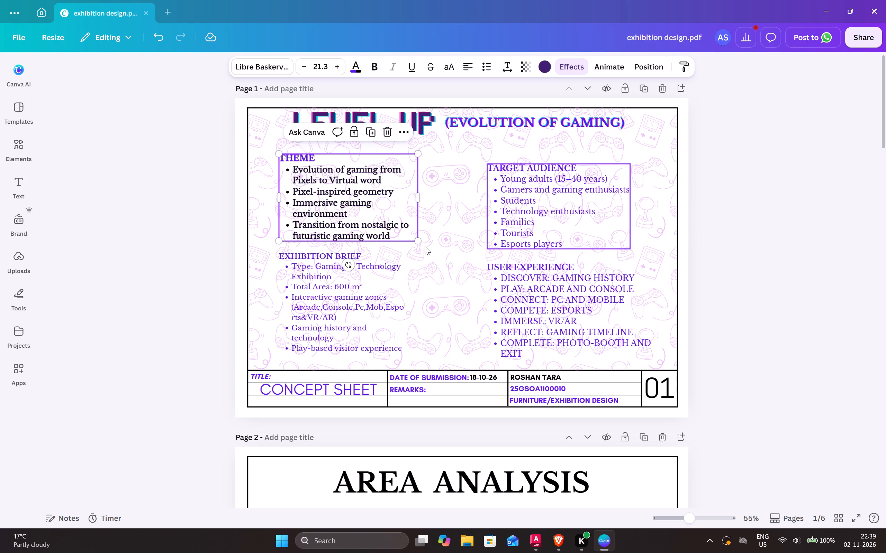
Apply the Outline effect to page 1's EXHIBITION BRIEF, TARGET AUDIENCE and USER EXPERIENCE text blocks.
{"action": "left_click", "coordinate": [337, 292]}
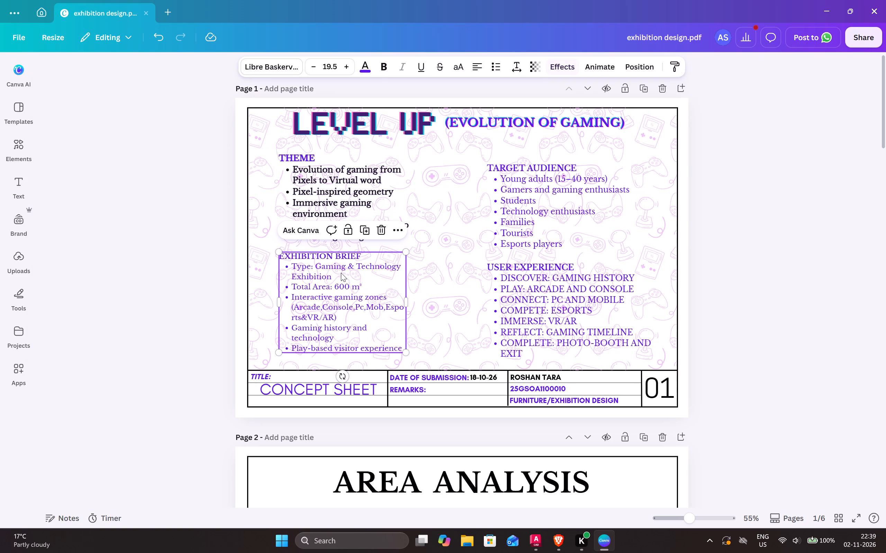
{"action": "left_click", "coordinate": [341, 273]}
{"action": "left_click", "coordinate": [571, 60]}
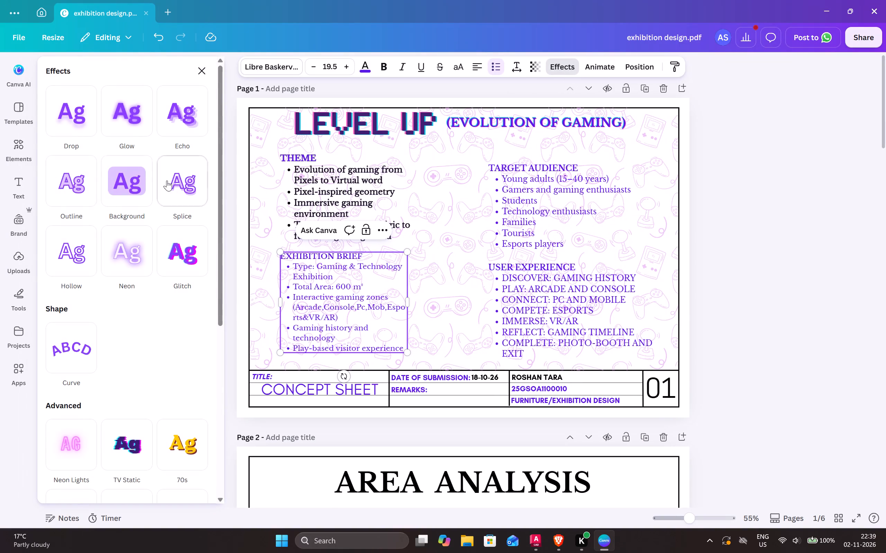
{"action": "left_click", "coordinate": [64, 191]}
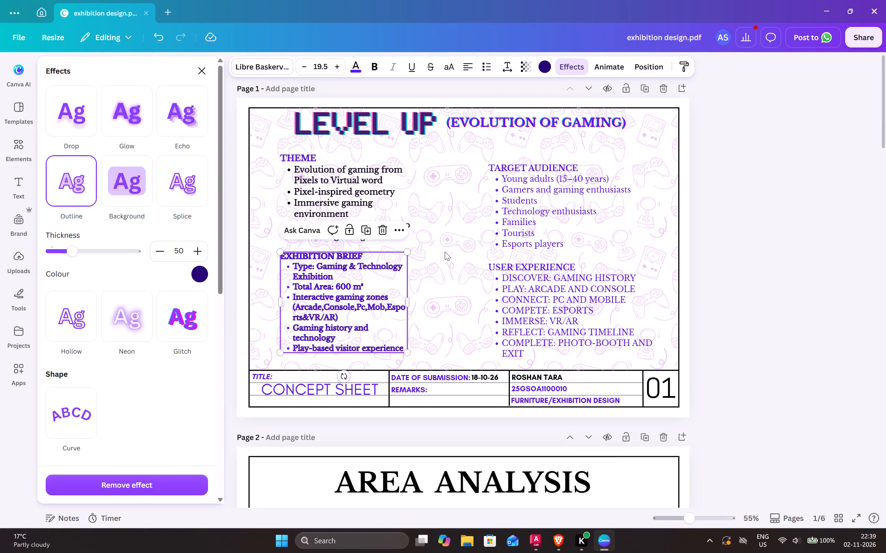
{"action": "left_click", "coordinate": [513, 214]}
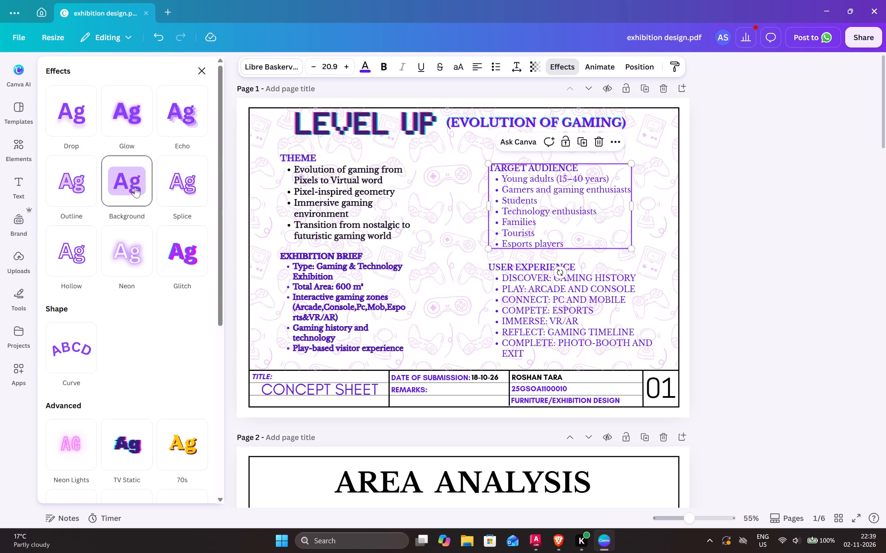
{"action": "left_click", "coordinate": [84, 187]}
{"action": "left_click", "coordinate": [518, 303]}
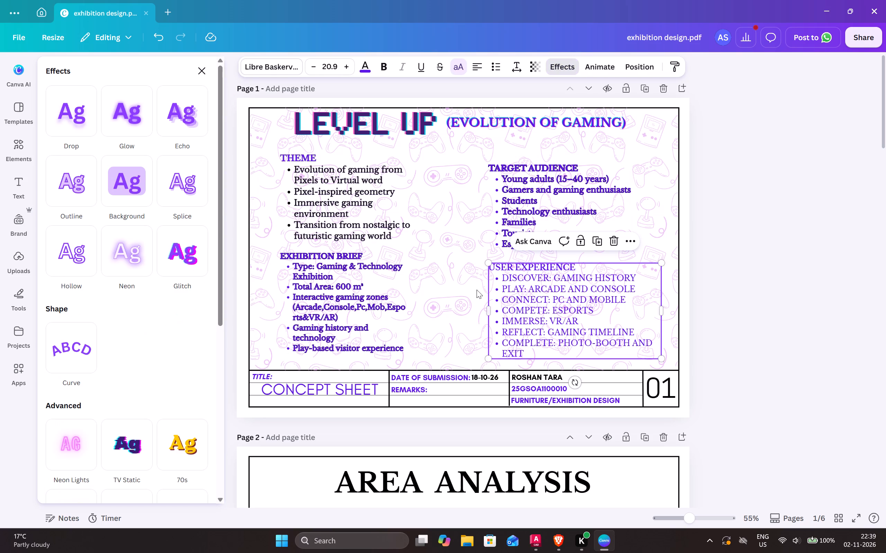
{"action": "left_click", "coordinate": [99, 191]}
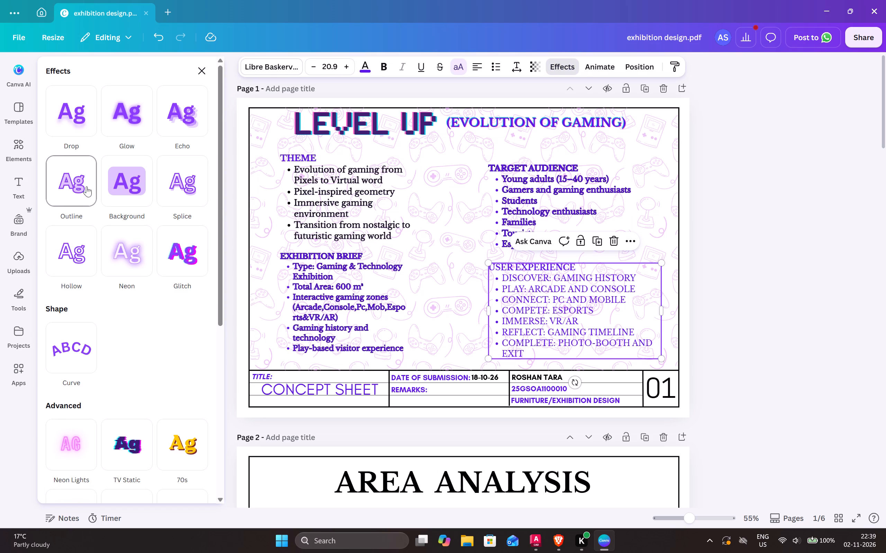
{"action": "left_click", "coordinate": [83, 186]}
Set the THEME text block's outline thickness to 20.
{"action": "left_click", "coordinate": [311, 206]}
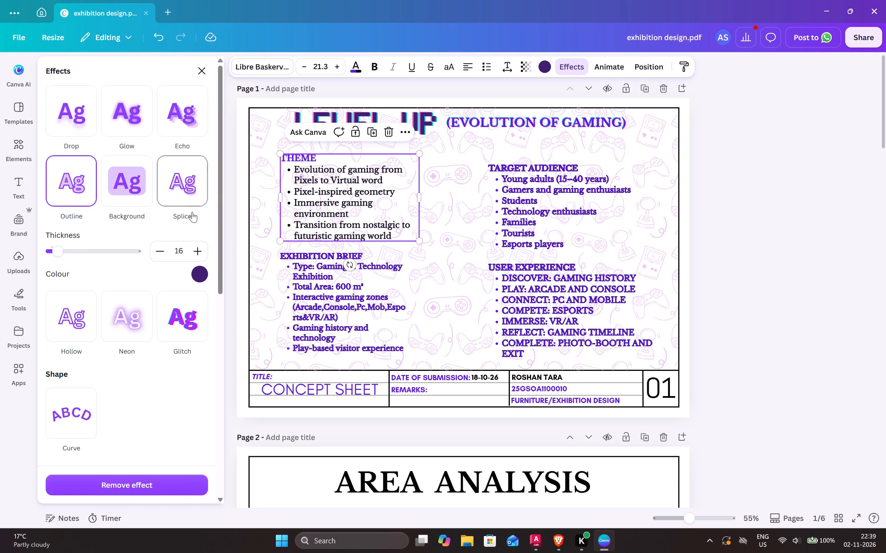
{"action": "left_click", "coordinate": [201, 250]}
{"action": "triple_click", "coordinate": [201, 250]}
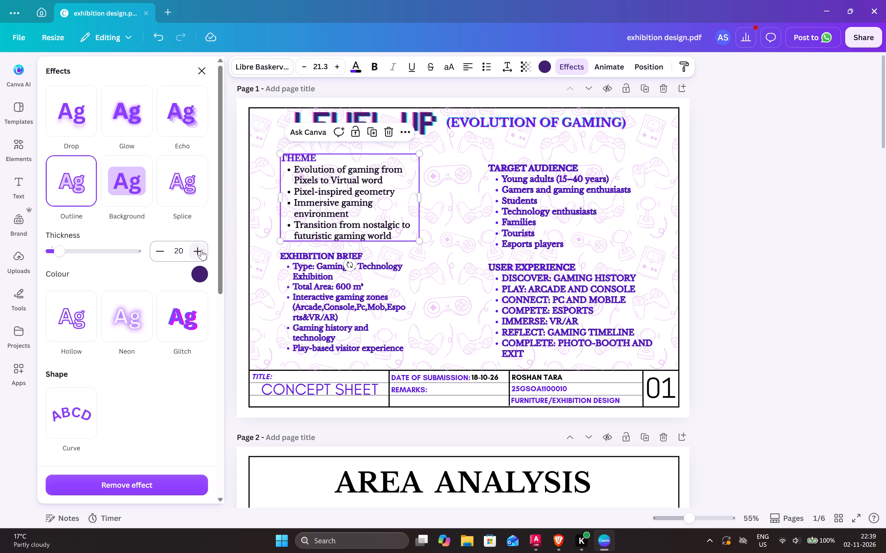
{"action": "left_click", "coordinate": [201, 250]}
{"action": "left_click", "coordinate": [160, 255]}
Set the EXHIBITION BRIEF text block's outline thickness to 20.
{"action": "left_click", "coordinate": [308, 289]}
{"action": "triple_click", "coordinate": [161, 251]}
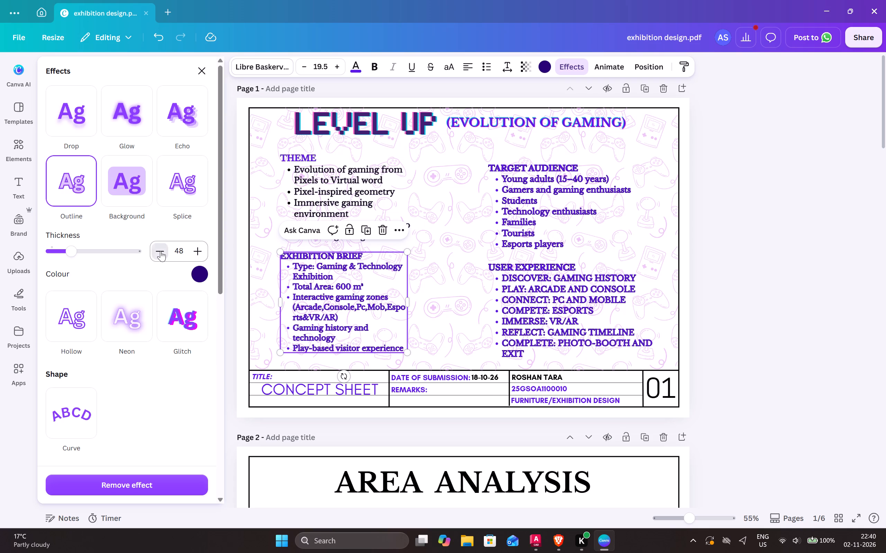
{"action": "triple_click", "coordinate": [161, 251]}
{"action": "triple_click", "coordinate": [161, 251]}
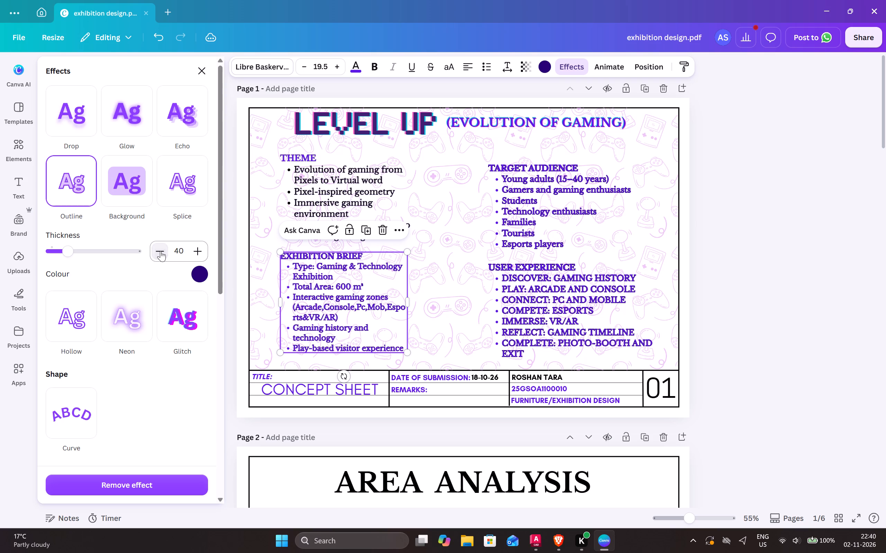
{"action": "triple_click", "coordinate": [161, 251]}
{"action": "triple_click", "coordinate": [161, 251]}
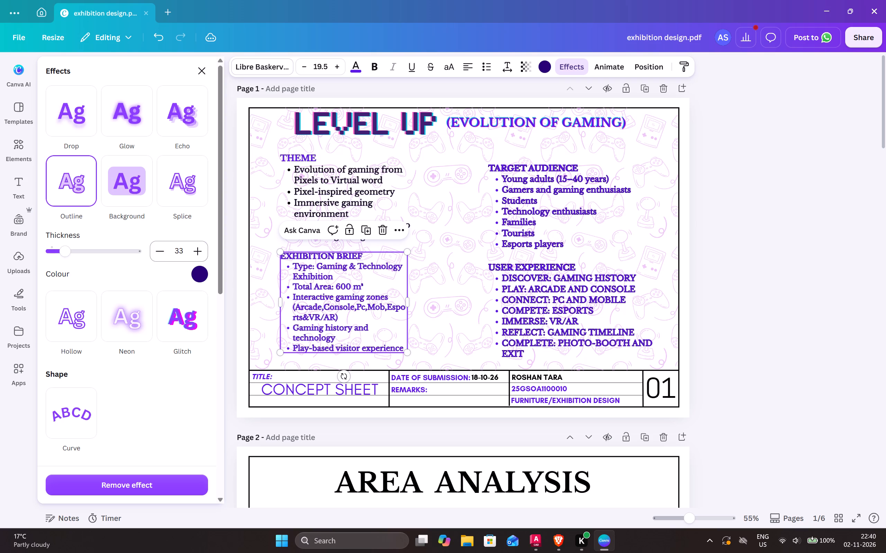
{"action": "left_click", "coordinate": [185, 253]}
{"action": "type", "text": "20"}
{"action": "left_click", "coordinate": [169, 271]}
Set the USER EXPERIENCE text block's outline thickness to 25.
{"action": "left_click", "coordinate": [526, 301]}
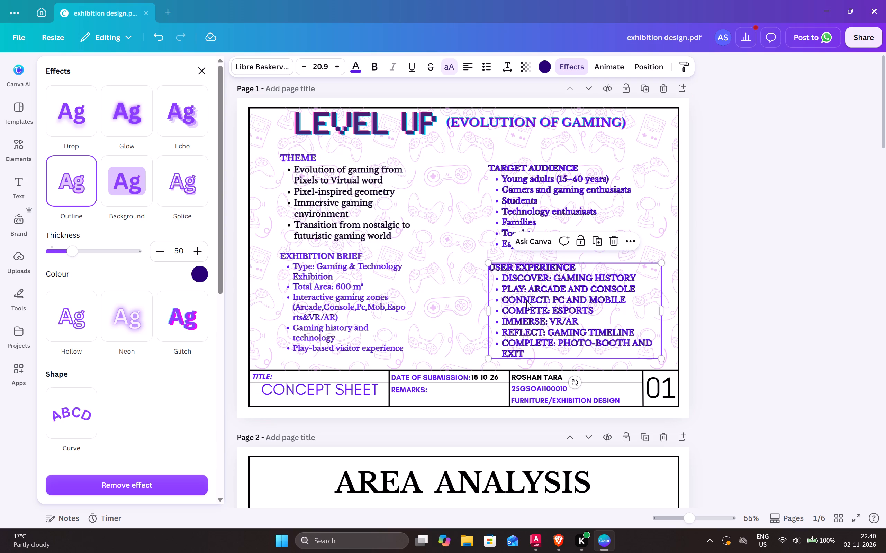
{"action": "left_click_drag", "start_coordinate": [189, 247], "coordinate": [173, 254]}
{"action": "left_click", "coordinate": [179, 252]}
{"action": "type", "text": "25"}
{"action": "key", "text": "Return"}
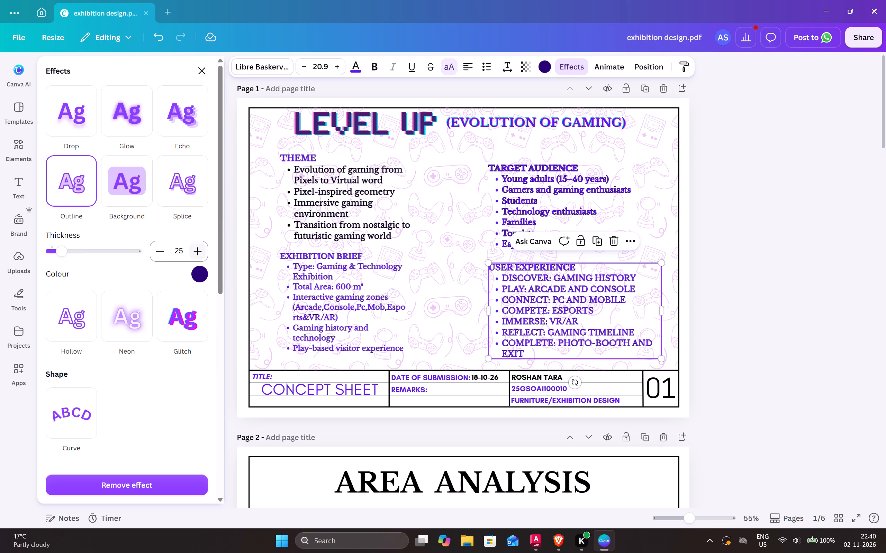
Set the outline thickness of the TARGET AUDIENCE, EXHIBITION BRIEF and THEME text blocks to 25.
{"action": "left_click", "coordinate": [510, 196]}
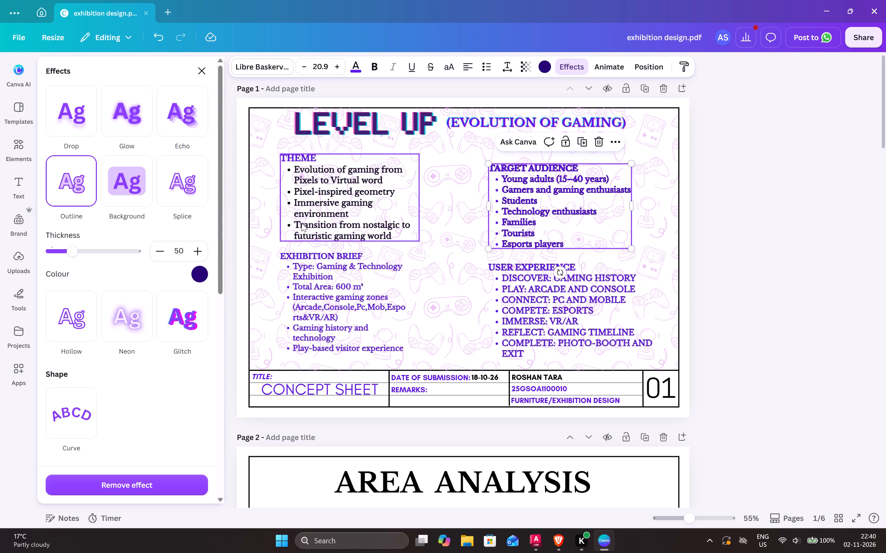
{"action": "left_click", "coordinate": [179, 253]}
{"action": "type", "text": "25"}
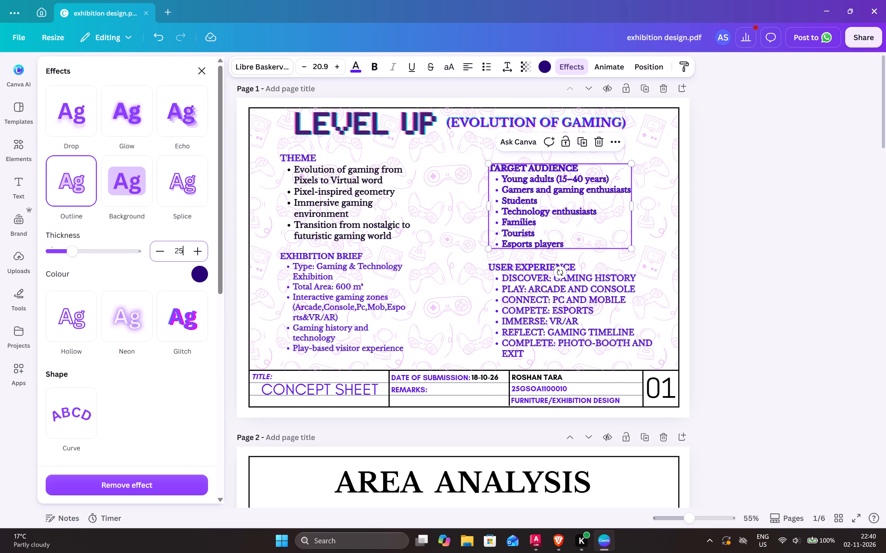
{"action": "key", "text": "Return"}
{"action": "left_click", "coordinate": [313, 284]}
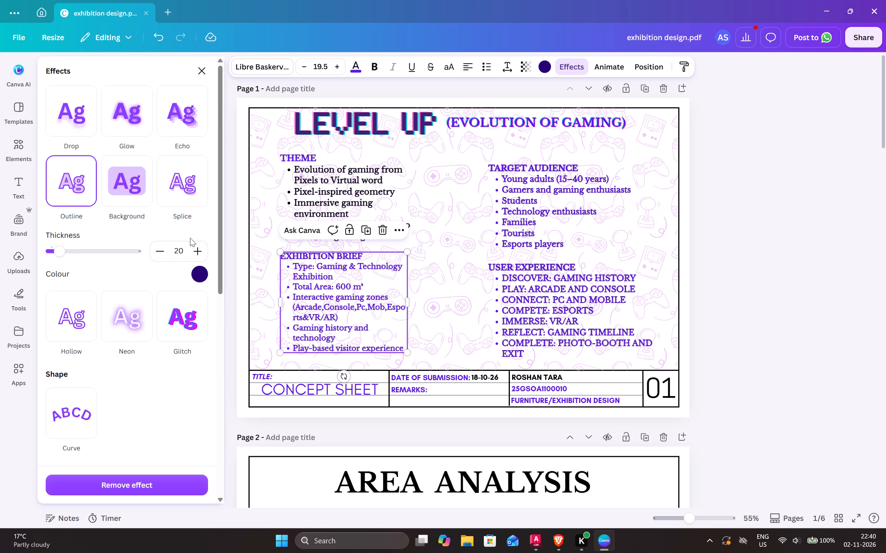
{"action": "left_click", "coordinate": [179, 253]}
{"action": "type", "text": "25"}
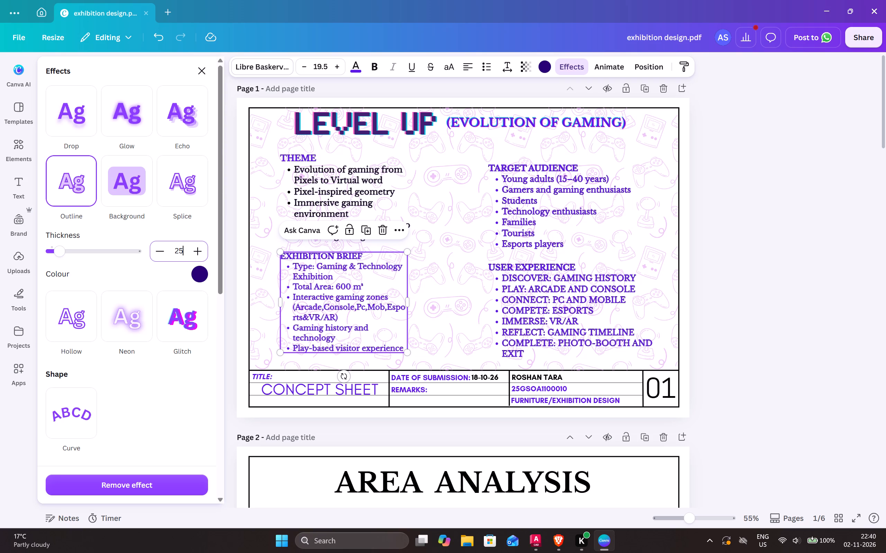
{"action": "key", "text": "Return"}
{"action": "left_click", "coordinate": [374, 188]}
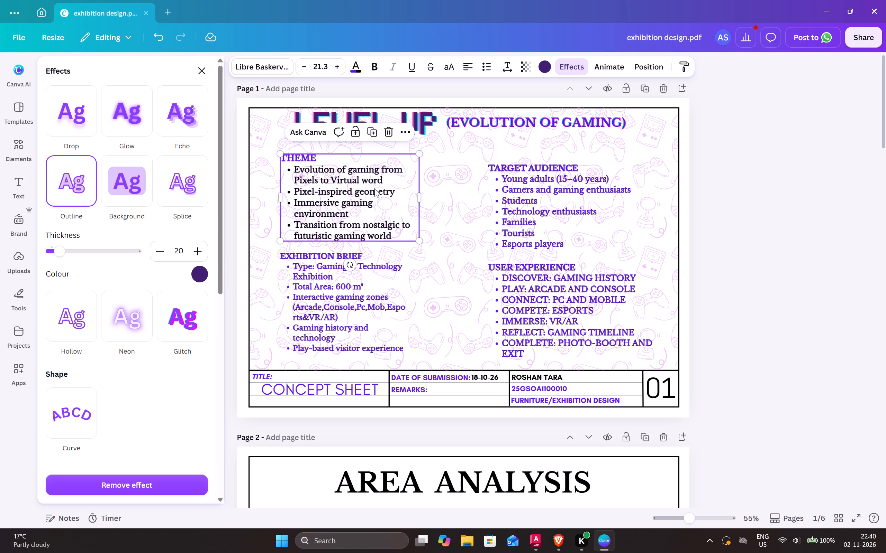
{"action": "left_click", "coordinate": [184, 249]}
{"action": "type", "text": "25"}
{"action": "key", "text": "Return"}
Recolour the bullet points under the EXHIBITION BRIEF heading black, leaving the heading out of the selection.
{"action": "left_click", "coordinate": [376, 312]}
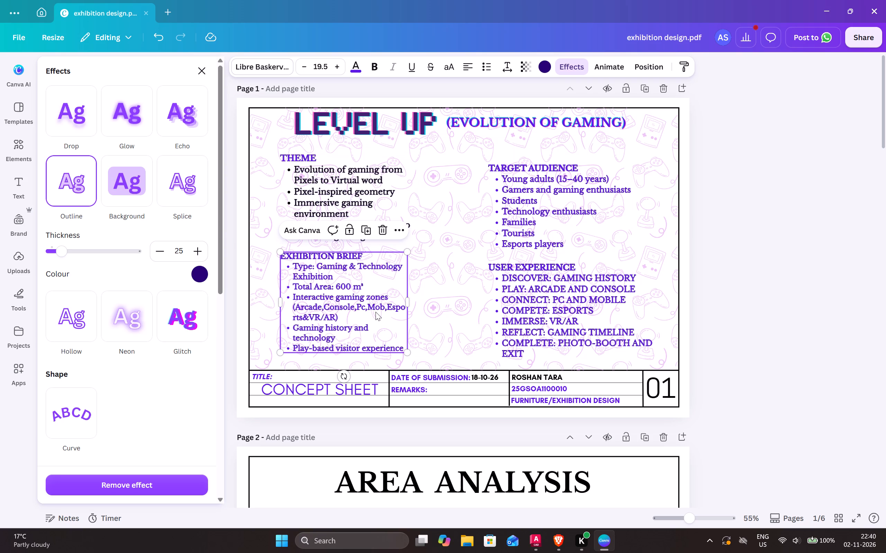
{"action": "left_click", "coordinate": [294, 268]}
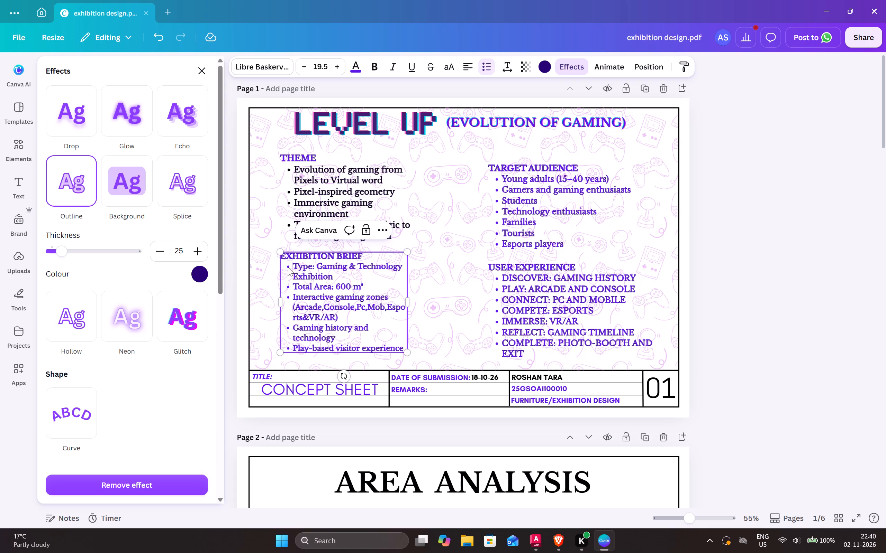
{"action": "left_click_drag", "start_coordinate": [287, 266], "coordinate": [292, 273]}
{"action": "left_click_drag", "start_coordinate": [292, 270], "coordinate": [325, 320]}
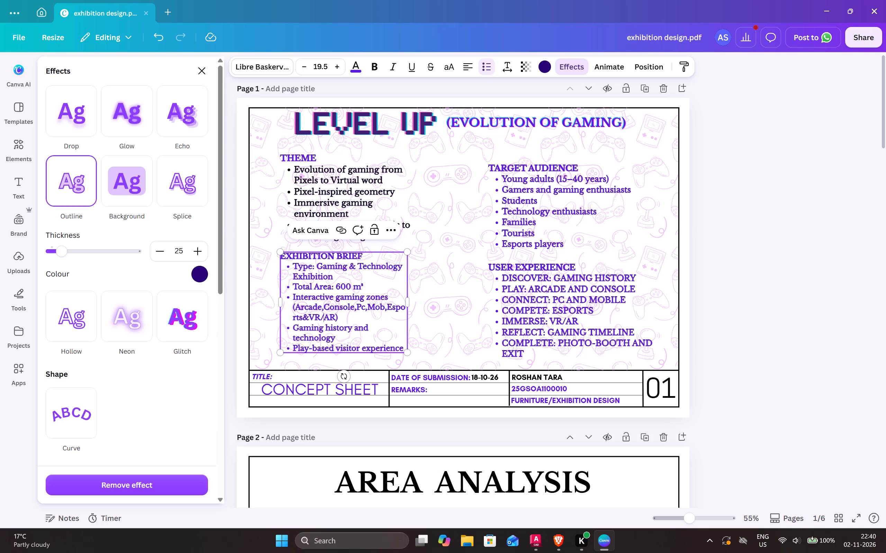
{"action": "left_click_drag", "start_coordinate": [287, 270], "coordinate": [404, 349]}
{"action": "left_click", "coordinate": [363, 65]}
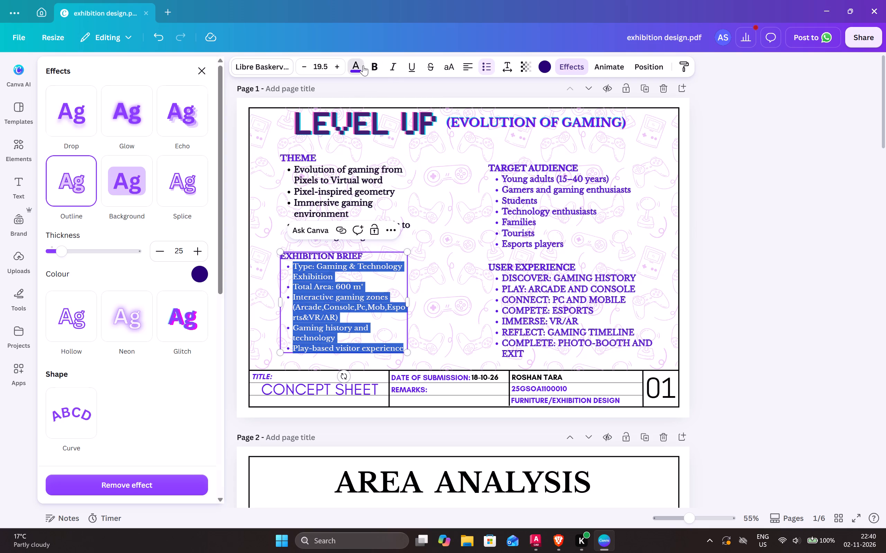
{"action": "left_click", "coordinate": [153, 145]}
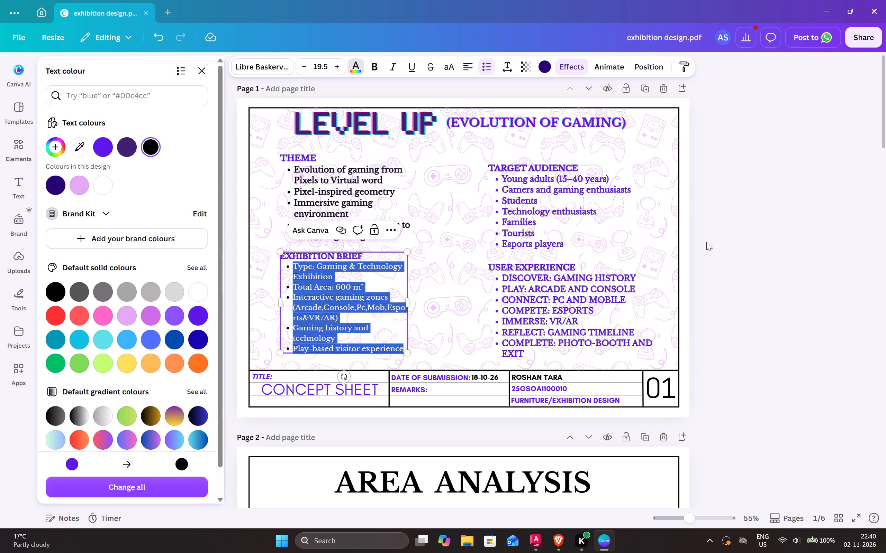
{"action": "left_click", "coordinate": [725, 240]}
Recolour the bullet points under the TARGET AUDIENCE heading black.
{"action": "left_click", "coordinate": [548, 204]}
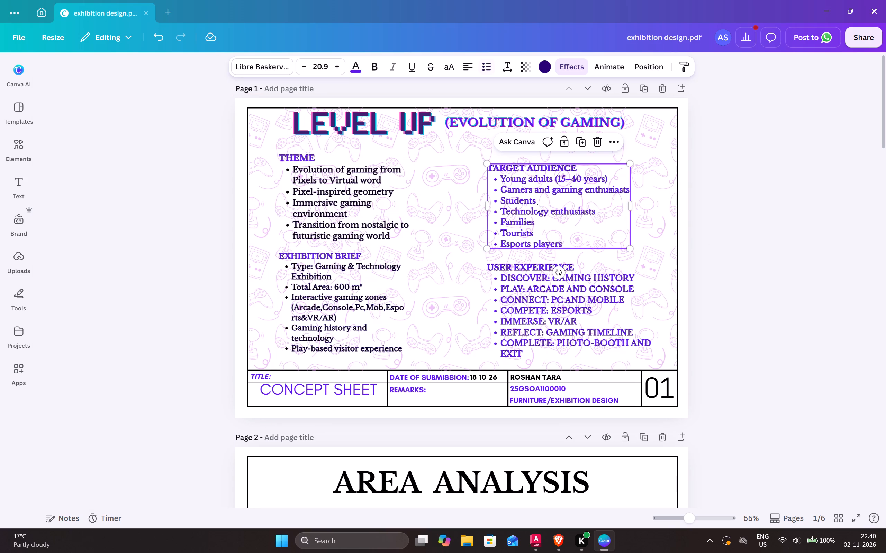
{"action": "left_click", "coordinate": [523, 205]}
{"action": "left_click_drag", "start_coordinate": [499, 179], "coordinate": [501, 181]}
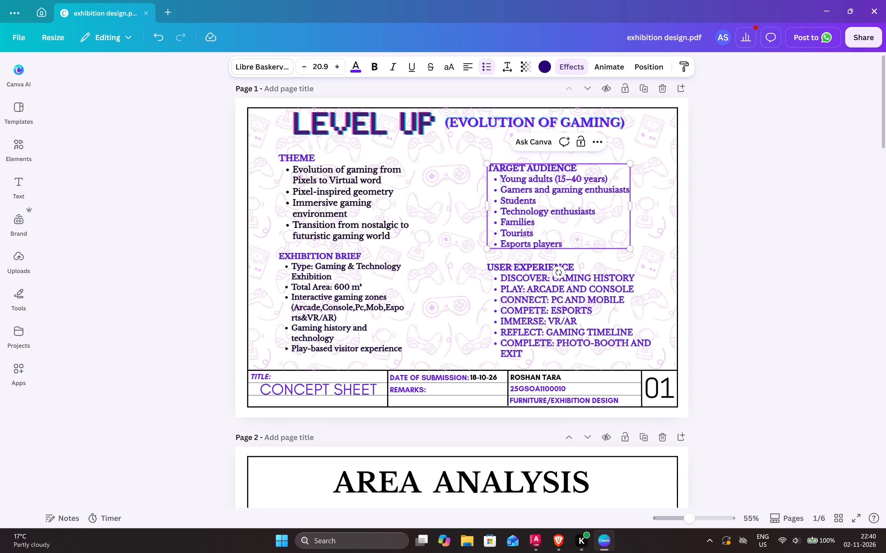
{"action": "left_click_drag", "start_coordinate": [501, 181], "coordinate": [564, 243]}
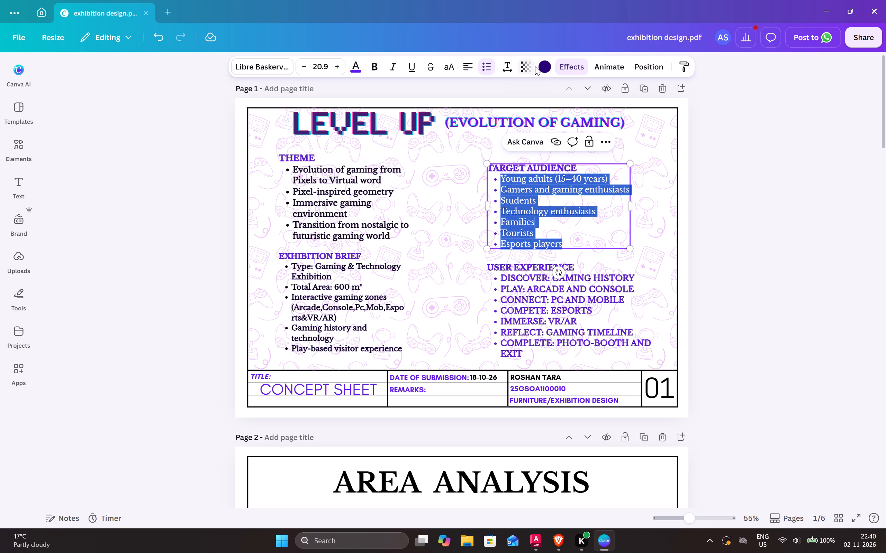
{"action": "left_click", "coordinate": [358, 71]}
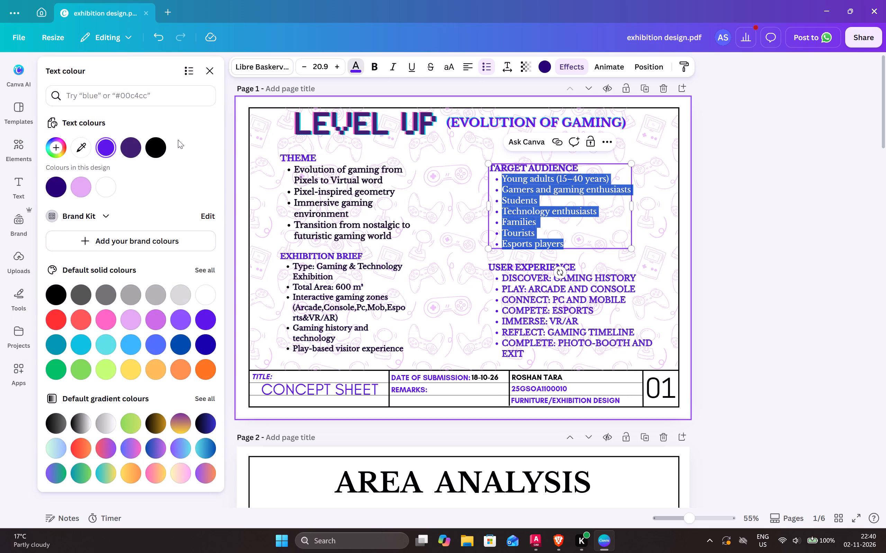
{"action": "left_click", "coordinate": [160, 147]}
{"action": "left_click", "coordinate": [800, 324]}
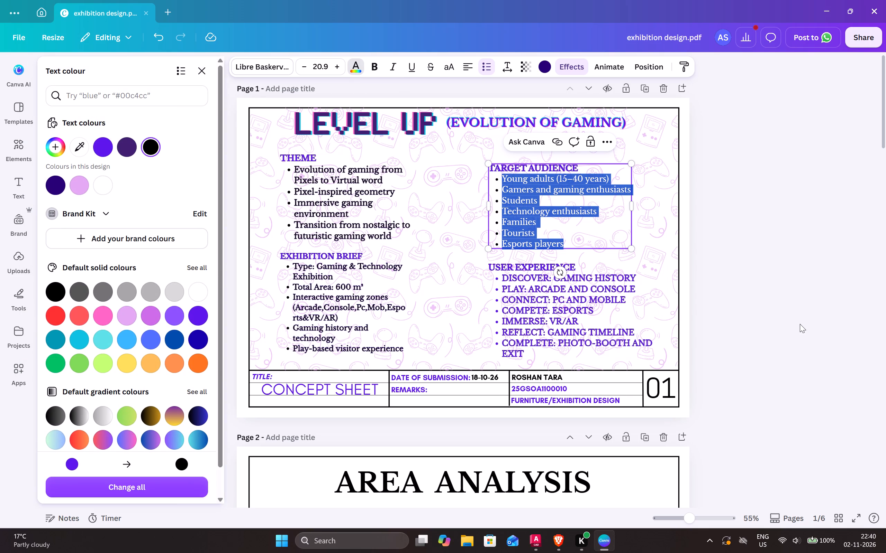
Recolour the bullet points under the USER EXPERIENCE heading black, undoing any accidental move of the text block.
{"action": "left_click", "coordinate": [574, 327]}
{"action": "left_click_drag", "start_coordinate": [500, 275], "coordinate": [507, 284]}
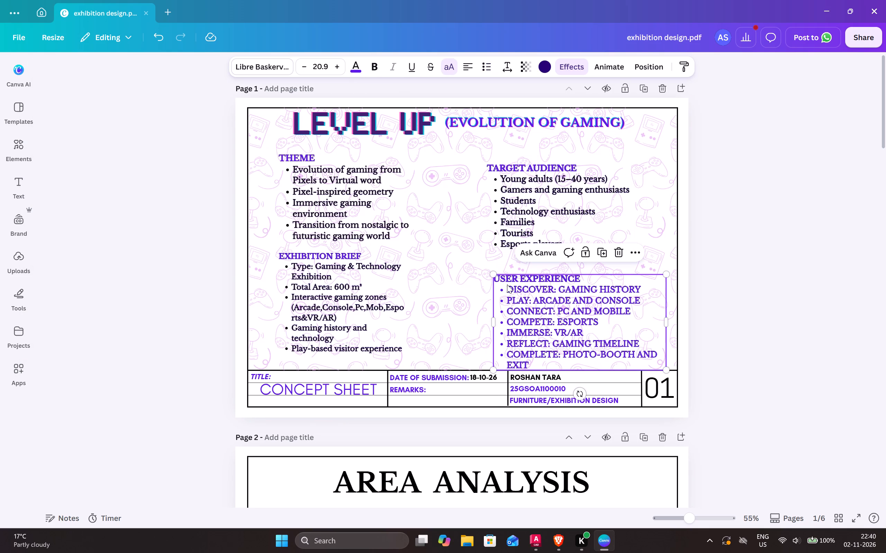
{"action": "key", "text": "ctrl+z"}
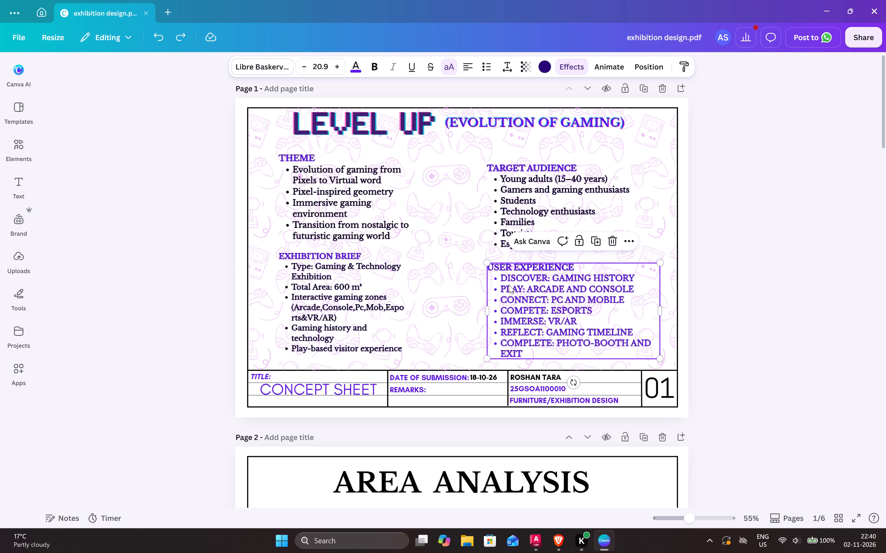
{"action": "left_click", "coordinate": [504, 276]}
{"action": "left_click_drag", "start_coordinate": [501, 276], "coordinate": [539, 321]}
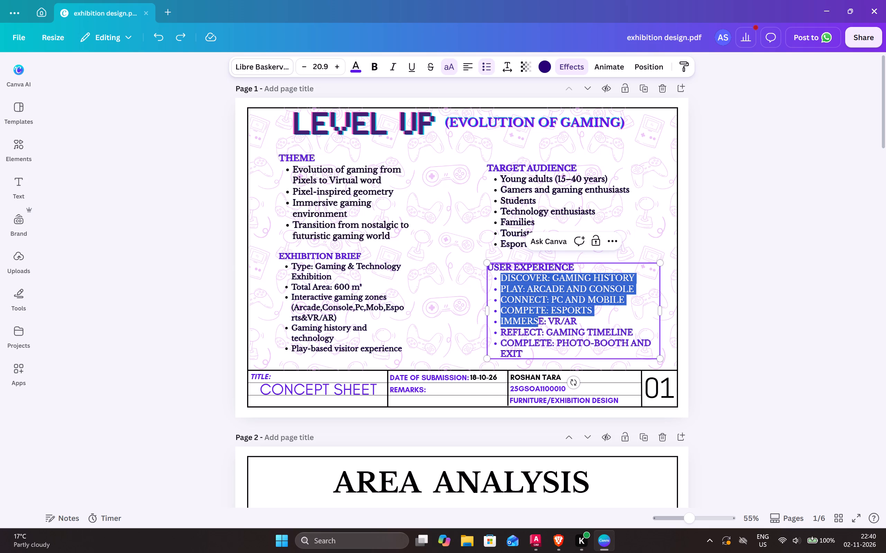
{"action": "left_click_drag", "start_coordinate": [539, 321], "coordinate": [537, 350]}
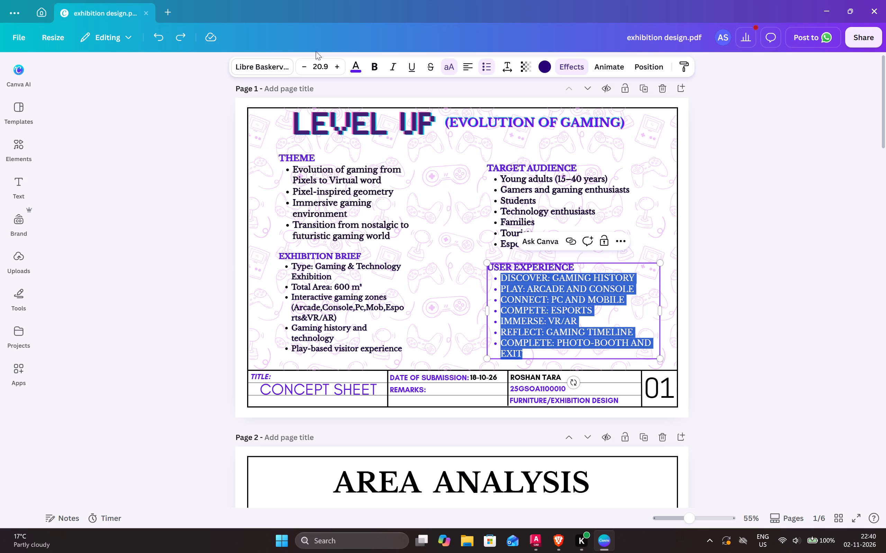
{"action": "left_click", "coordinate": [361, 64]}
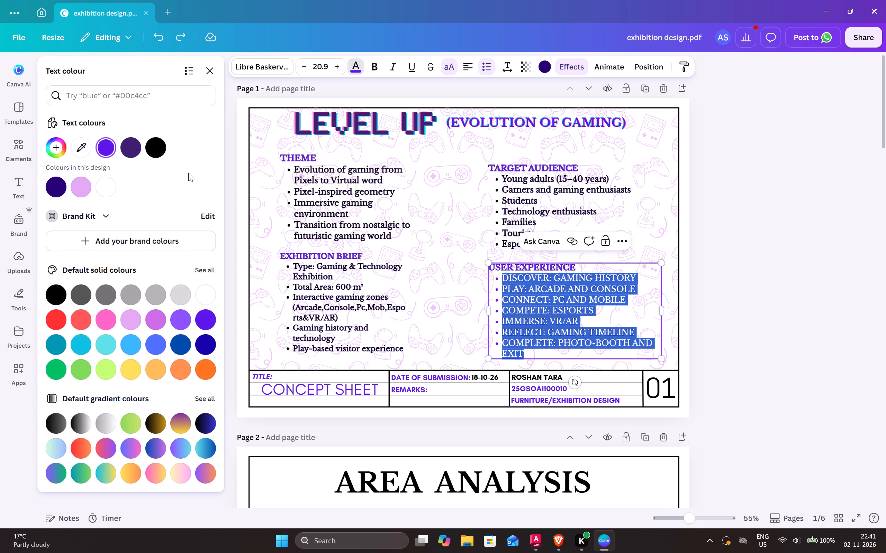
{"action": "left_click", "coordinate": [166, 149]}
{"action": "left_click", "coordinate": [885, 223]}
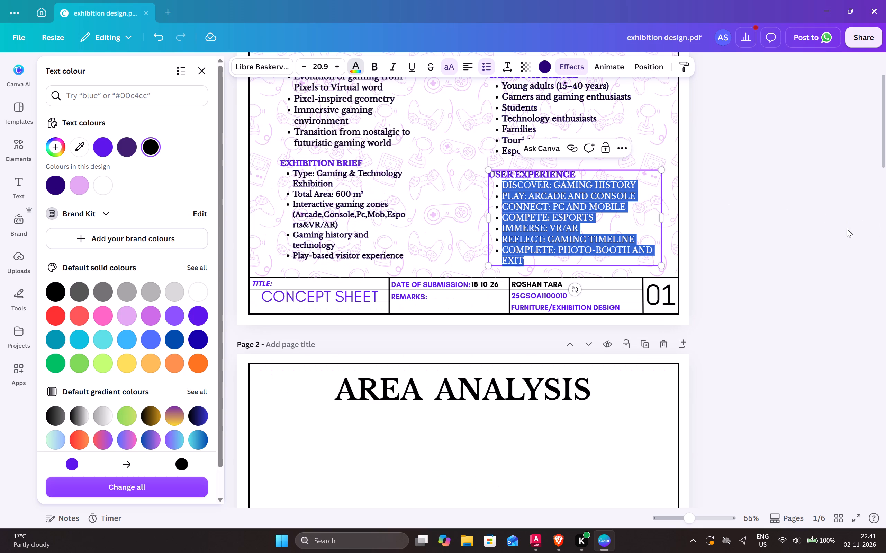
{"action": "key", "text": "Escape"}
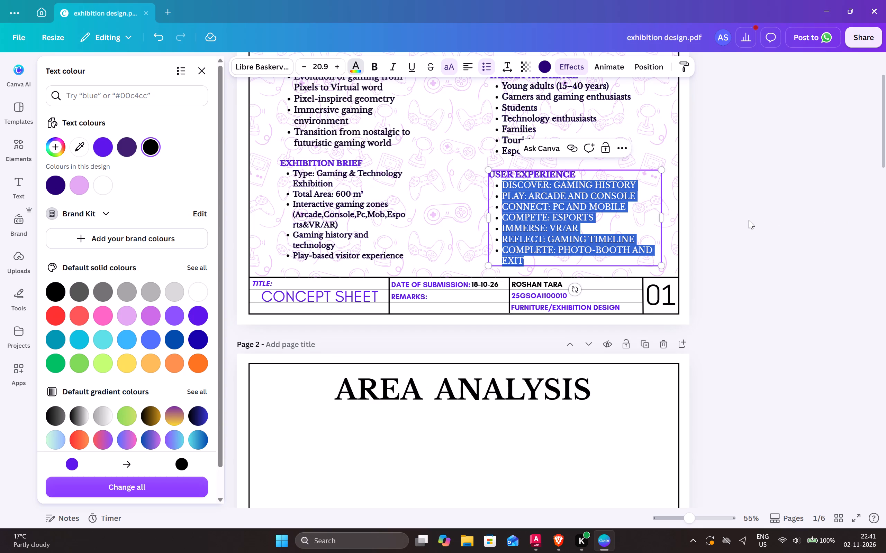
{"action": "left_click", "coordinate": [749, 220]}
{"action": "left_click", "coordinate": [749, 218]}
{"action": "scroll", "coordinate": [718, 186], "scroll_direction": "up", "scroll_amount": 1}
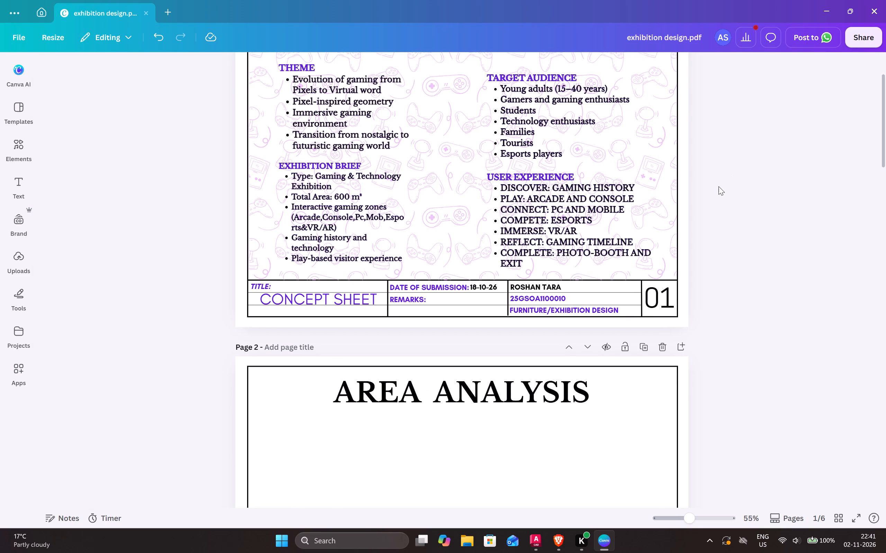
{"action": "scroll", "coordinate": [718, 186], "scroll_direction": "up", "scroll_amount": 1}
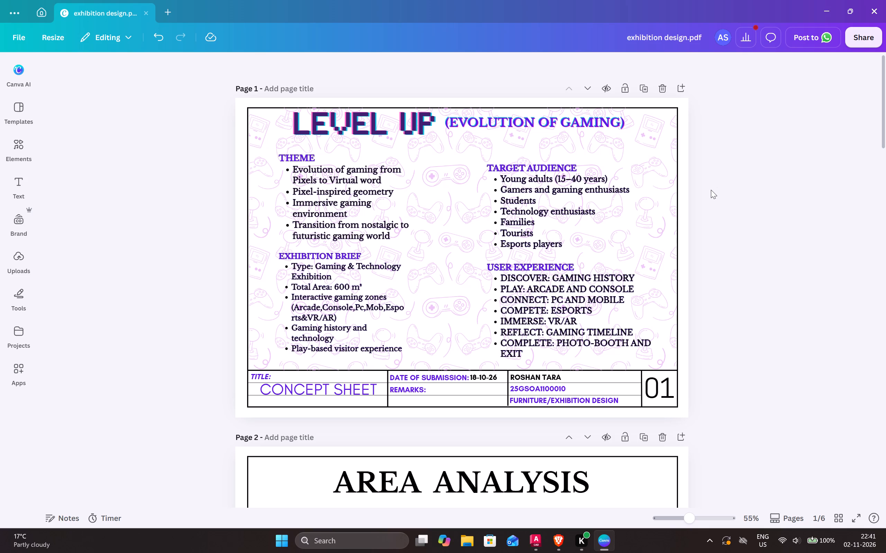
Delete "GAMING HISTORY" from the DISCOVER bullet in the USER EXPERIENCE block.
{"action": "left_click", "coordinate": [601, 279]}
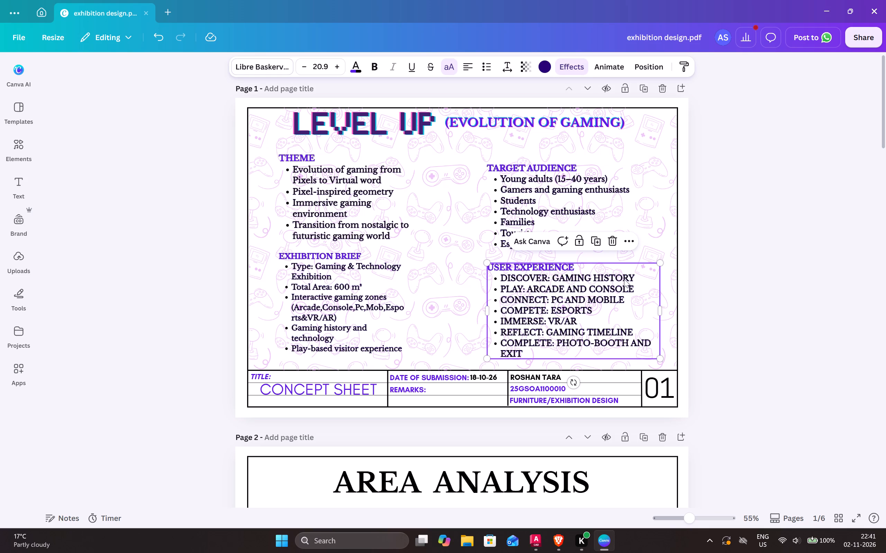
{"action": "left_click", "coordinate": [627, 276]}
{"action": "left_click_drag", "start_coordinate": [633, 274], "coordinate": [636, 276]}
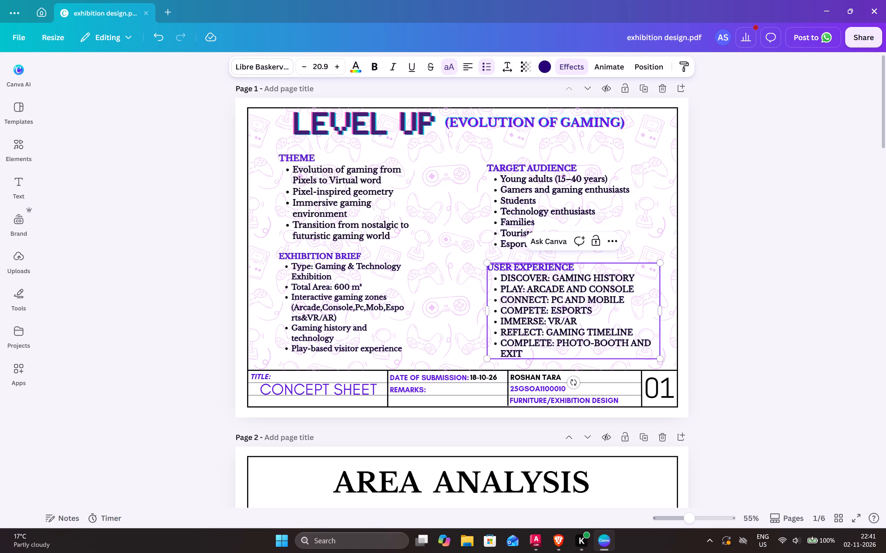
{"action": "key", "text": "BackSpace"}
{"action": "key", "text": "BackSpace"}
{"action": "key", "text": "BackSpace"}
{"action": "key", "text": "BackSpace"}
{"action": "key", "text": "BackSpace"}
{"action": "key", "text": "BackSpace"}
{"action": "key", "text": "BackSpace"}
{"action": "key", "text": "BackSpace"}
{"action": "key", "text": "BackSpace"}
{"action": "key", "text": "BackSpace"}
{"action": "key", "text": "BackSpace"}
{"action": "key", "text": "BackSpace"}
{"action": "key", "text": "BackSpace"}
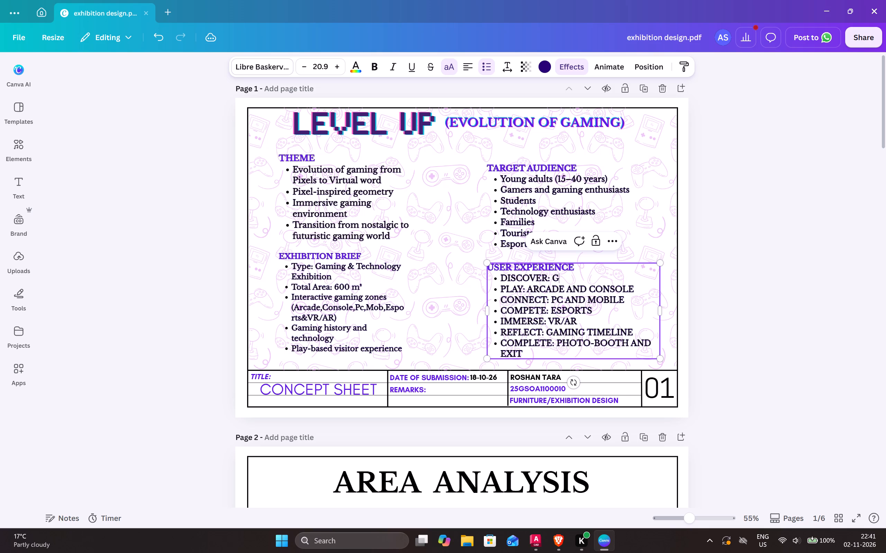
{"action": "key", "text": "BackSpace"}
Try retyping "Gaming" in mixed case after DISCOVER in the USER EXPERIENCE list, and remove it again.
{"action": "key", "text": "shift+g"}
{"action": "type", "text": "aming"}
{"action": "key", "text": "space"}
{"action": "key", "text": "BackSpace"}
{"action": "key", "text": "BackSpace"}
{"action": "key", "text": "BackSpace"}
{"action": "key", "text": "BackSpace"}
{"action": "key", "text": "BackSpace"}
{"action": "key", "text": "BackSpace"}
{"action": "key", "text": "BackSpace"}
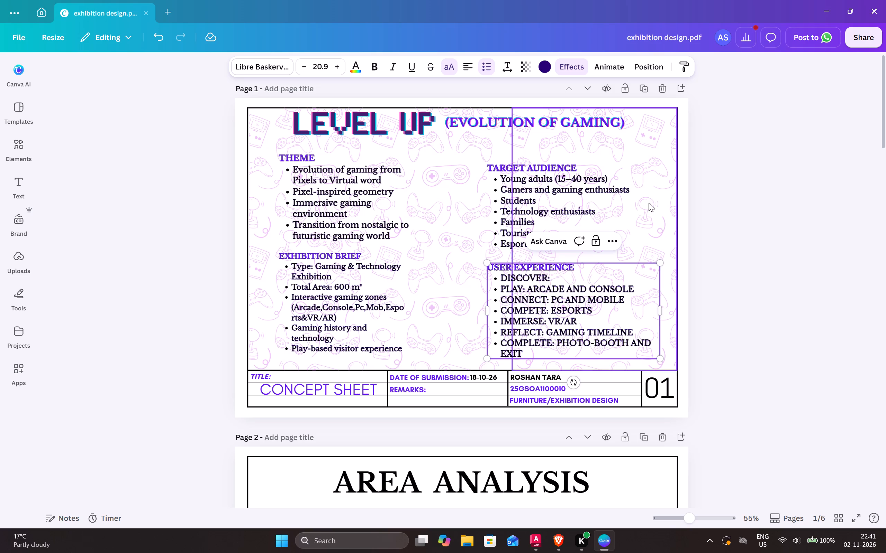
Turn off uppercase formatting for all the bullet points under the USER EXPERIENCE heading.
{"action": "left_click", "coordinate": [452, 65]}
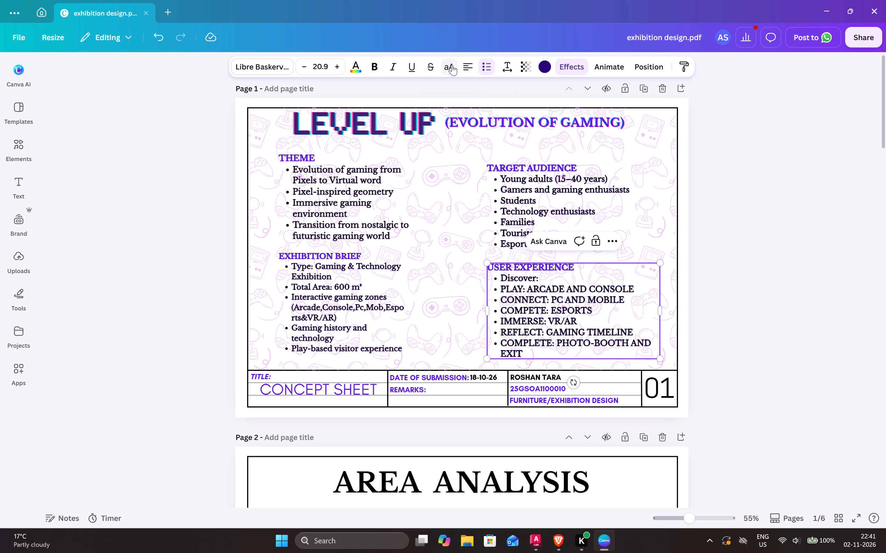
{"action": "left_click_drag", "start_coordinate": [532, 353], "coordinate": [516, 346]}
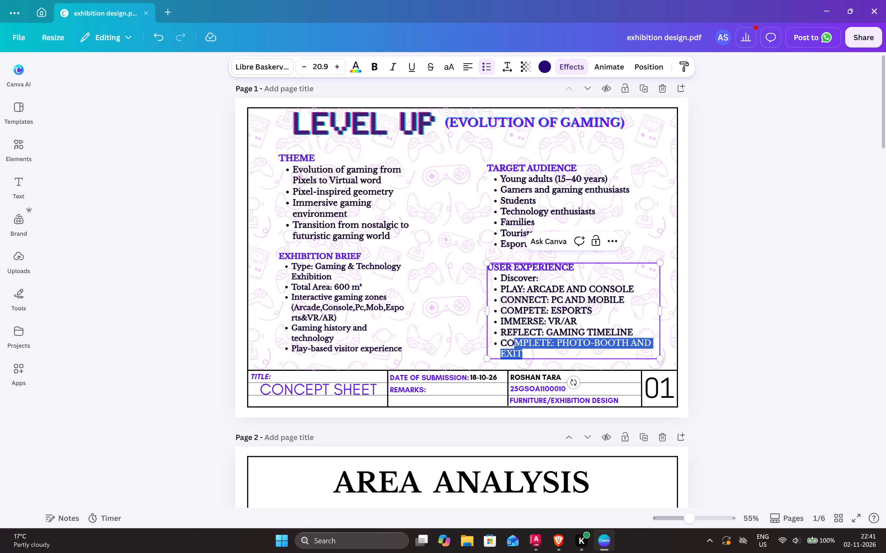
{"action": "left_click_drag", "start_coordinate": [516, 346], "coordinate": [500, 281]}
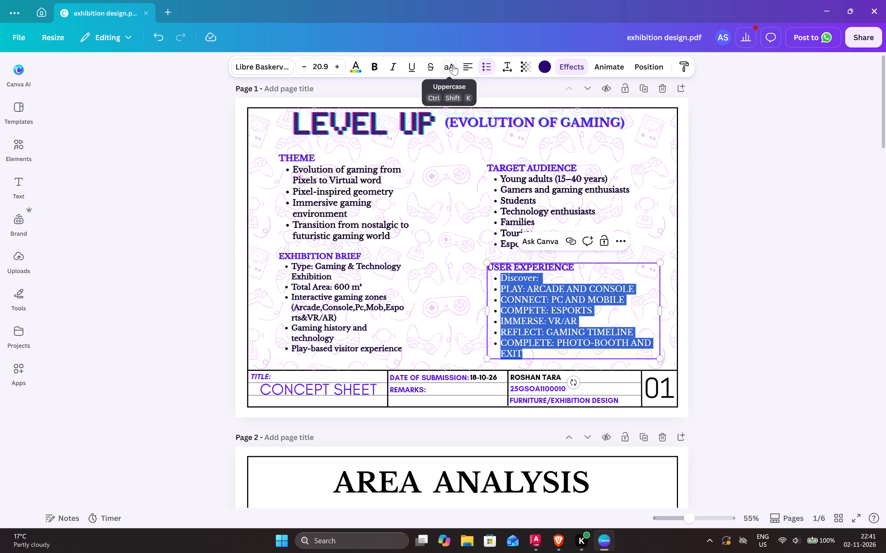
{"action": "left_click", "coordinate": [453, 65]}
{"action": "left_click", "coordinate": [453, 65]}
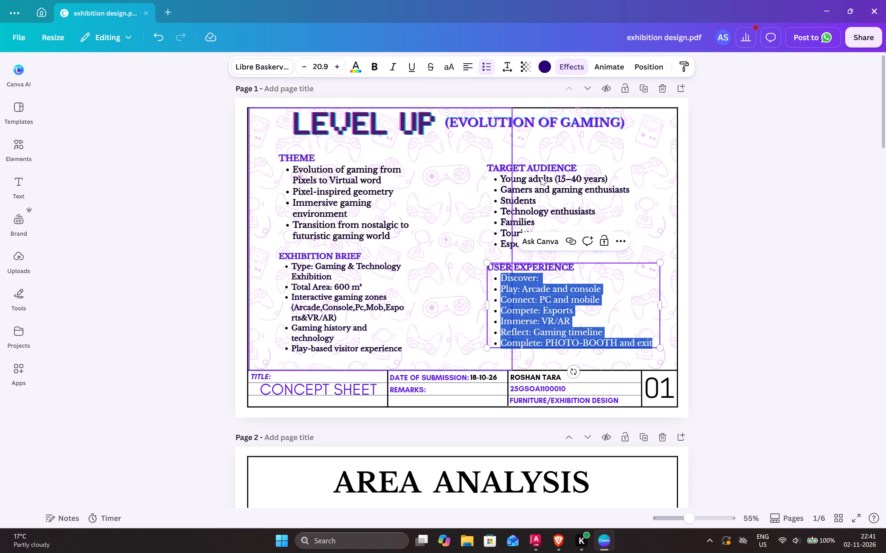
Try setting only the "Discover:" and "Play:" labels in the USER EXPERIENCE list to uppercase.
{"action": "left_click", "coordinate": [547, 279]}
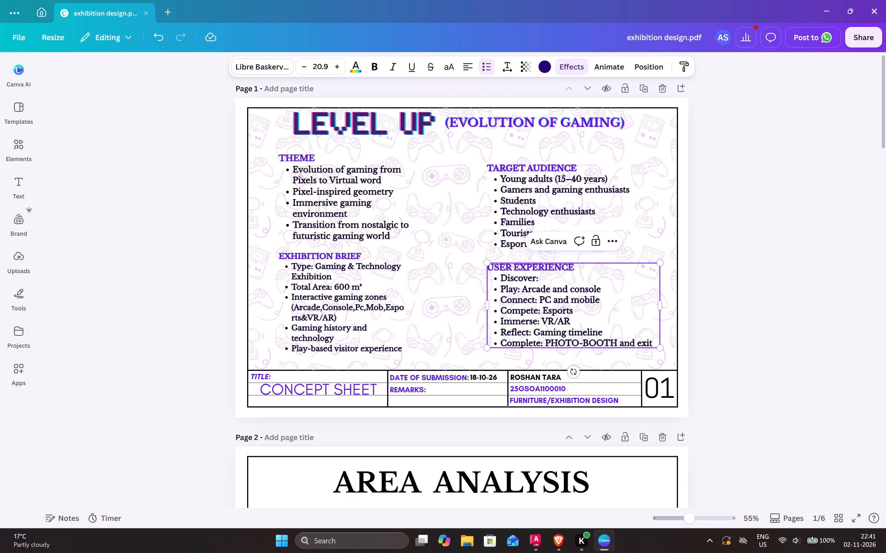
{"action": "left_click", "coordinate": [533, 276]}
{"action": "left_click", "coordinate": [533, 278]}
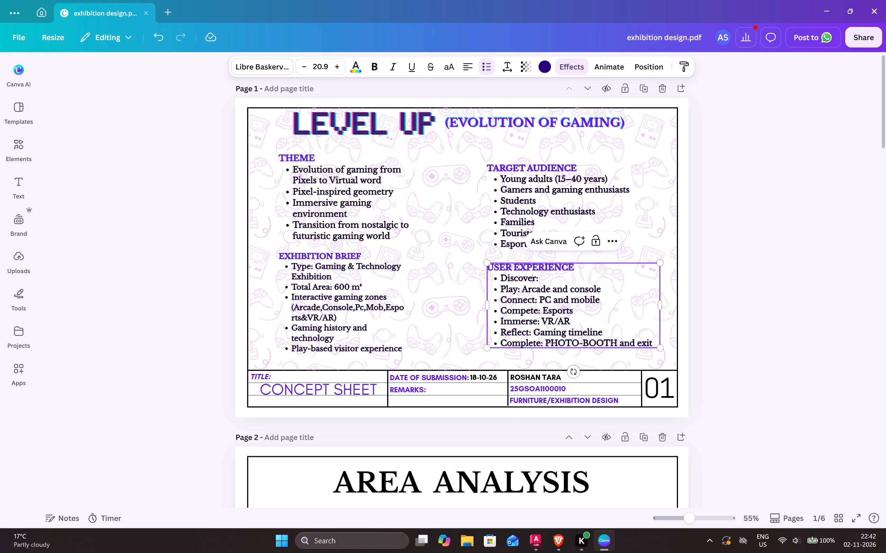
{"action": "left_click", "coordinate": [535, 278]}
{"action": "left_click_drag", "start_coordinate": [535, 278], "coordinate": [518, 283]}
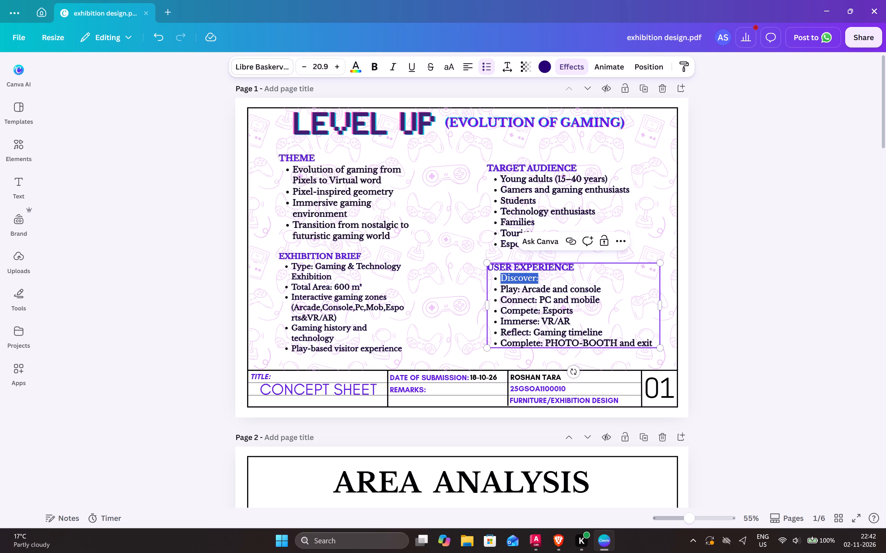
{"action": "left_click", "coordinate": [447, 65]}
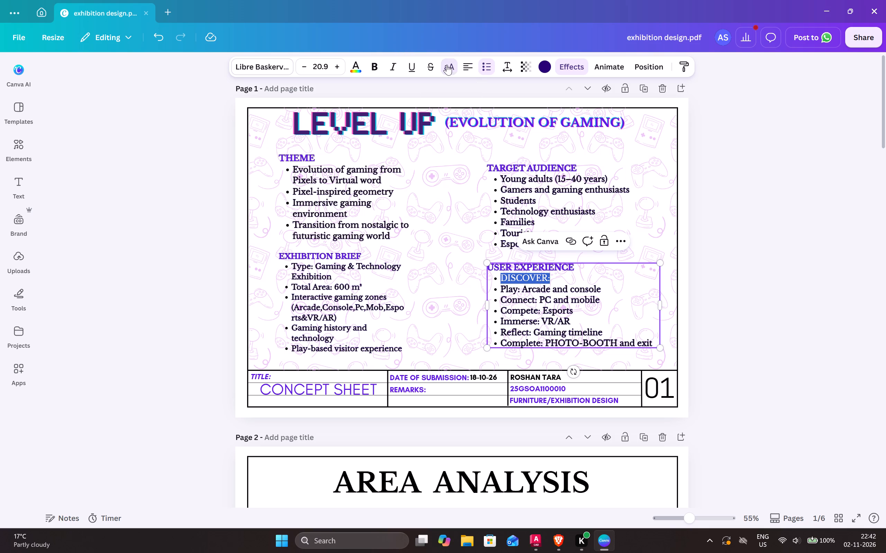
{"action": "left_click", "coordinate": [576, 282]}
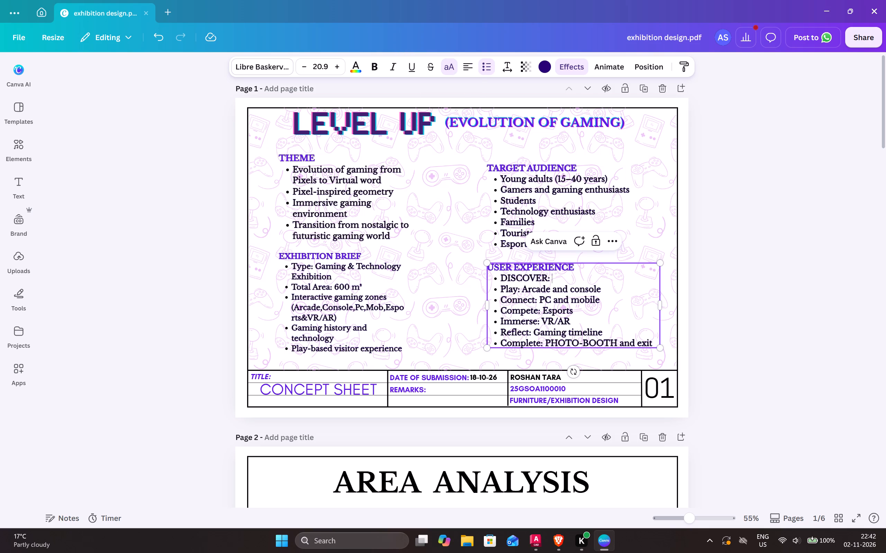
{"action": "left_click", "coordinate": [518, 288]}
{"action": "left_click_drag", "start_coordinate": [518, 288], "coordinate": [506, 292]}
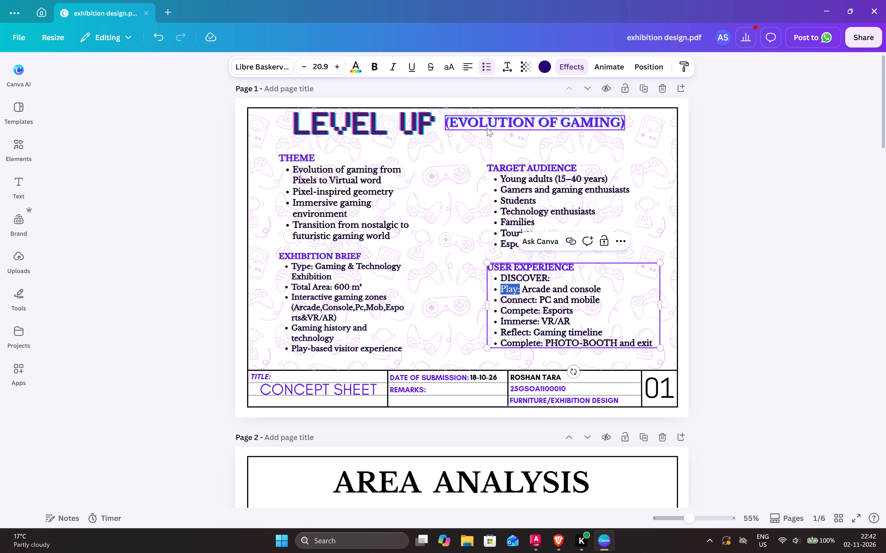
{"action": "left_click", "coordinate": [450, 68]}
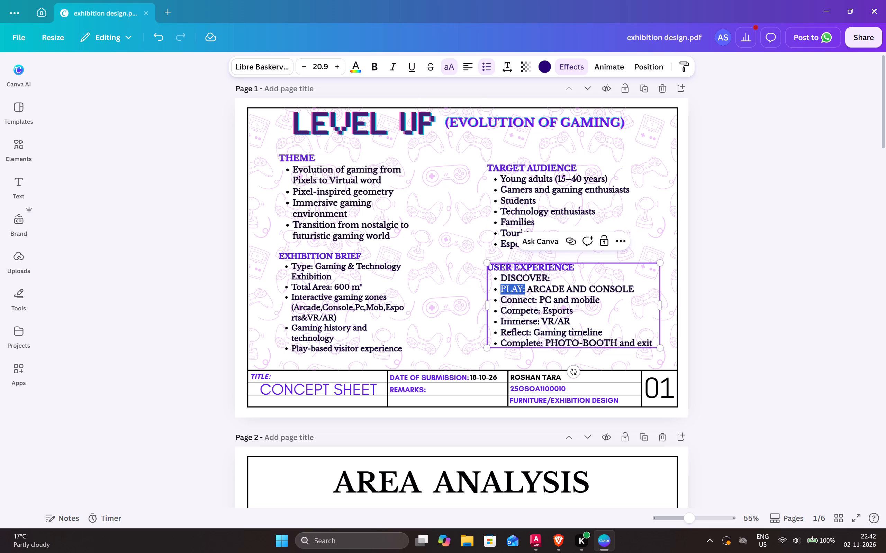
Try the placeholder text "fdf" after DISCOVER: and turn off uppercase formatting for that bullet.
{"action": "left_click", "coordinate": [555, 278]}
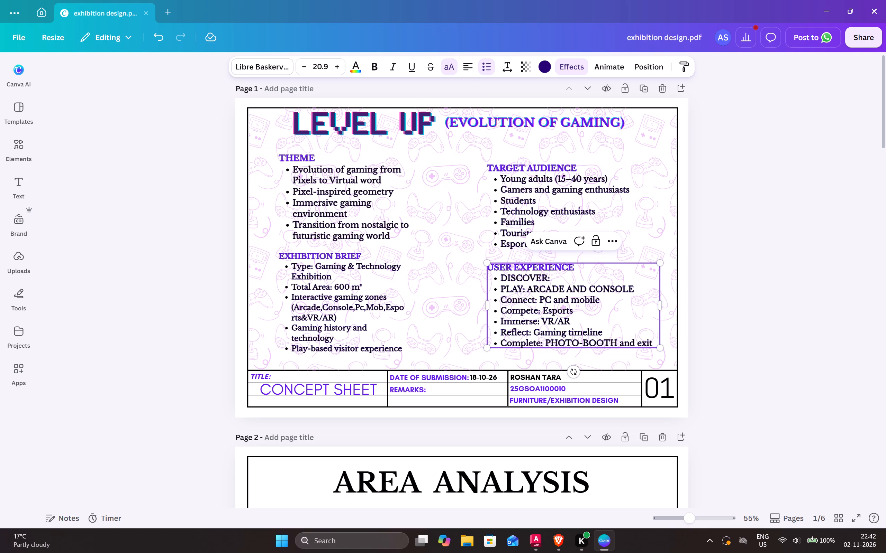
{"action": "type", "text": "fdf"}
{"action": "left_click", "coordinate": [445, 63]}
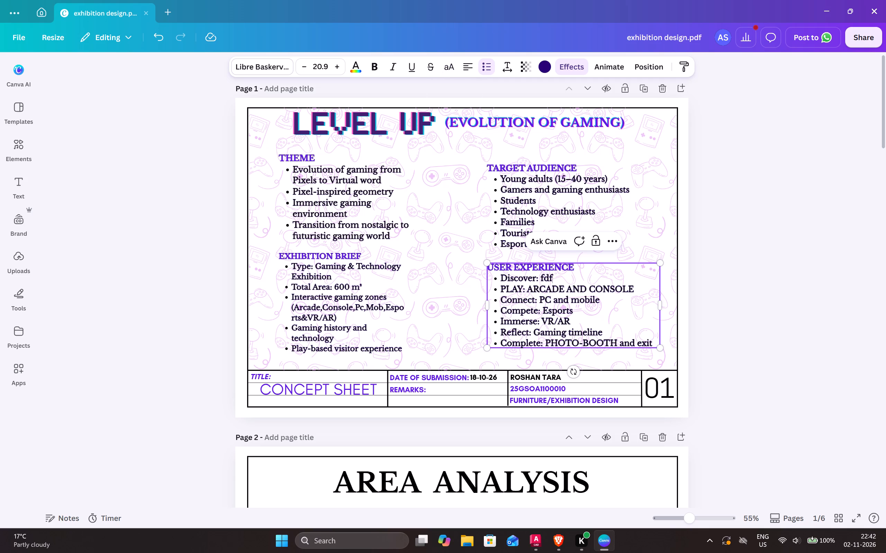
Delete the bullet points from PLAY through Complete under the USER EXPERIENCE heading.
{"action": "left_click_drag", "start_coordinate": [651, 345], "coordinate": [505, 277]}
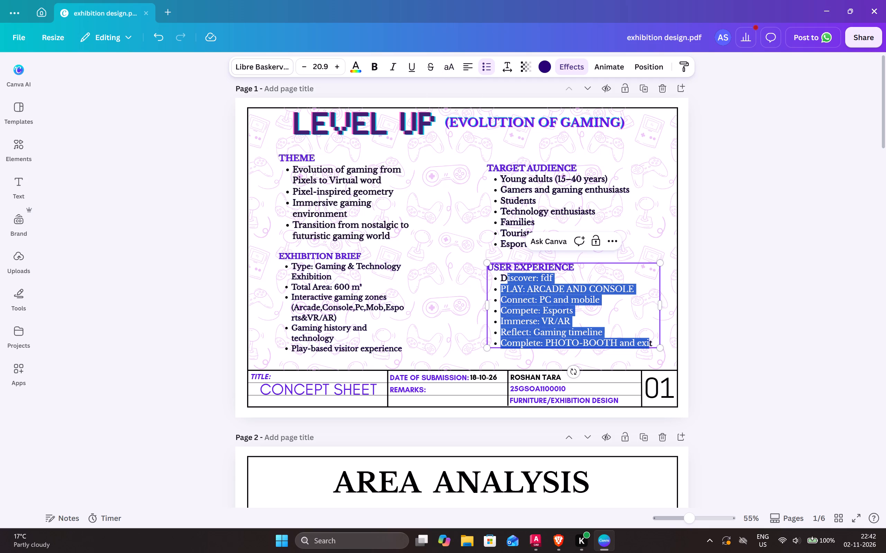
{"action": "left_click_drag", "start_coordinate": [505, 277], "coordinate": [504, 277]}
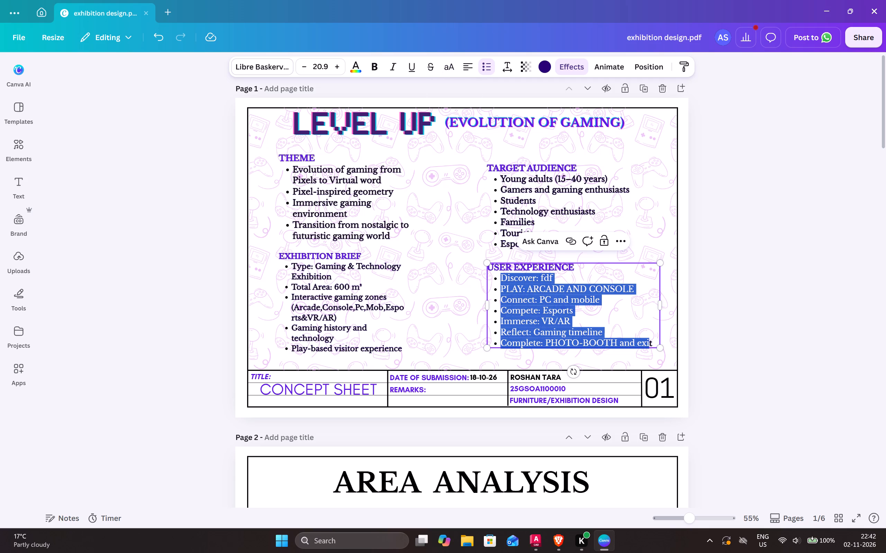
{"action": "key", "text": "Escape"}
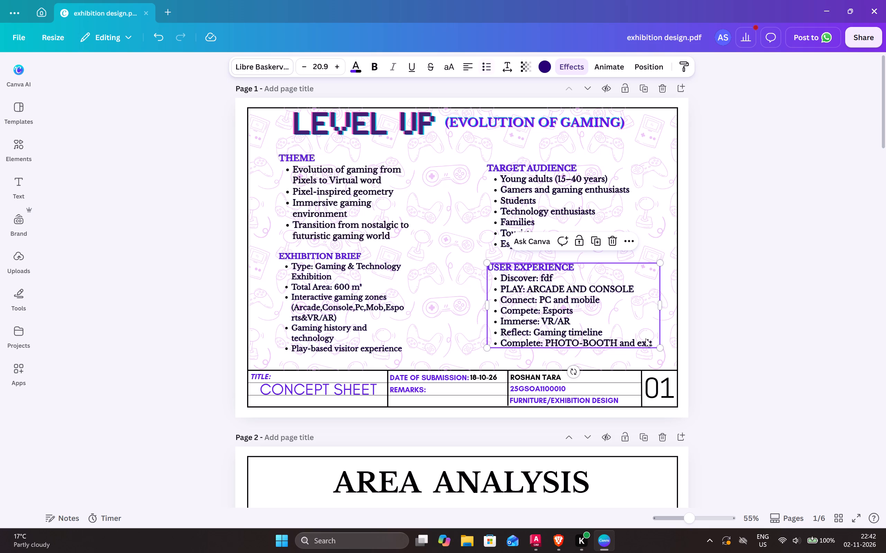
{"action": "left_click", "coordinate": [653, 340]}
{"action": "left_click_drag", "start_coordinate": [649, 345], "coordinate": [523, 289]}
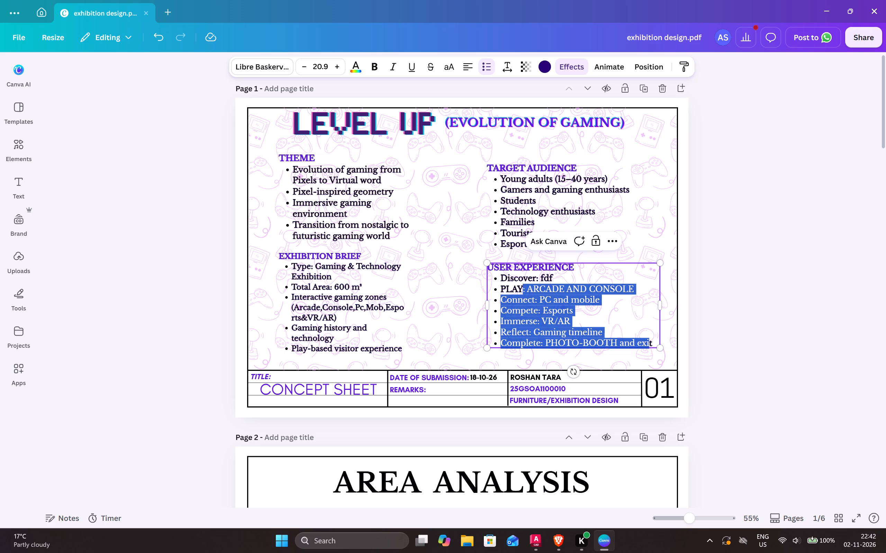
{"action": "left_click_drag", "start_coordinate": [523, 289], "coordinate": [501, 290]}
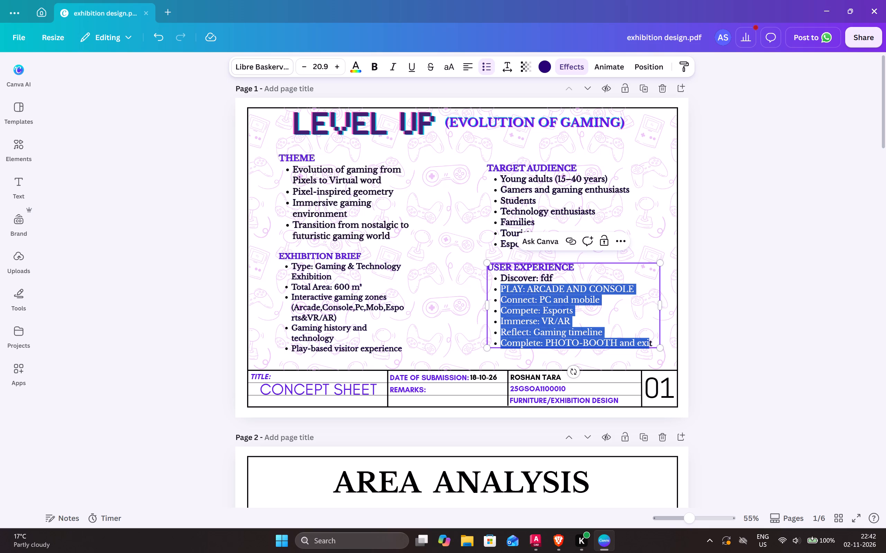
{"action": "key", "text": "BackSpace"}
{"action": "key", "text": "BackSpace"}
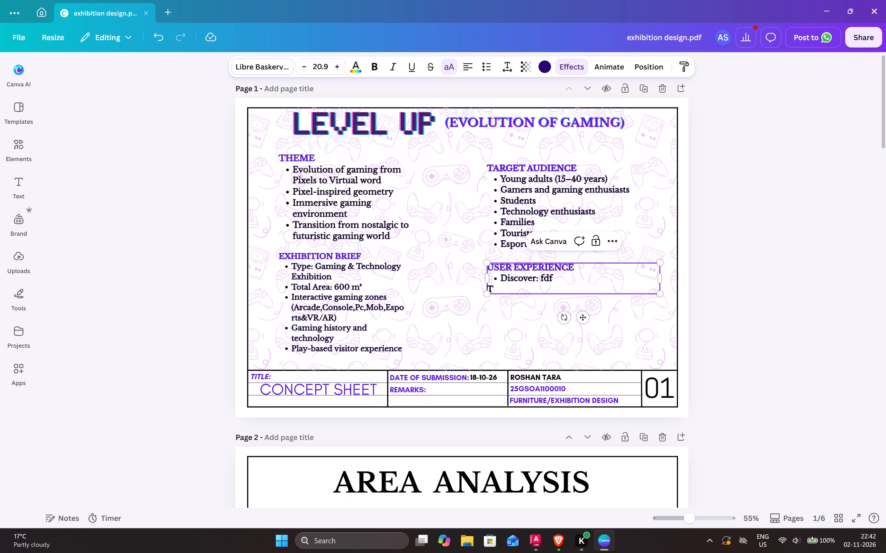
Erase the leftover characters and the Discover text under USER EXPERIENCE, keeping one empty bullet.
{"action": "key", "text": "BackSpace"}
{"action": "key", "text": "BackSpace"}
{"action": "key", "text": "BackSpace"}
{"action": "key", "text": "BackSpace"}
{"action": "key", "text": "BackSpace"}
{"action": "key", "text": "BackSpace"}
{"action": "key", "text": "BackSpace"}
{"action": "key", "text": "BackSpace"}
{"action": "key", "text": "BackSpace"}
{"action": "key", "text": "BackSpace"}
{"action": "key", "text": "BackSpace"}
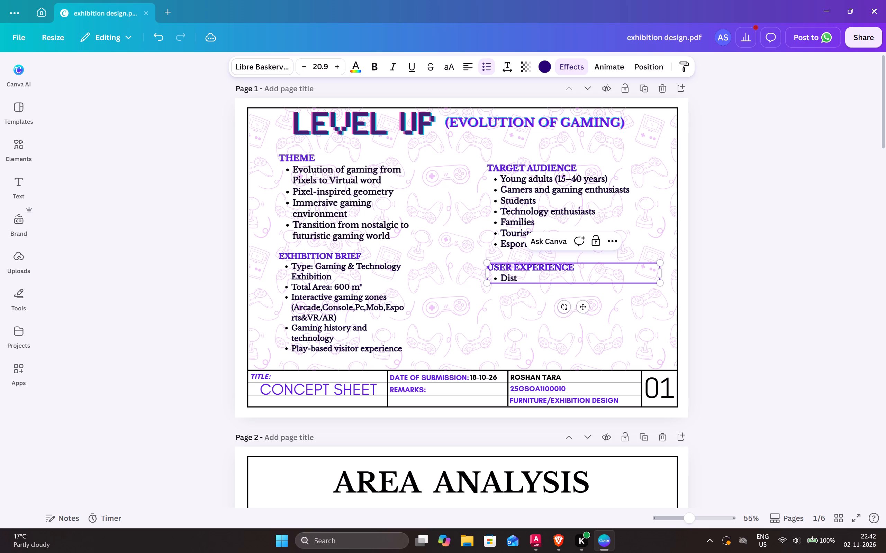
{"action": "key", "text": "BackSpace"}
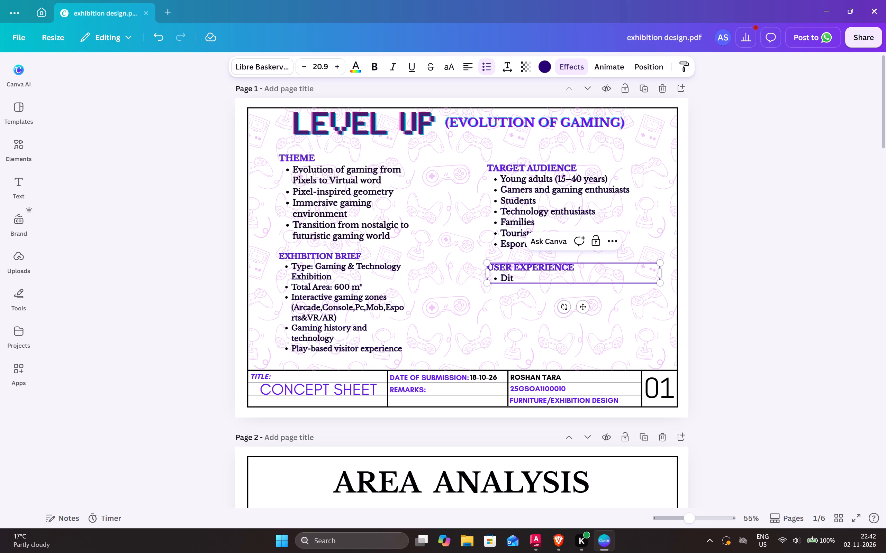
{"action": "left_click", "coordinate": [552, 279]}
{"action": "key", "text": "BackSpace"}
{"action": "key", "text": "BackSpace"}
{"action": "key", "text": "BackSpace"}
Enter "DISCOVER" in the empty bullet under USER EXPERIENCE and colour the word black.
{"action": "type", "text": "DISCOVER"}
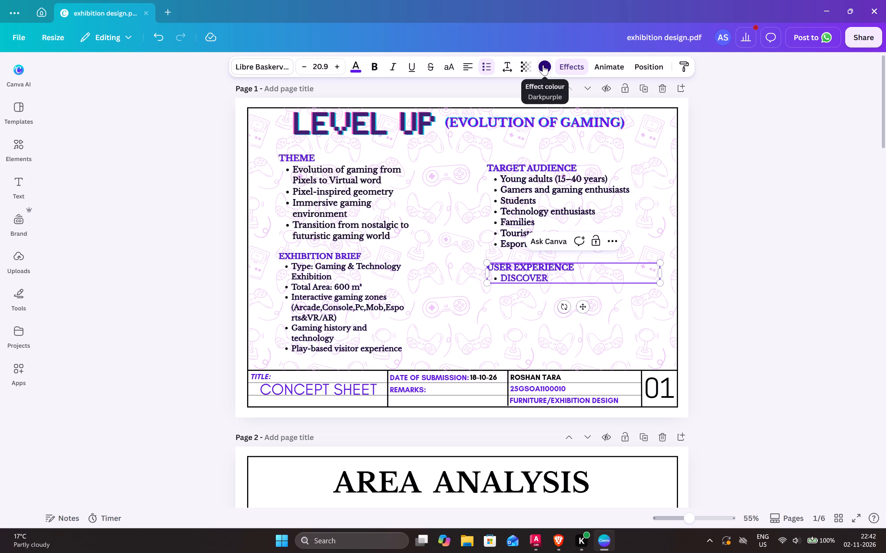
{"action": "left_click", "coordinate": [350, 65]}
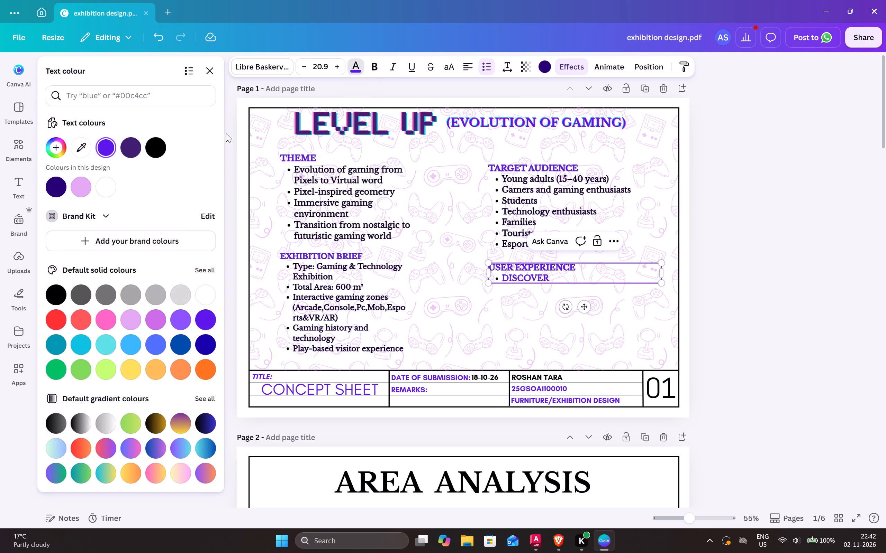
{"action": "left_click", "coordinate": [151, 149]}
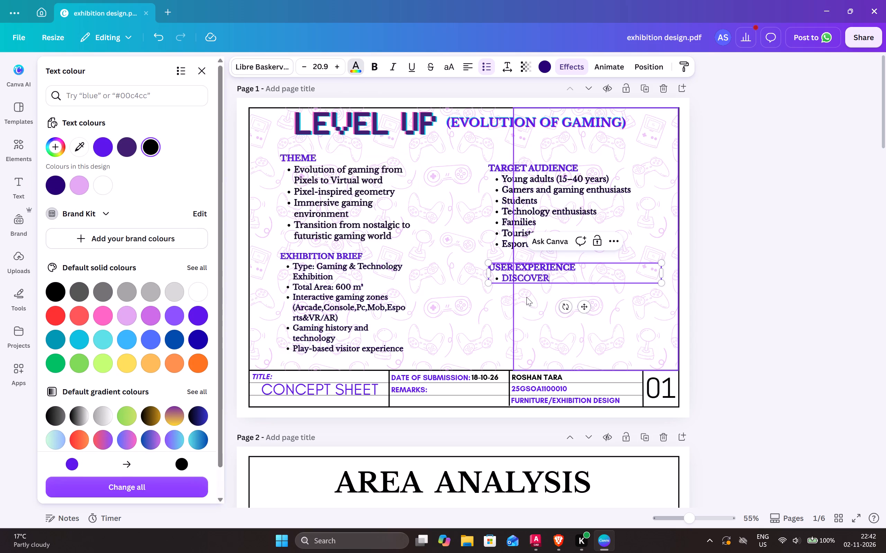
{"action": "left_click_drag", "start_coordinate": [550, 280], "coordinate": [499, 282]}
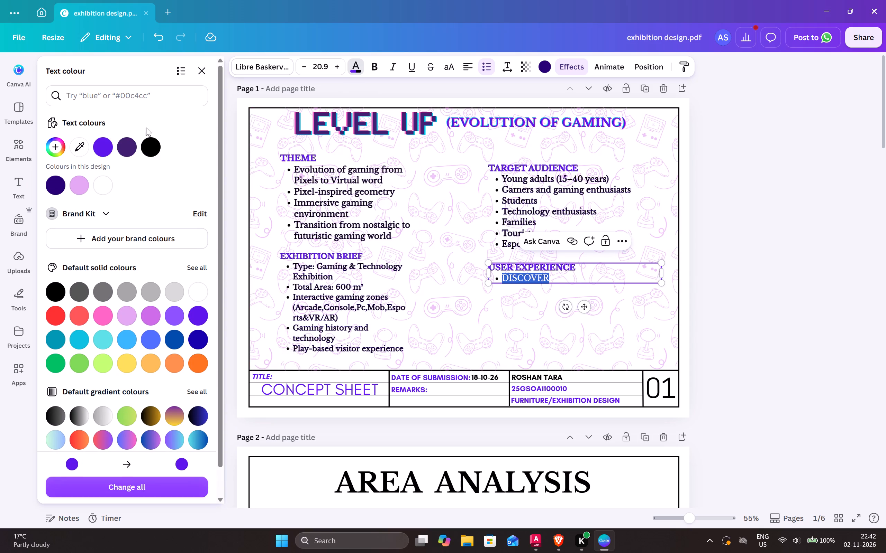
{"action": "left_click", "coordinate": [146, 142]}
{"action": "left_click", "coordinate": [719, 206]}
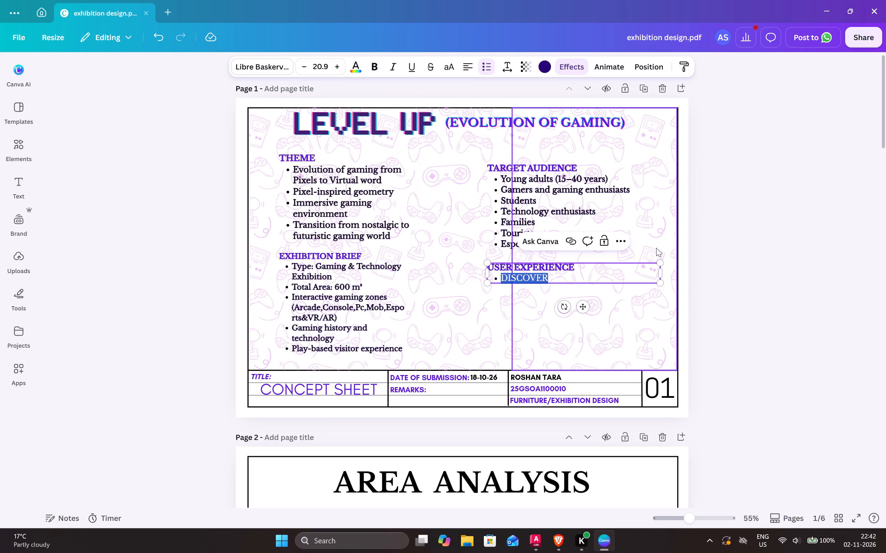
{"action": "left_click", "coordinate": [813, 205]}
Complete the DISCOVER bullet so it reads "DISCOVER: Gaming History" with the description in mixed case.
{"action": "left_click", "coordinate": [561, 275]}
{"action": "left_click", "coordinate": [553, 279]}
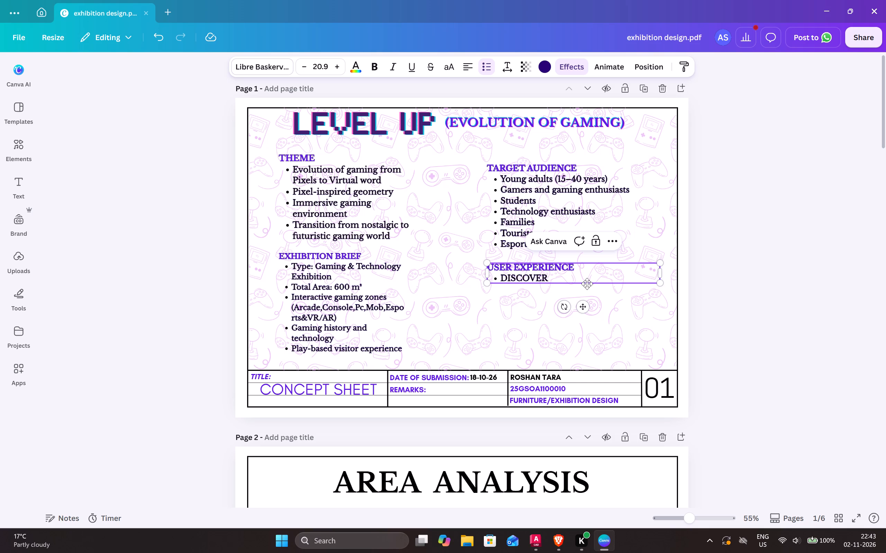
{"action": "key", "text": "semicolon"}
{"action": "key", "text": "BackSpace"}
{"action": "key", "text": "shift+colon"}
{"action": "key", "text": "space"}
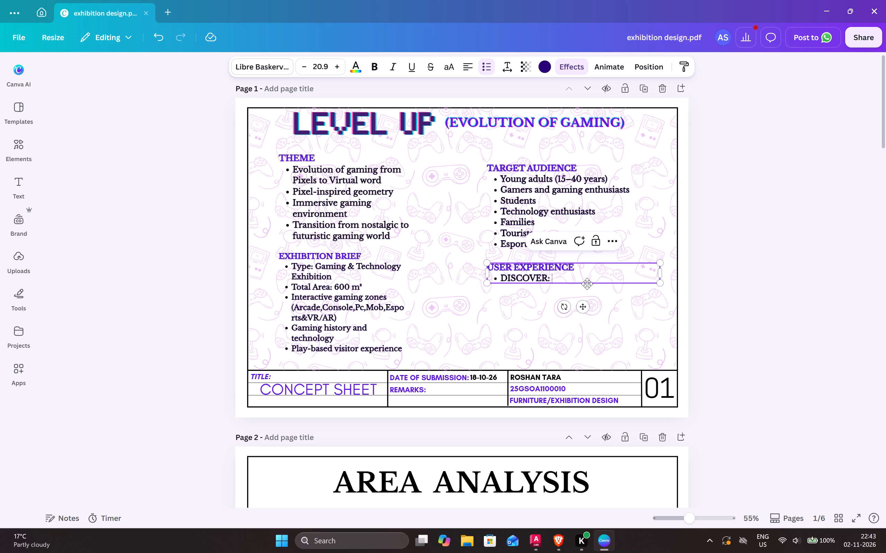
{"action": "key", "text": "shift+g"}
{"action": "type", "text": "aming"}
{"action": "key", "text": "space"}
{"action": "type", "text": "History"}
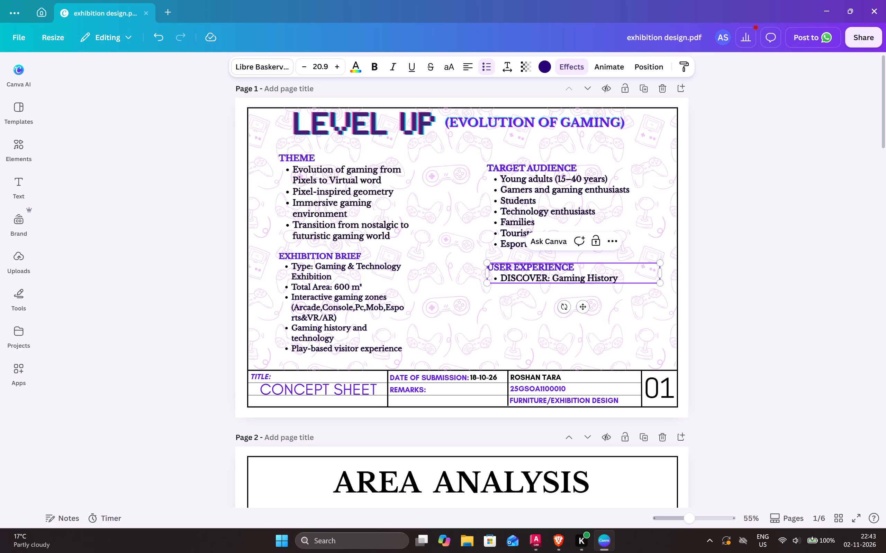
Add a bullet reading "PLAY: Arcade & Console" below the DISCOVER bullet under USER EXPERIENCE.
{"action": "key", "text": "Return"}
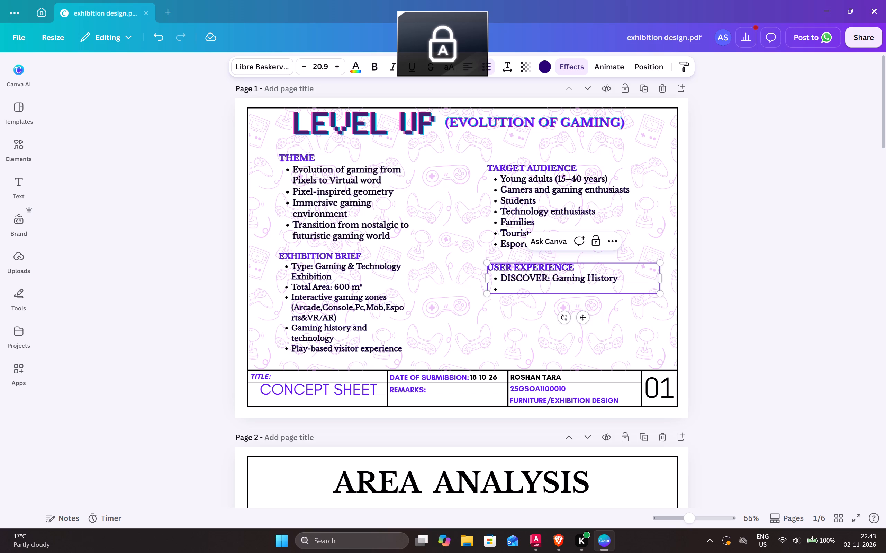
{"action": "type", "text": "PLAY"}
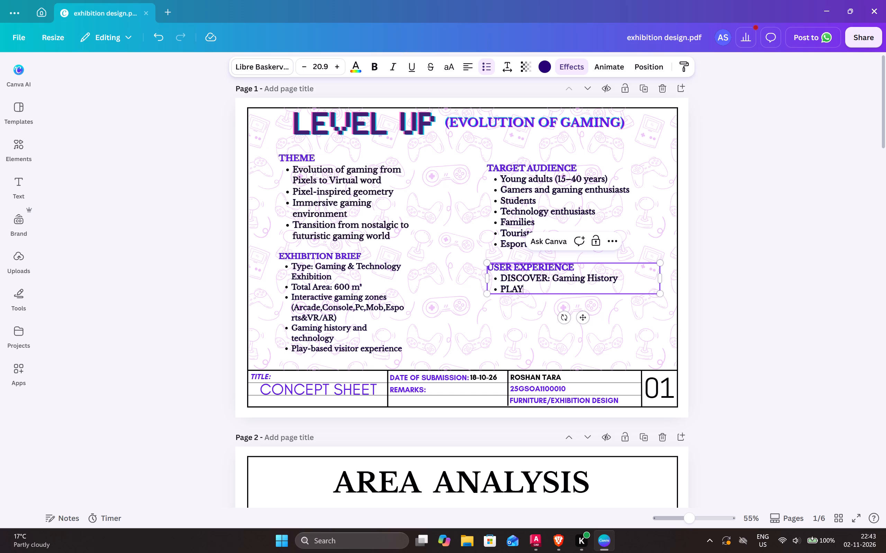
{"action": "key", "text": "shift+colon"}
{"action": "key", "text": "space"}
{"action": "key", "text": "shift+a"}
{"action": "key", "text": "r"}
{"action": "type", "text": "cade"}
{"action": "key", "text": "space"}
{"action": "type", "text": "&"}
{"action": "key", "text": "space"}
{"action": "key", "text": "shift+c"}
{"action": "type", "text": "onsole"}
Add a bullet reading "CONNECT: PC & Mobile" below the PLAY bullet under USER EXPERIENCE.
{"action": "key", "text": "Return"}
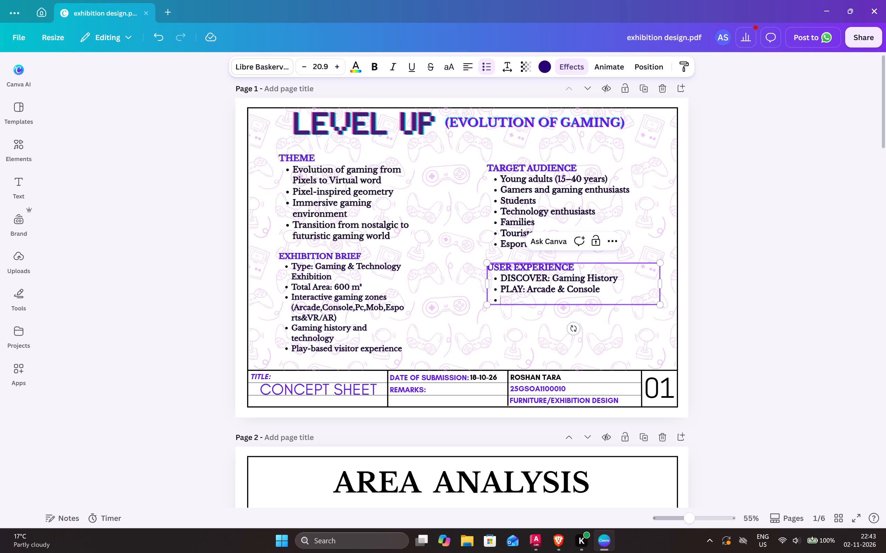
{"action": "type", "text": "CONNECT"}
{"action": "key", "text": "shift+colon"}
{"action": "key", "text": "shift+space"}
{"action": "key", "text": "shift+p"}
{"action": "type", "text": "C"}
{"action": "key", "text": "space"}
{"action": "key", "text": "shift+ampersand"}
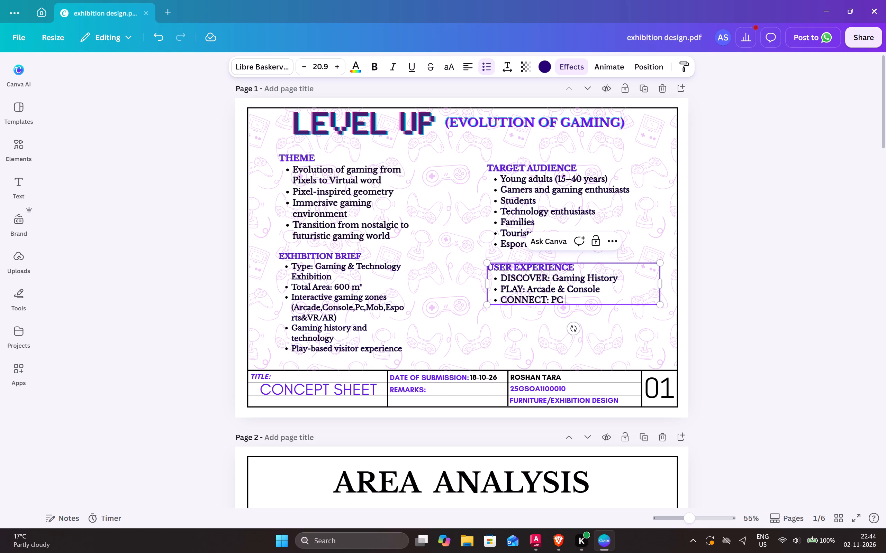
{"action": "key", "text": "space"}
{"action": "type", "text": "Mobile"}
Add a bullet reading "COMPETE: Esports" below the CONNECT bullet under USER EXPERIENCE.
{"action": "key", "text": "Return"}
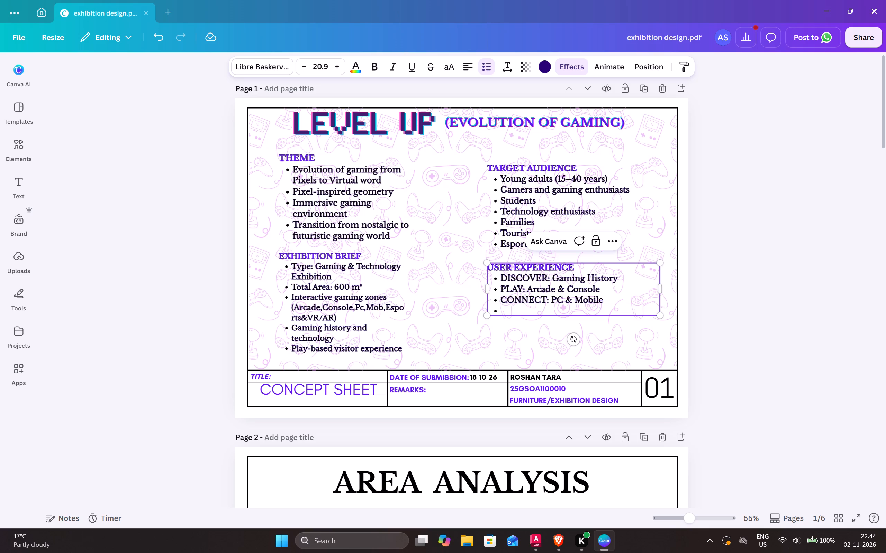
{"action": "type", "text": "CP"}
{"action": "key", "text": "BackSpace"}
{"action": "type", "text": "OMPETE"}
{"action": "type", "text": ":"}
{"action": "key", "text": "space"}
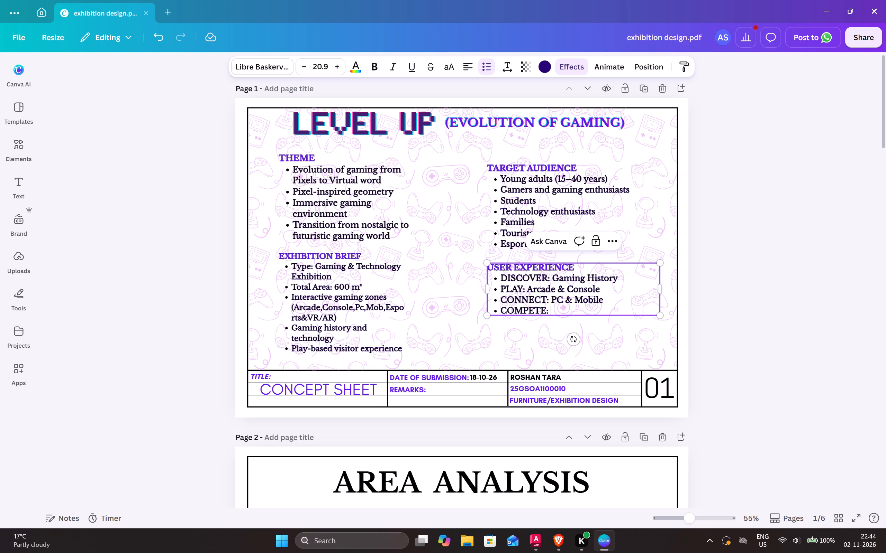
{"action": "key", "text": "e"}
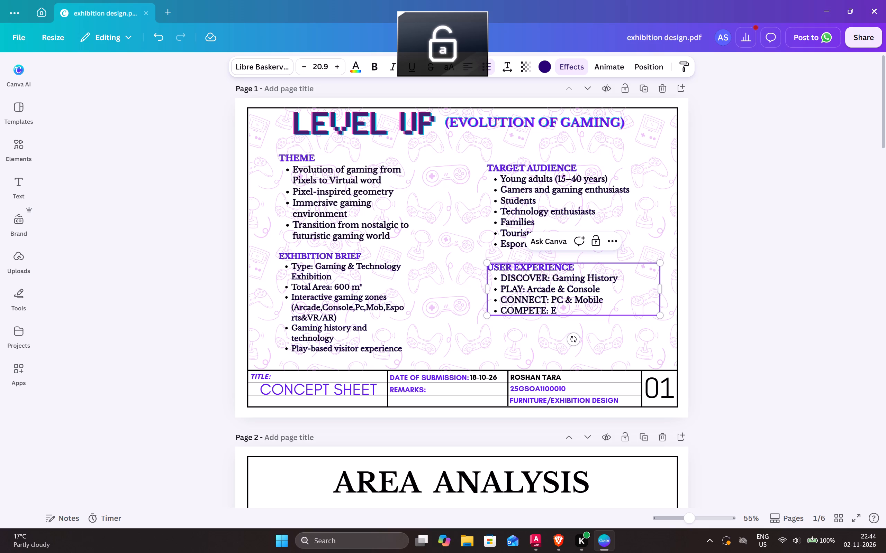
{"action": "type", "text": "sp"}
{"action": "type", "text": "orts"}
Add a bullet reading "IMMERSE: VR/AR" below the COMPETE bullet under USER EXPERIENCE.
{"action": "key", "text": "Return"}
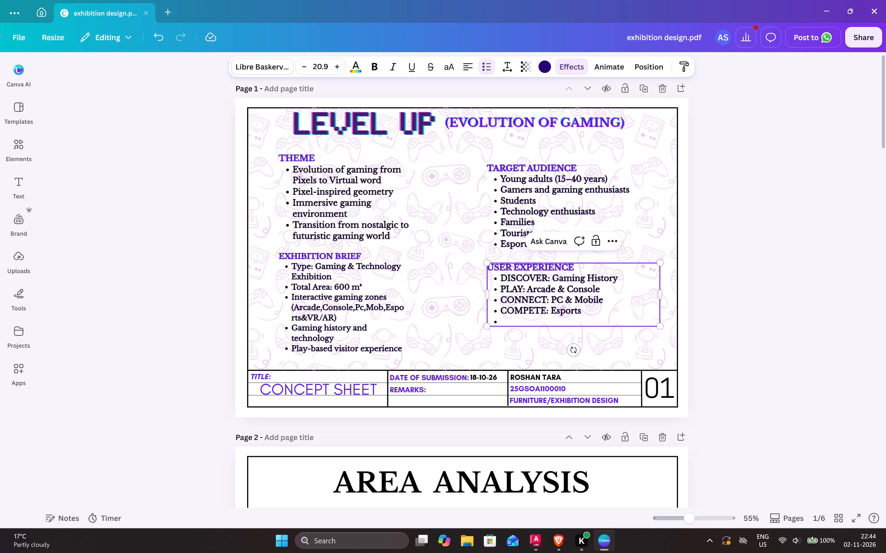
{"action": "type", "text": "IMM"}
{"action": "type", "text": "ER"}
{"action": "type", "text": "SE"}
{"action": "type", "text": ":"}
{"action": "key", "text": "space"}
{"action": "type", "text": "VR"}
{"action": "key", "text": "slash"}
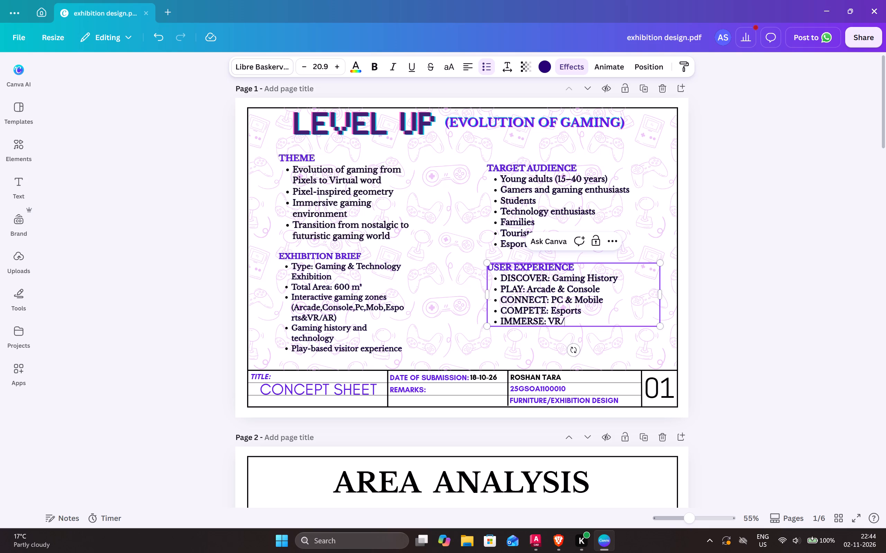
{"action": "type", "text": "AR"}
Add a bullet reading "REFLECT: Gaming Timeline" below the IMMERSE bullet, with the description in mixed case.
{"action": "key", "text": "Return"}
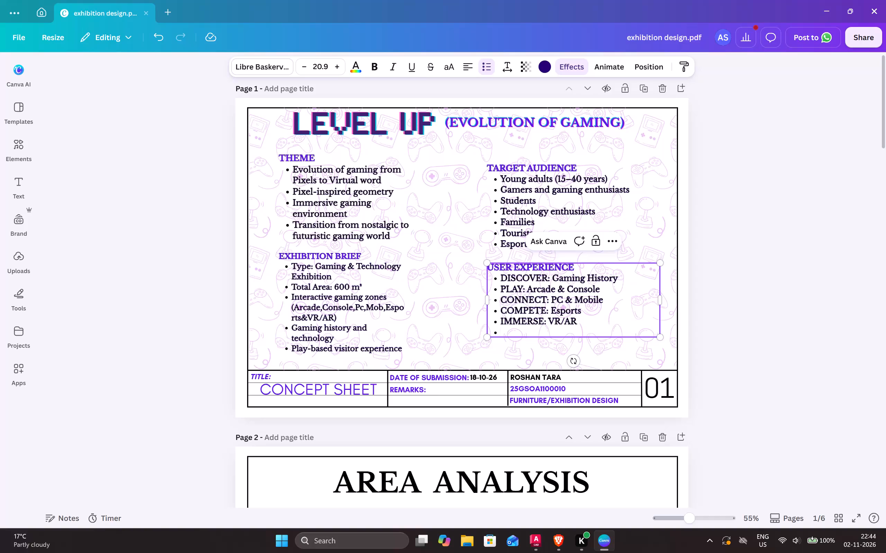
{"action": "type", "text": "REF"}
{"action": "type", "text": "LE"}
{"action": "type", "text": "CT"}
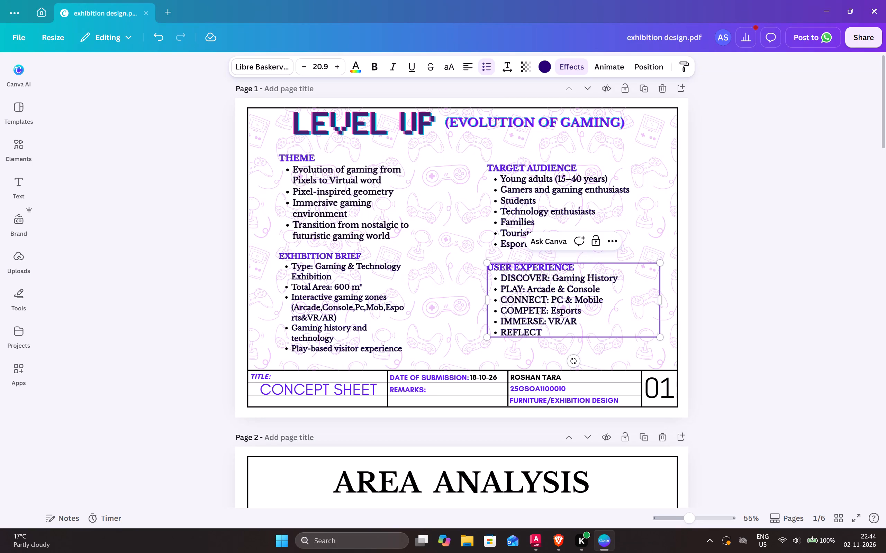
{"action": "type", "text": ":"}
{"action": "key", "text": "space"}
{"action": "type", "text": "aming"}
{"action": "key", "text": "space"}
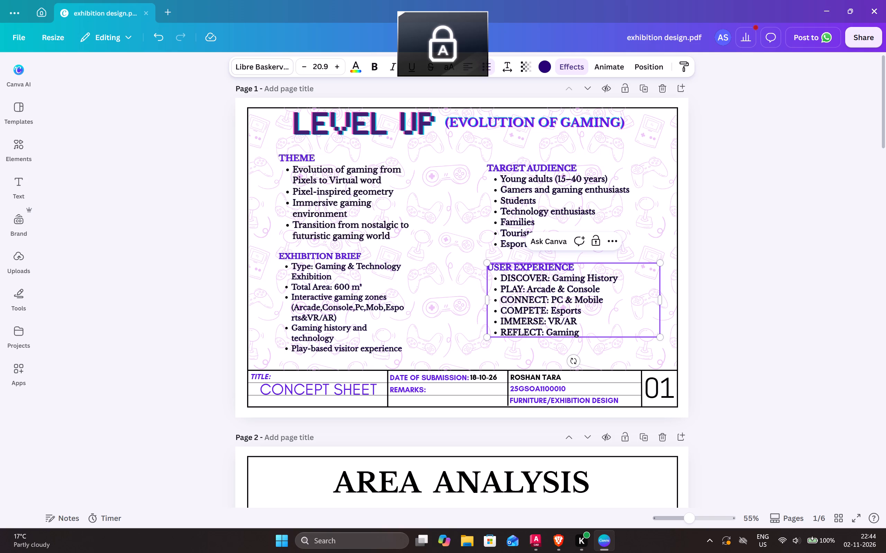
{"action": "type", "text": "IM"}
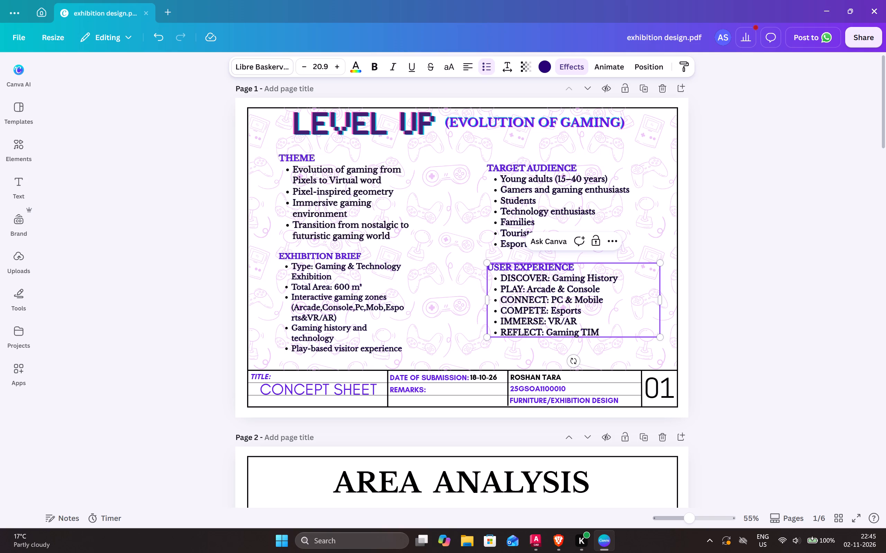
{"action": "key", "text": "e"}
{"action": "key", "text": "l"}
{"action": "key", "text": "i"}
{"action": "key", "text": "n"}
{"action": "key", "text": "BackSpace"}
{"action": "key", "text": "BackSpace"}
{"action": "key", "text": "BackSpace"}
{"action": "key", "text": "BackSpace"}
{"action": "key", "text": "BackSpace"}
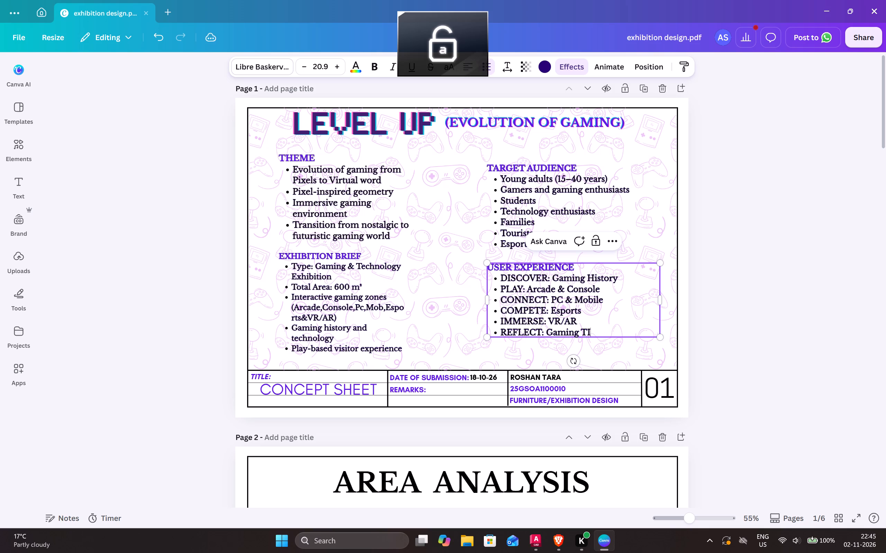
{"action": "key", "text": "BackSpace"}
{"action": "type", "text": "imeline"}
Add a bullet reading "COMPLETE: Photo-booth" below the REFLECT bullet under USER EXPERIENCE, with the description in mixed case.
{"action": "key", "text": "Return"}
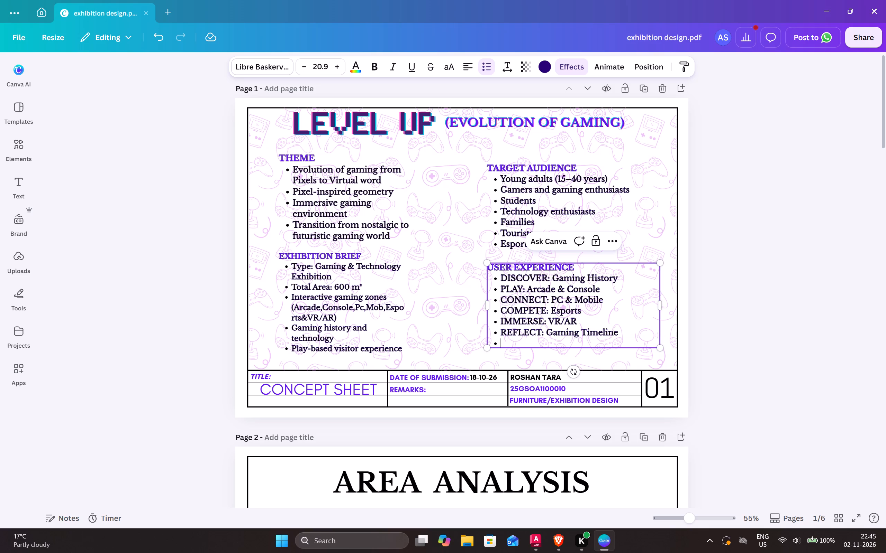
{"action": "type", "text": "COM"}
{"action": "key", "text": "p"}
{"action": "type", "text": "LETE"}
{"action": "key", "text": "shift+colon"}
{"action": "key", "text": "space"}
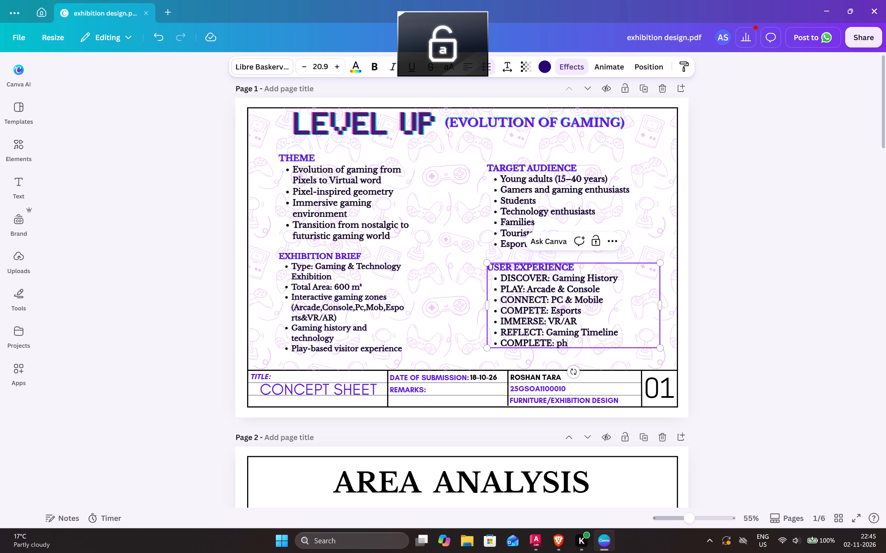
{"action": "key", "text": "BackSpace"}
{"action": "type", "text": "hoto"}
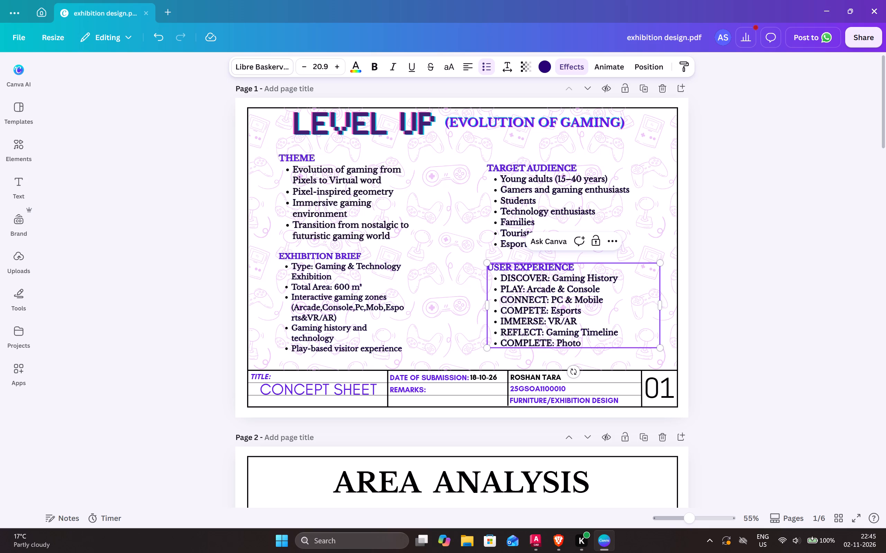
{"action": "key", "text": "shift+underscore"}
{"action": "key", "text": "BackSpace"}
{"action": "key", "text": "minus"}
{"action": "type", "text": "booth"}
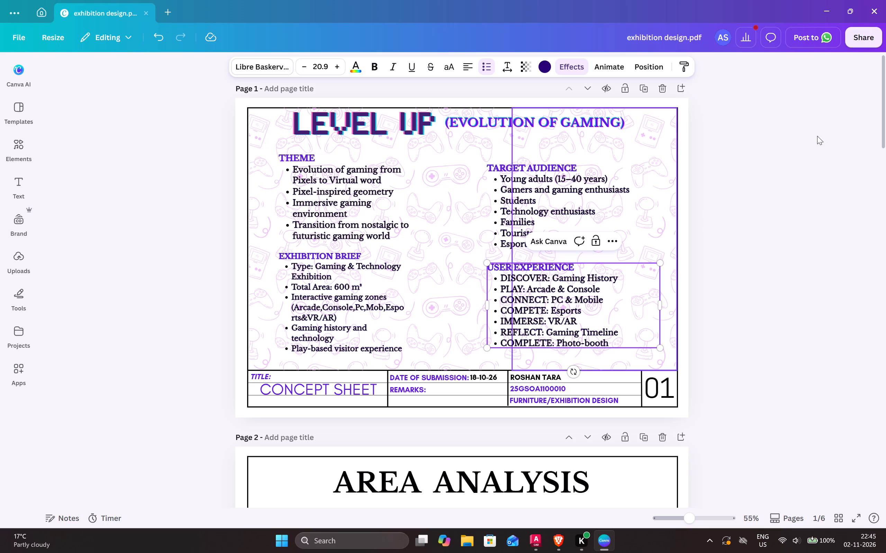
{"action": "left_click", "coordinate": [802, 325]}
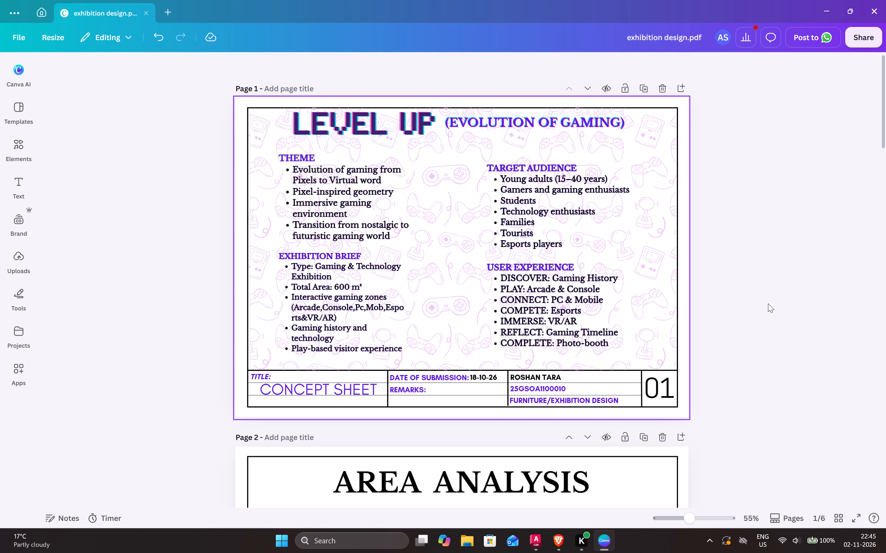
Shift the LEVEL UP title and the (EVOLUTION OF GAMING) subtitle slightly down and to the right, keeping them side by side.
{"action": "left_click_drag", "start_coordinate": [366, 123], "coordinate": [369, 127]}
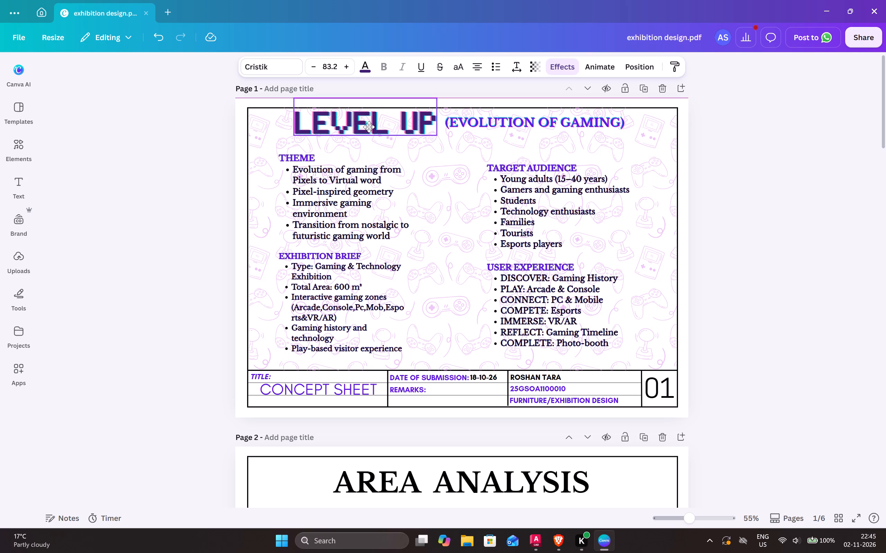
{"action": "left_click_drag", "start_coordinate": [369, 127], "coordinate": [372, 128]}
{"action": "left_click_drag", "start_coordinate": [534, 122], "coordinate": [535, 126]}
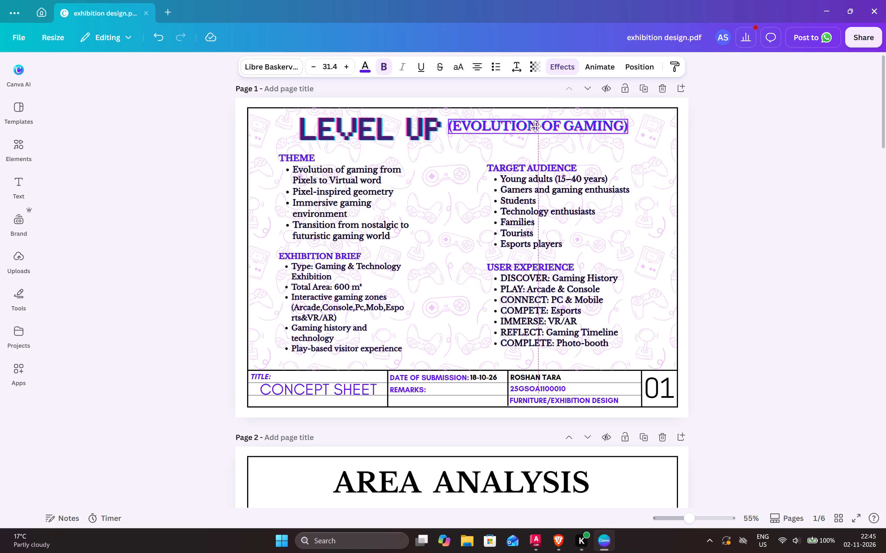
{"action": "left_click_drag", "start_coordinate": [535, 126], "coordinate": [551, 128]}
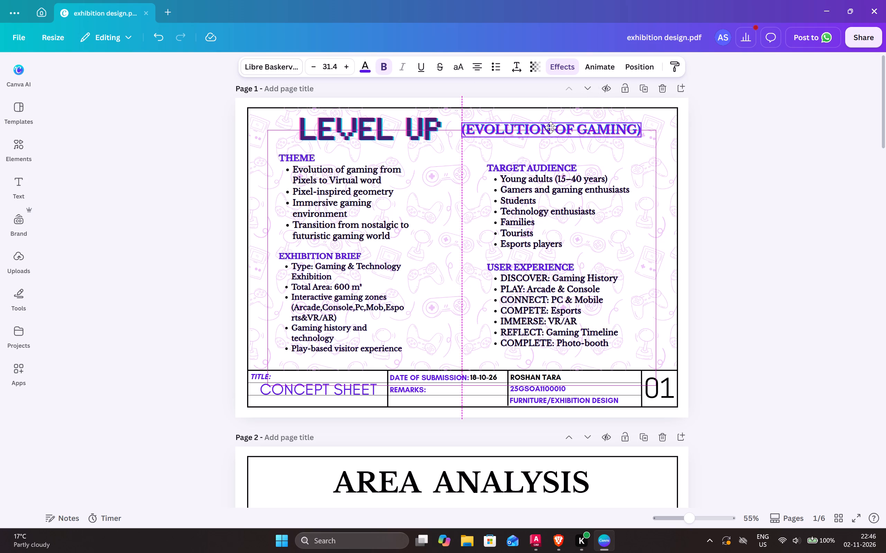
{"action": "left_click_drag", "start_coordinate": [551, 128], "coordinate": [545, 128]}
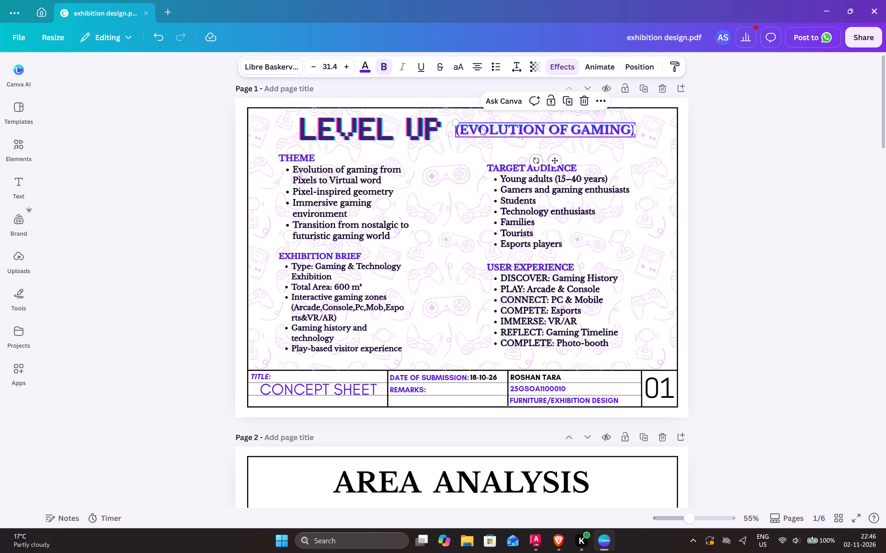
{"action": "left_click_drag", "start_coordinate": [397, 128], "coordinate": [402, 128]}
{"action": "left_click", "coordinate": [740, 151]}
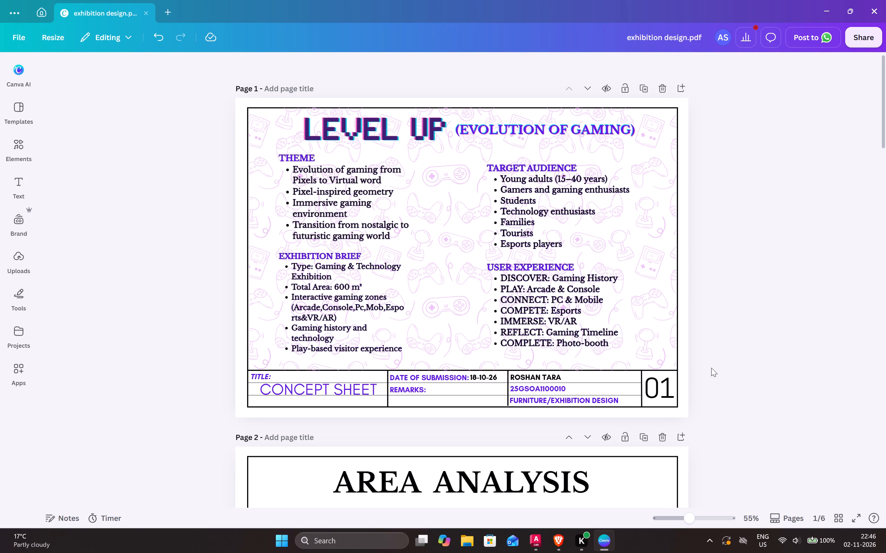
Recolour the FURNITURE/EXHIBITION DESIGN line and the student ID line in page 1's title block to black.
{"action": "scroll", "coordinate": [711, 368], "scroll_direction": "up", "scroll_amount": 2}
{"action": "left_click", "coordinate": [566, 403]}
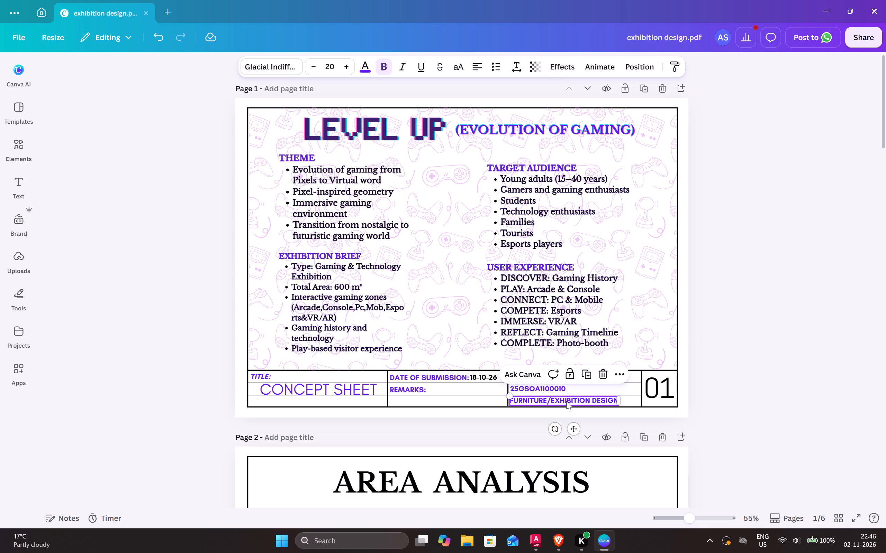
{"action": "left_click", "coordinate": [368, 67]}
{"action": "left_click", "coordinate": [159, 146]}
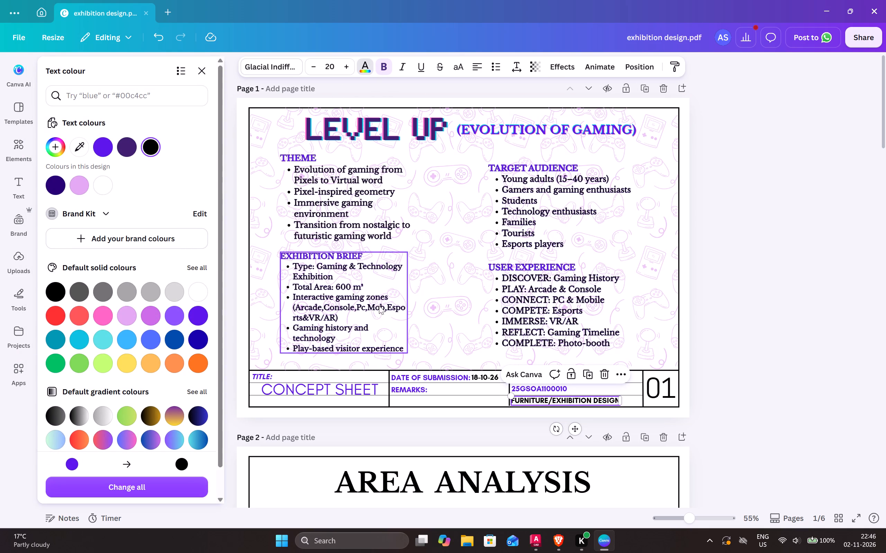
{"action": "left_click", "coordinate": [759, 284]}
{"action": "left_click", "coordinate": [560, 390]}
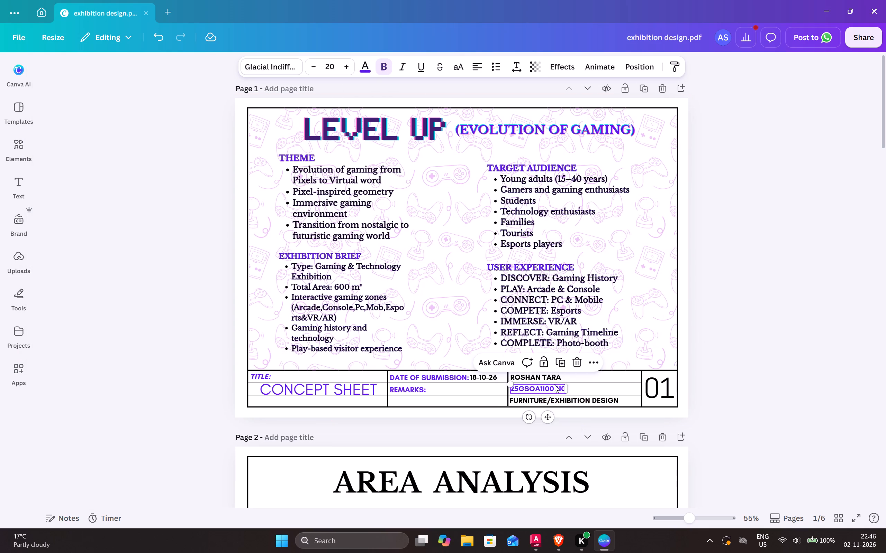
{"action": "left_click", "coordinate": [367, 61]}
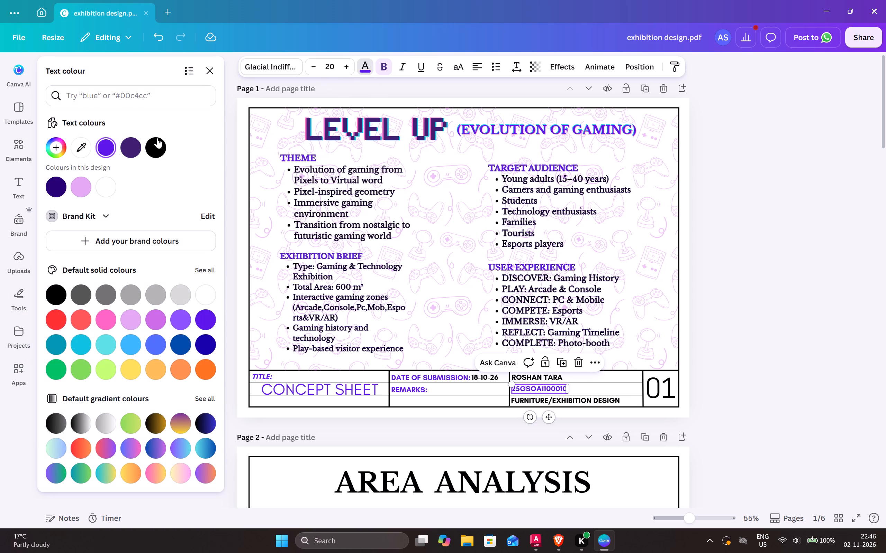
{"action": "left_click", "coordinate": [157, 151]}
Recolour the DATE OF SUBMISSION and REMARKS labels, the CONCEPT SHEET text and the TITLE label to black.
{"action": "left_click", "coordinate": [450, 377]}
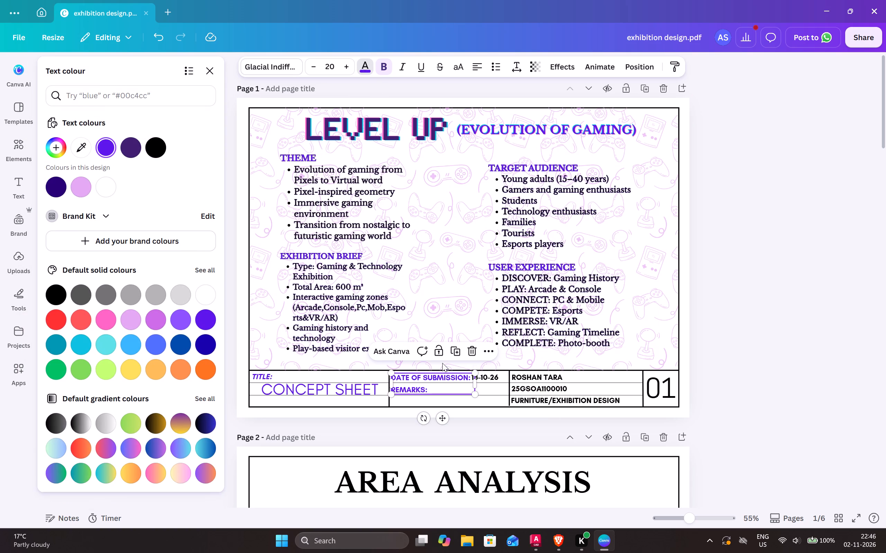
{"action": "left_click", "coordinate": [160, 147]}
{"action": "left_click", "coordinate": [316, 380]}
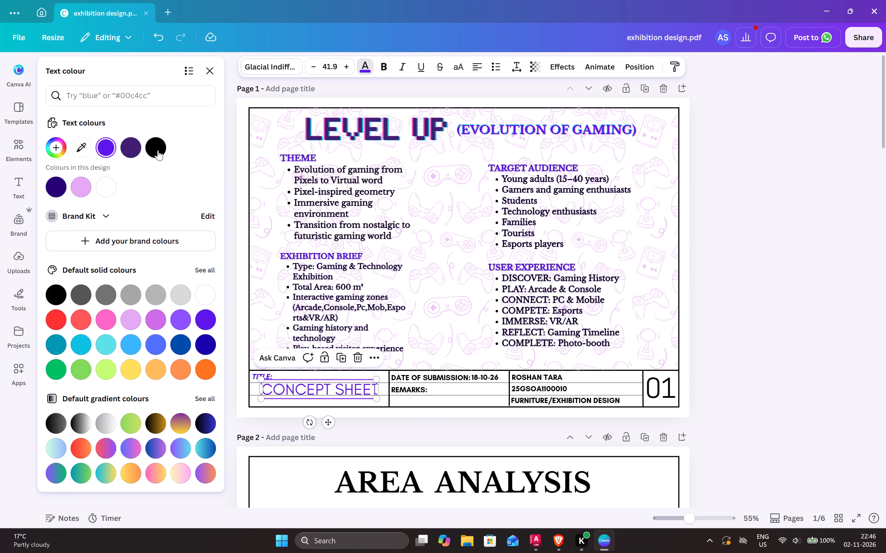
{"action": "left_click", "coordinate": [149, 147]}
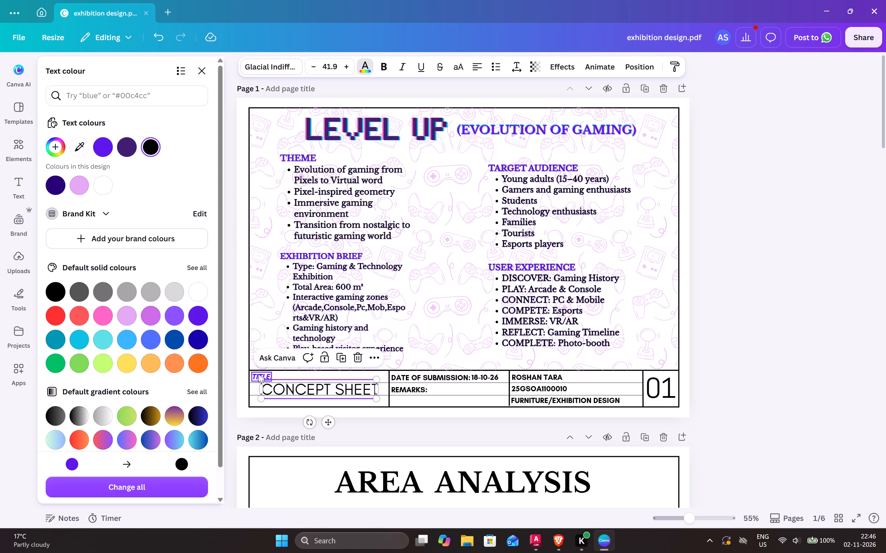
{"action": "left_click", "coordinate": [259, 374]}
{"action": "left_click", "coordinate": [160, 148]}
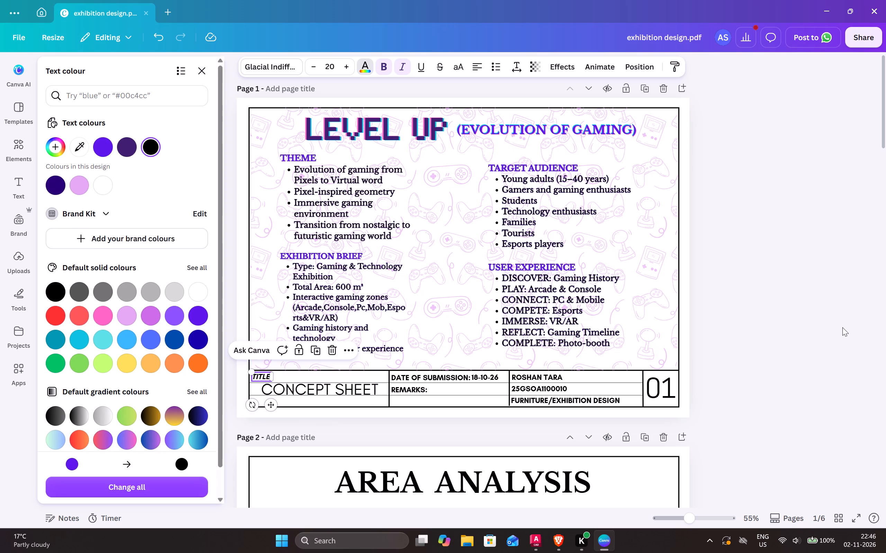
{"action": "left_click", "coordinate": [842, 327]}
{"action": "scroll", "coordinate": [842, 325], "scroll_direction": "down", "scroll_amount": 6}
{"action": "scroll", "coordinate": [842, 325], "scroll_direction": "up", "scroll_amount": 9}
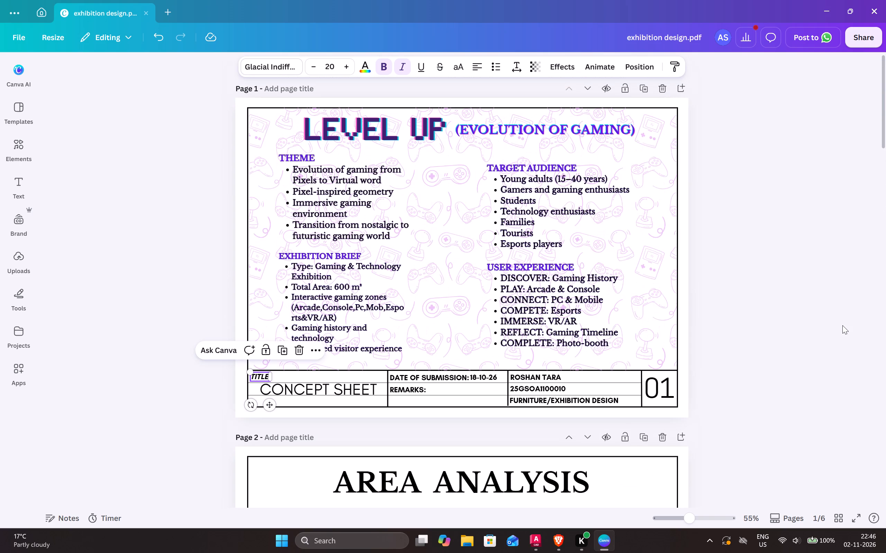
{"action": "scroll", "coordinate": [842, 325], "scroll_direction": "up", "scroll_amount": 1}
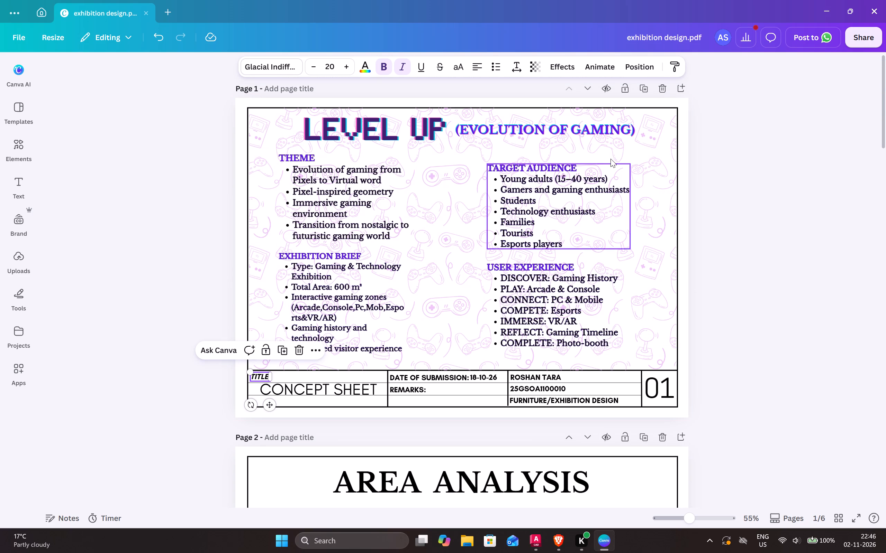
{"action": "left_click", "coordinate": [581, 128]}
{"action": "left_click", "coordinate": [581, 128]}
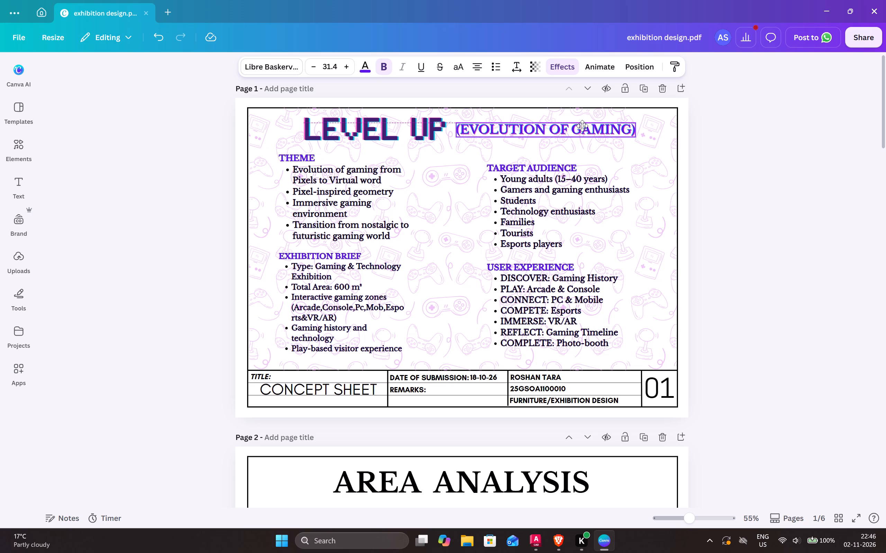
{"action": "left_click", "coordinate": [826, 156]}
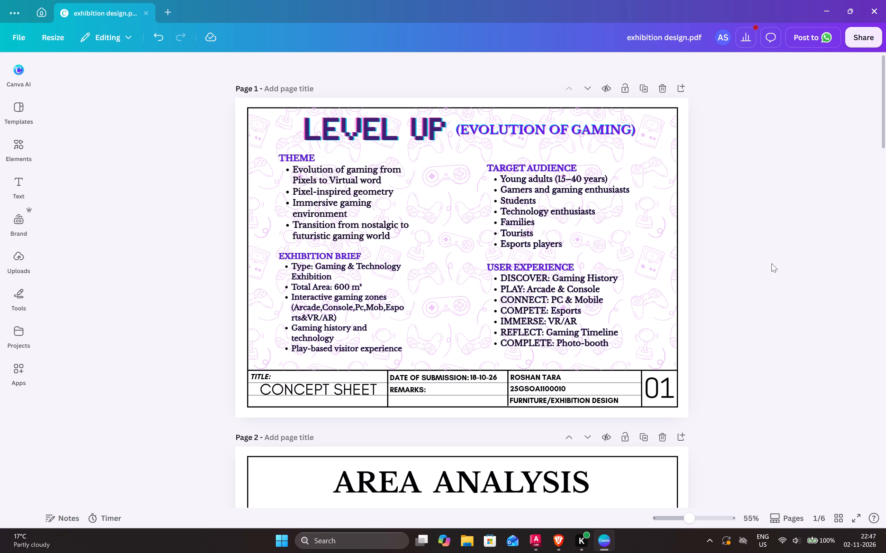
Set the transparency of the gaming-pattern background on the left part of page 1 to 50.
{"action": "left_click", "coordinate": [455, 253]}
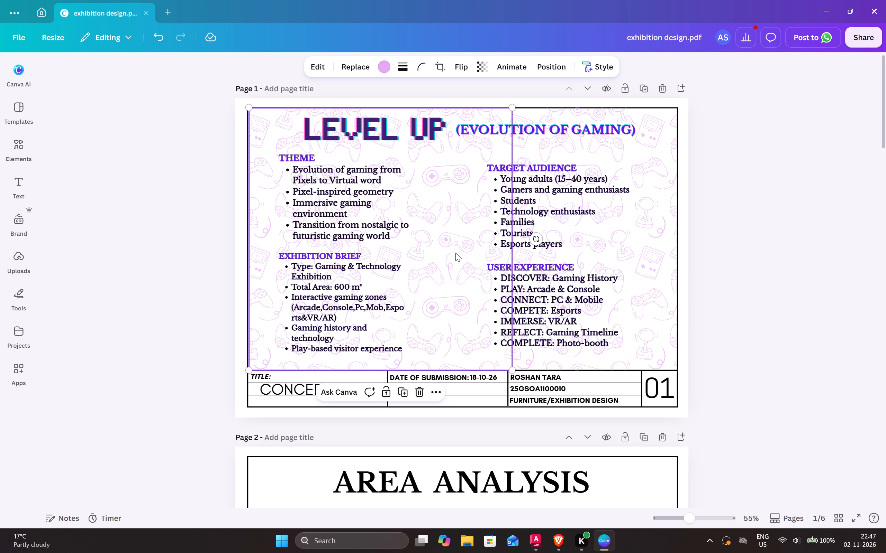
{"action": "left_click", "coordinate": [482, 73]}
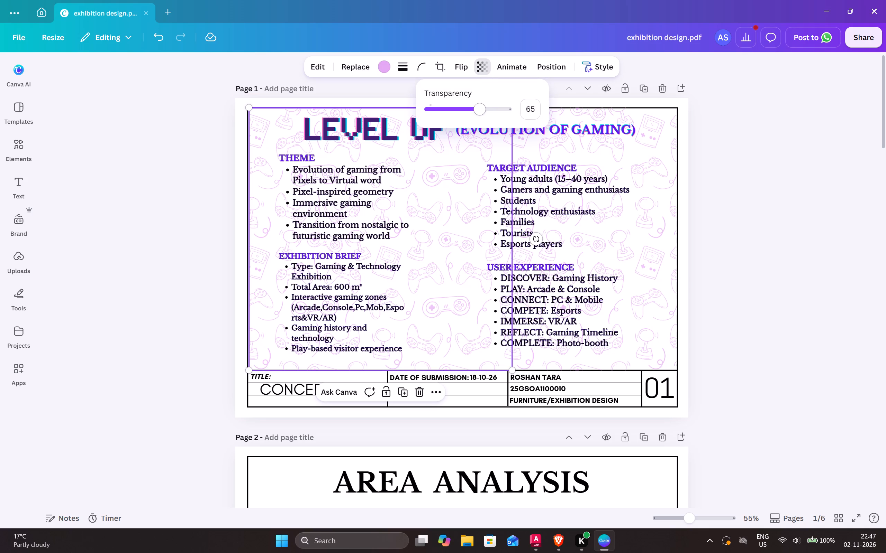
{"action": "left_click_drag", "start_coordinate": [480, 114], "coordinate": [469, 120]}
{"action": "left_click_drag", "start_coordinate": [469, 120], "coordinate": [467, 121]}
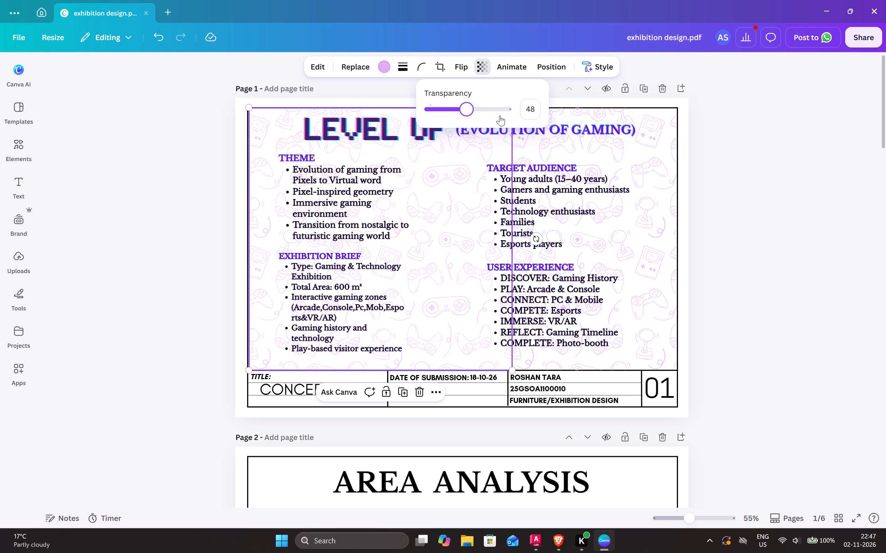
{"action": "left_click", "coordinate": [527, 109]}
{"action": "type", "text": "50"}
{"action": "key", "text": "Return"}
Set the transparency of the gaming-pattern background on the right part of page 1 to 50.
{"action": "left_click", "coordinate": [640, 223]}
{"action": "left_click", "coordinate": [654, 163]}
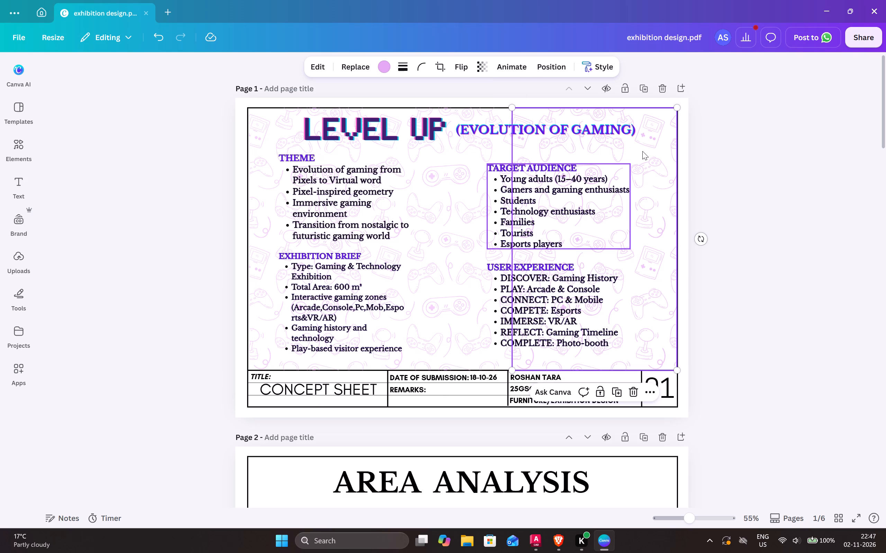
{"action": "left_click", "coordinate": [649, 157]}
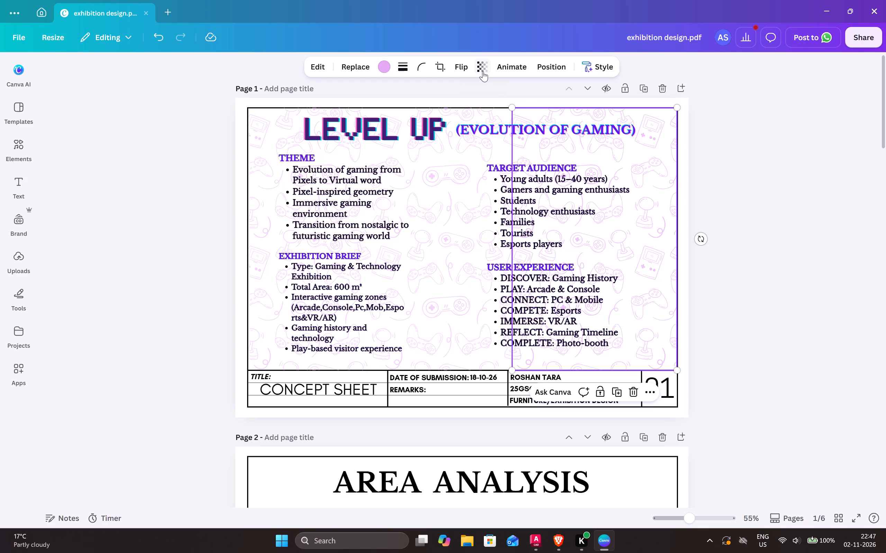
{"action": "left_click", "coordinate": [483, 71]}
{"action": "left_click", "coordinate": [535, 108]}
{"action": "type", "text": "50"}
{"action": "key", "text": "Return"}
{"action": "left_click", "coordinate": [799, 174]}
{"action": "left_click", "coordinate": [798, 348]}
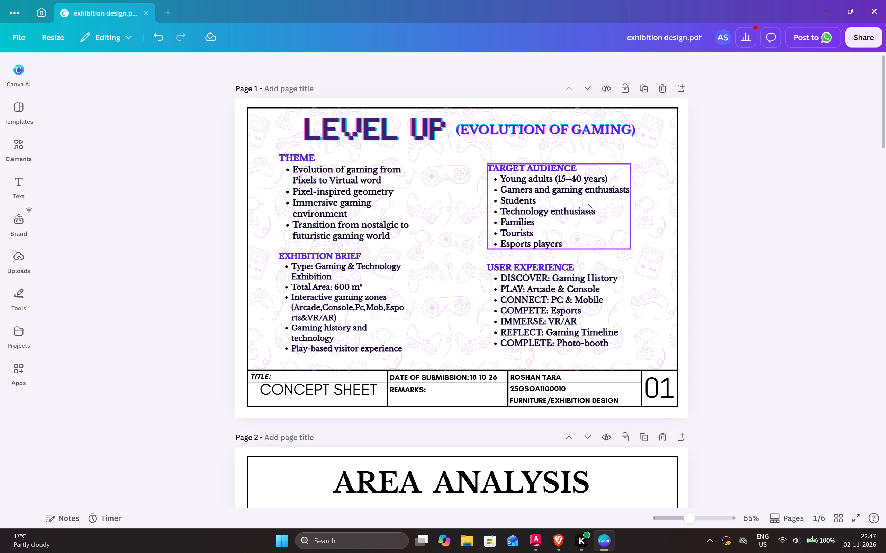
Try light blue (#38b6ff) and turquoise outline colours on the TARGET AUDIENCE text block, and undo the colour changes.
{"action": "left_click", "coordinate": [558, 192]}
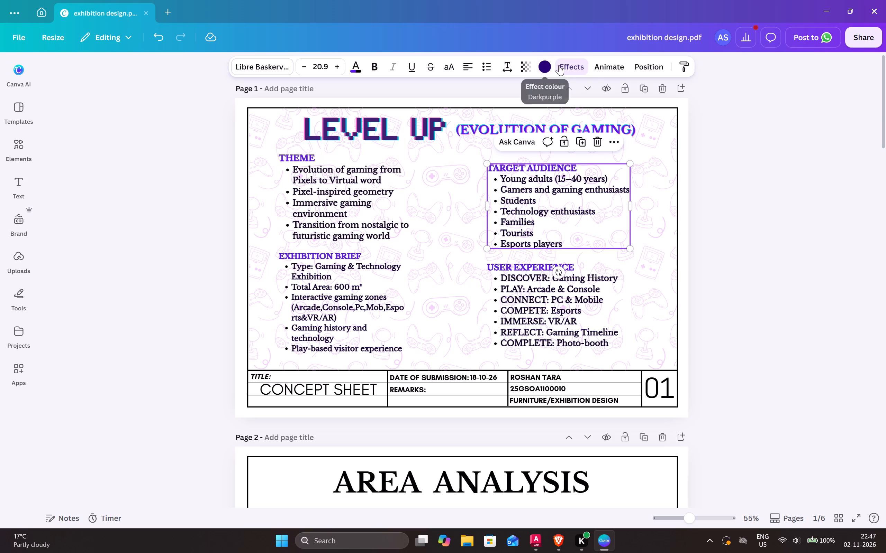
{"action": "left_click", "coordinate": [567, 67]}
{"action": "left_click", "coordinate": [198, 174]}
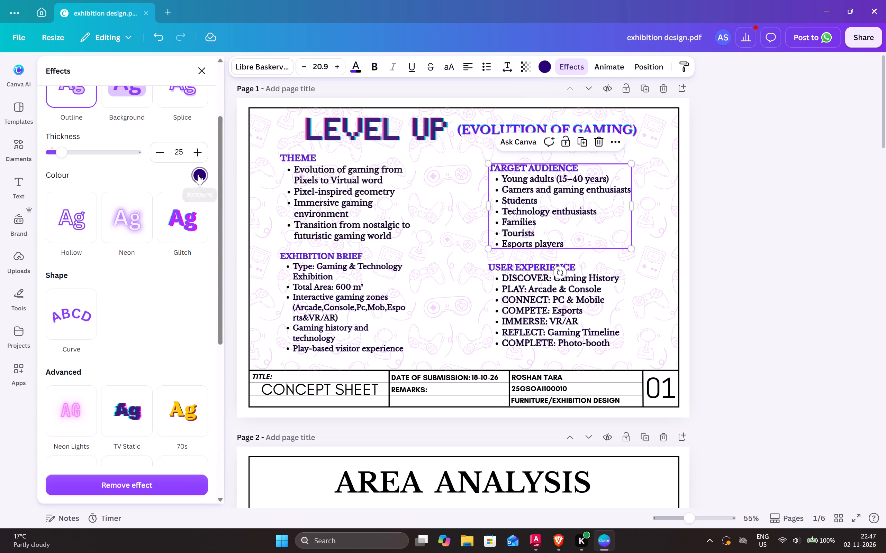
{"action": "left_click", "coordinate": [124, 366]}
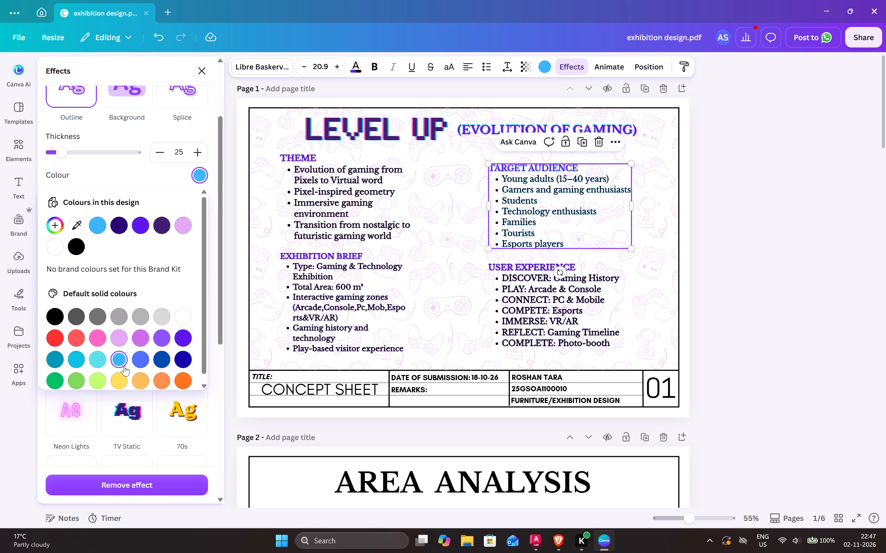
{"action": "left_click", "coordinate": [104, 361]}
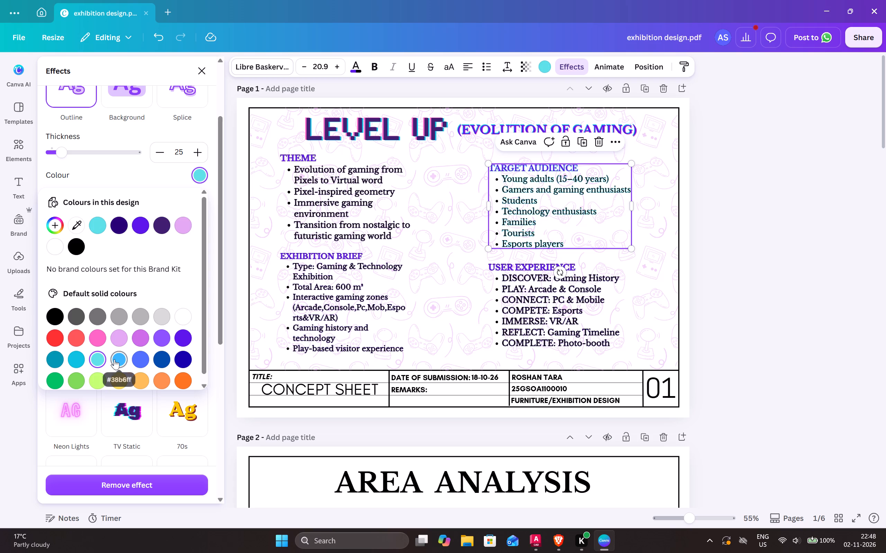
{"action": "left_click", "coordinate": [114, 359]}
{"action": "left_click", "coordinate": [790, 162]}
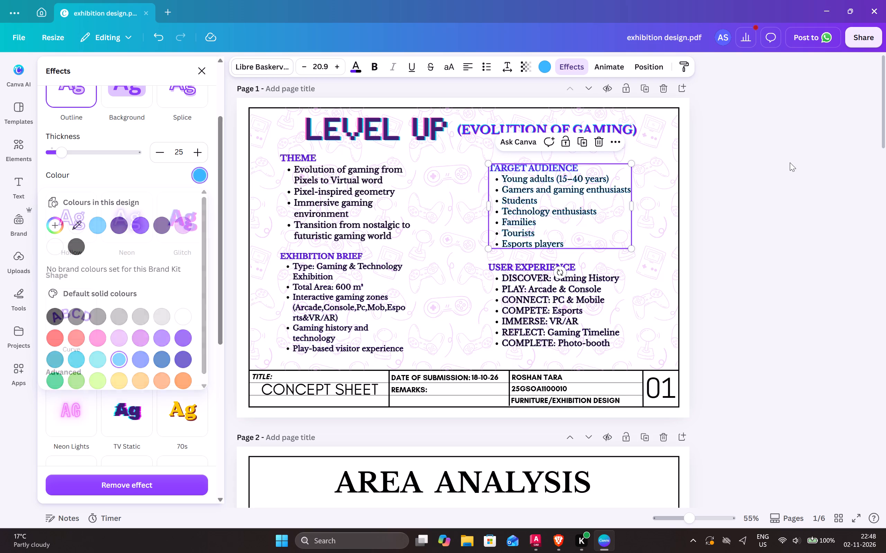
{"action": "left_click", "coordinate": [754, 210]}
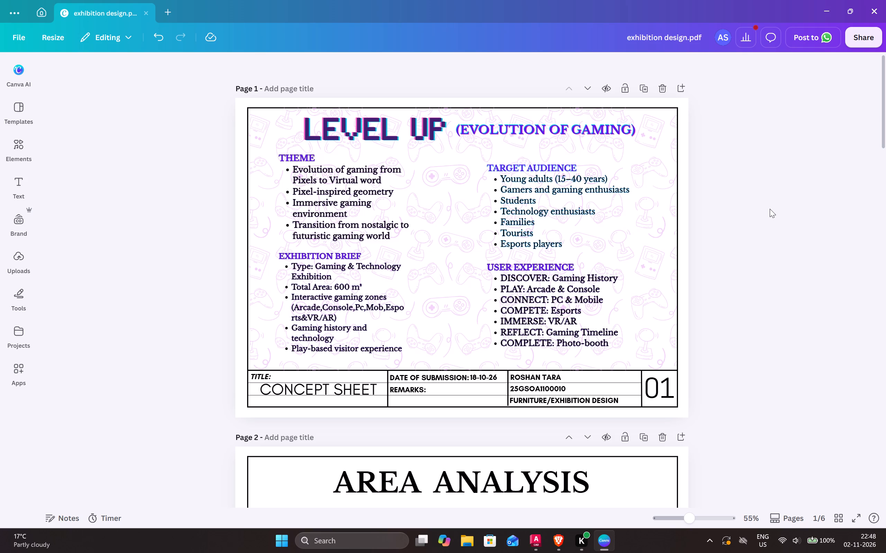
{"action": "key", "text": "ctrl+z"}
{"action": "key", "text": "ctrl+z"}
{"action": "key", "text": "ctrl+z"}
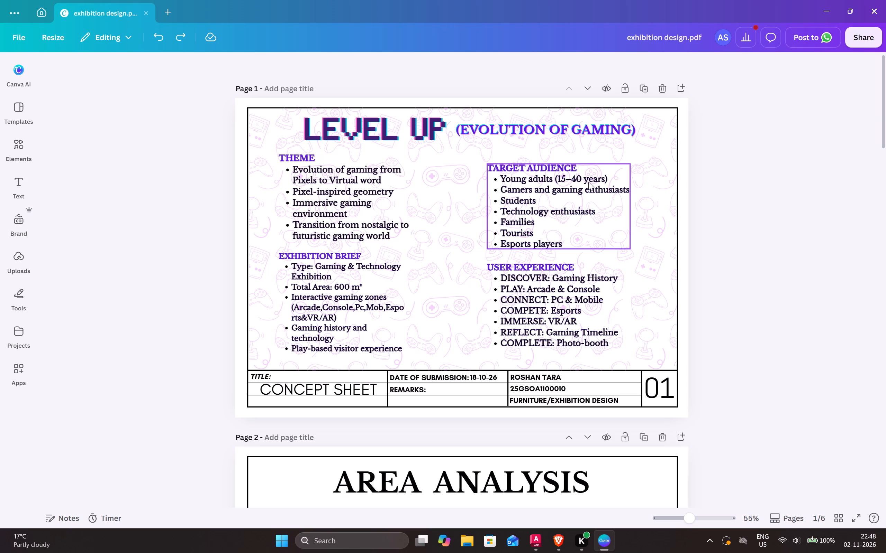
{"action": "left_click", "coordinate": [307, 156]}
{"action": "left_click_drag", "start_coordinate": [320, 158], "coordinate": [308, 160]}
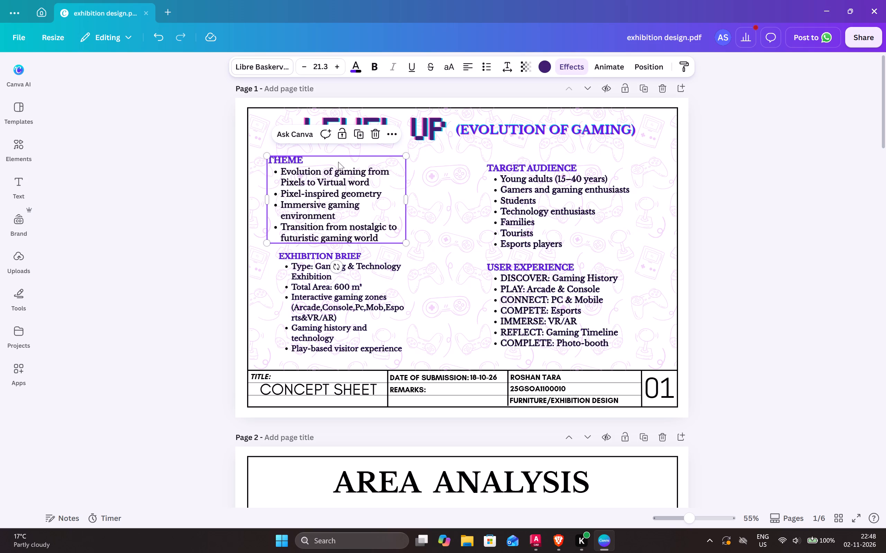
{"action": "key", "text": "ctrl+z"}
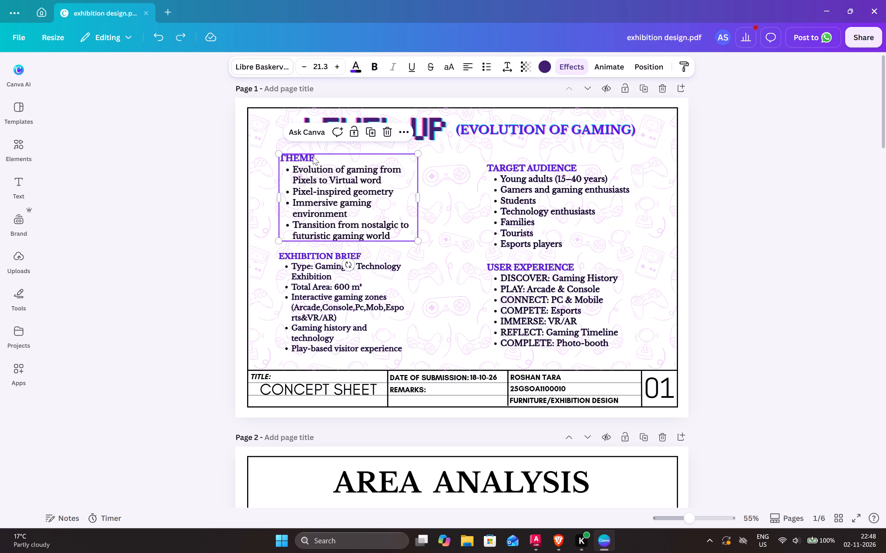
Increase the font size of only the THEME heading on page 1 to 24.3, keeping its bullets' size.
{"action": "left_click", "coordinate": [313, 156]}
{"action": "left_click_drag", "start_coordinate": [313, 156], "coordinate": [281, 156]}
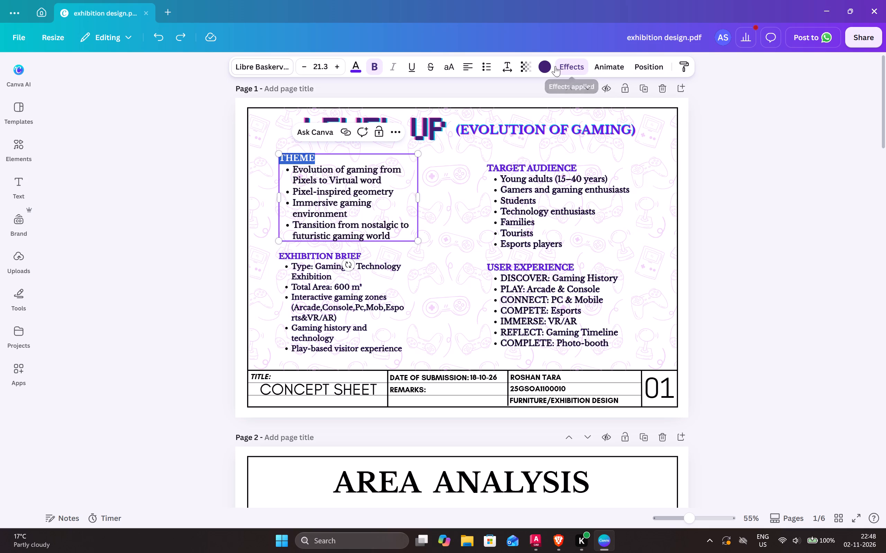
{"action": "left_click", "coordinate": [452, 71]}
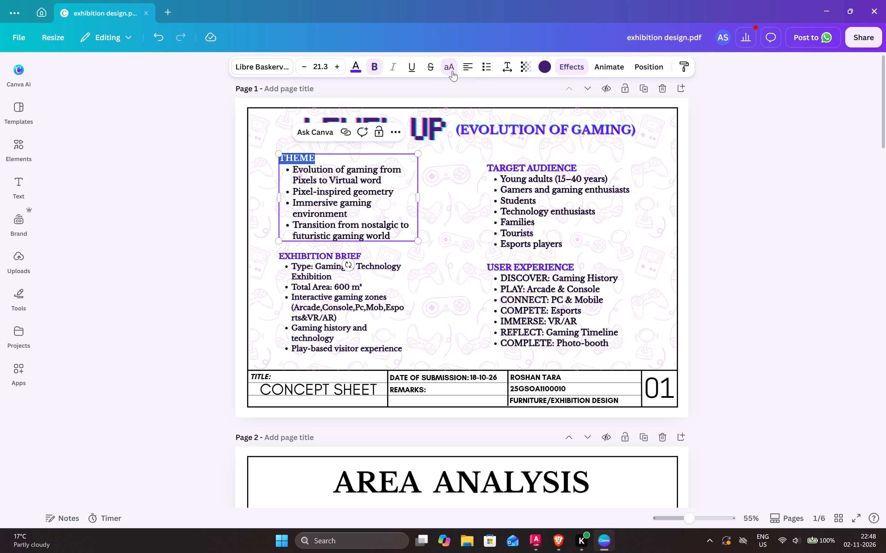
{"action": "left_click", "coordinate": [452, 71]}
{"action": "left_click", "coordinate": [340, 67]}
{"action": "left_click", "coordinate": [340, 67]}
{"action": "left_click", "coordinate": [340, 67]}
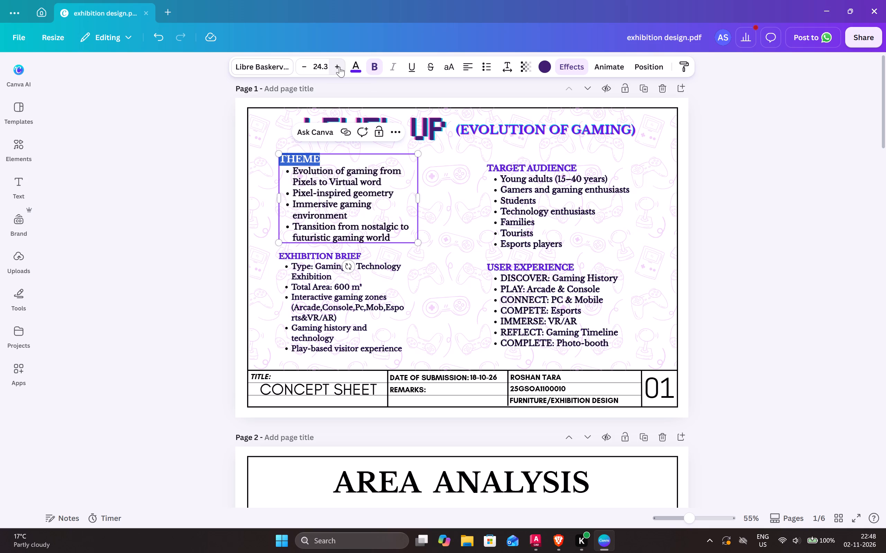
{"action": "left_click", "coordinate": [335, 65]}
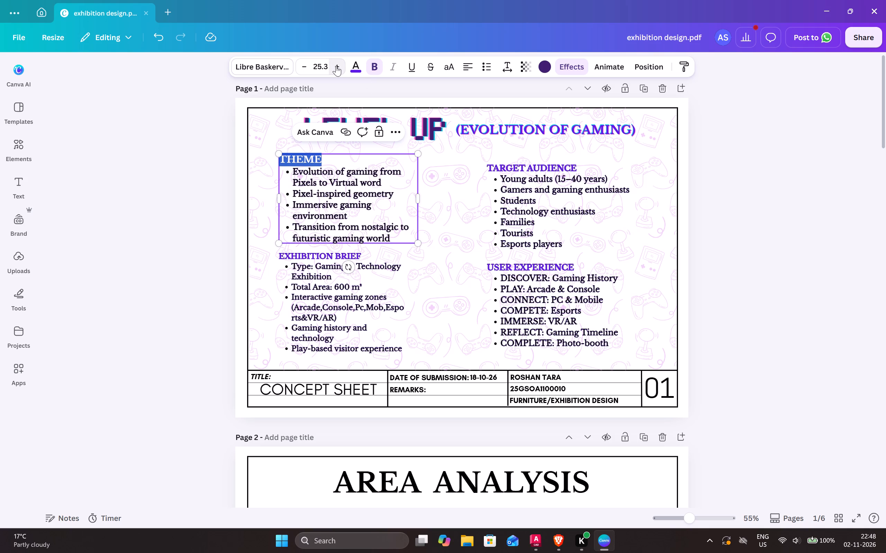
{"action": "left_click", "coordinate": [301, 67]}
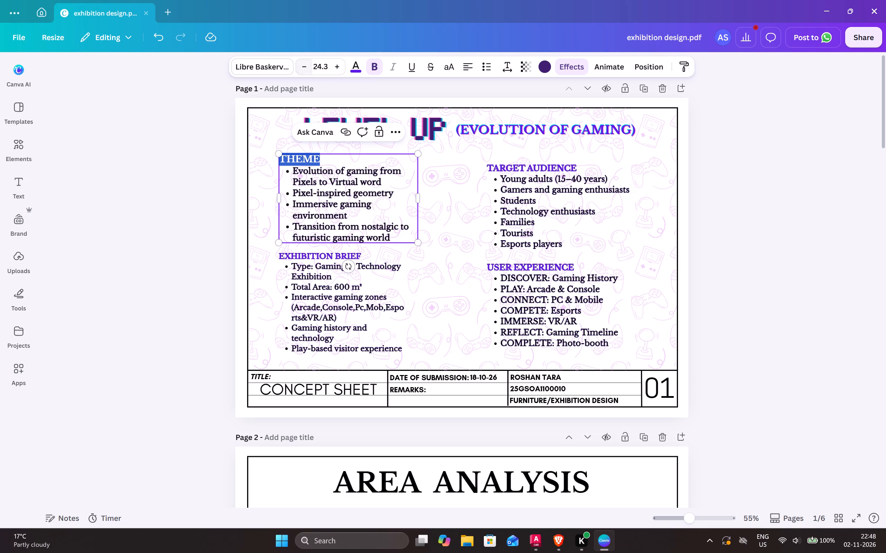
{"action": "left_click", "coordinate": [739, 169]}
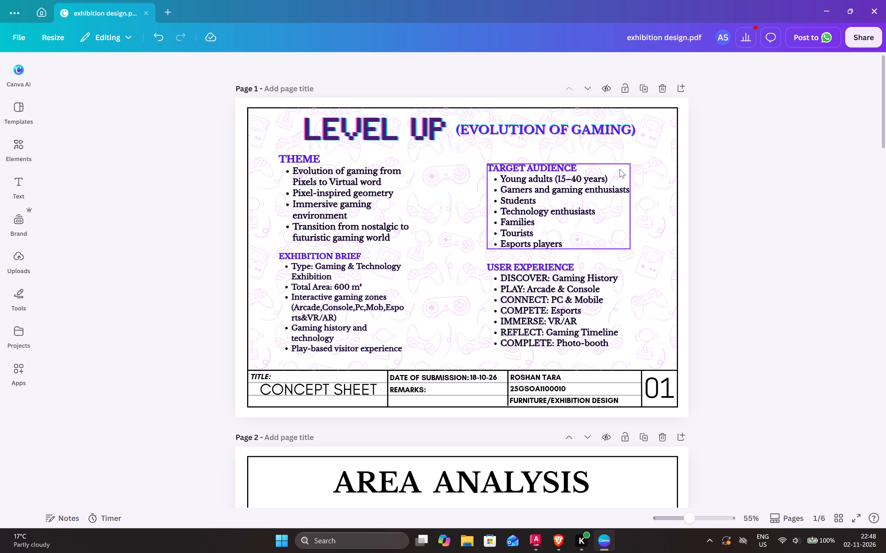
Increase the font size of only the TARGET AUDIENCE heading to 23.9.
{"action": "left_click", "coordinate": [576, 168]}
{"action": "left_click", "coordinate": [576, 166]}
{"action": "left_click_drag", "start_coordinate": [578, 166], "coordinate": [567, 168]}
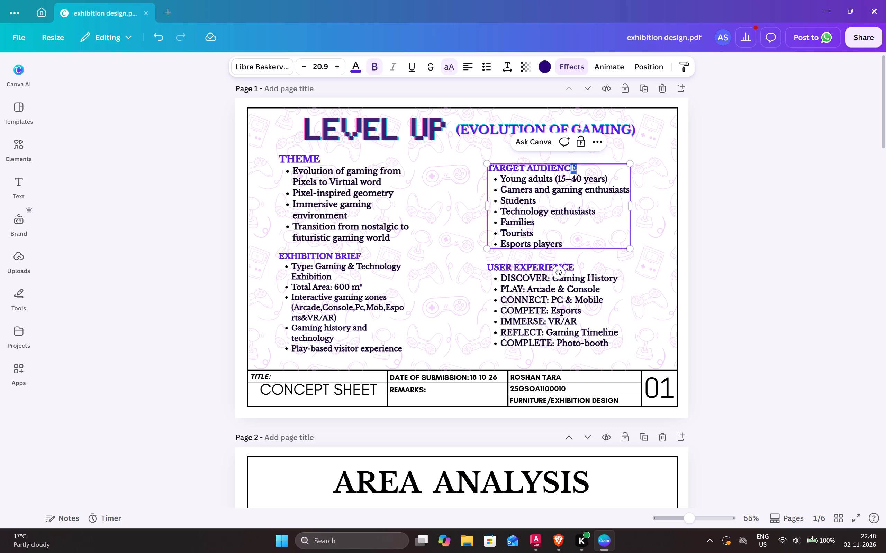
{"action": "left_click_drag", "start_coordinate": [567, 168], "coordinate": [485, 168]}
{"action": "triple_click", "coordinate": [342, 63]}
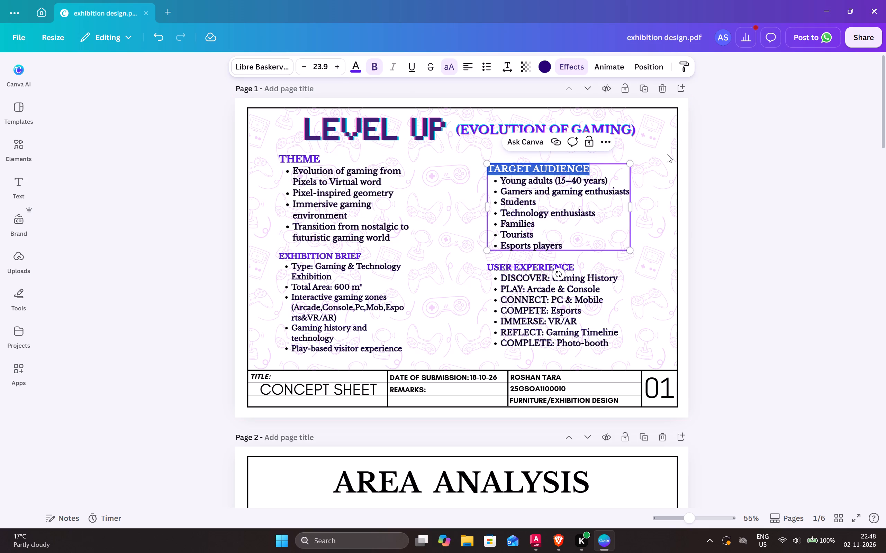
{"action": "left_click", "coordinate": [781, 176]}
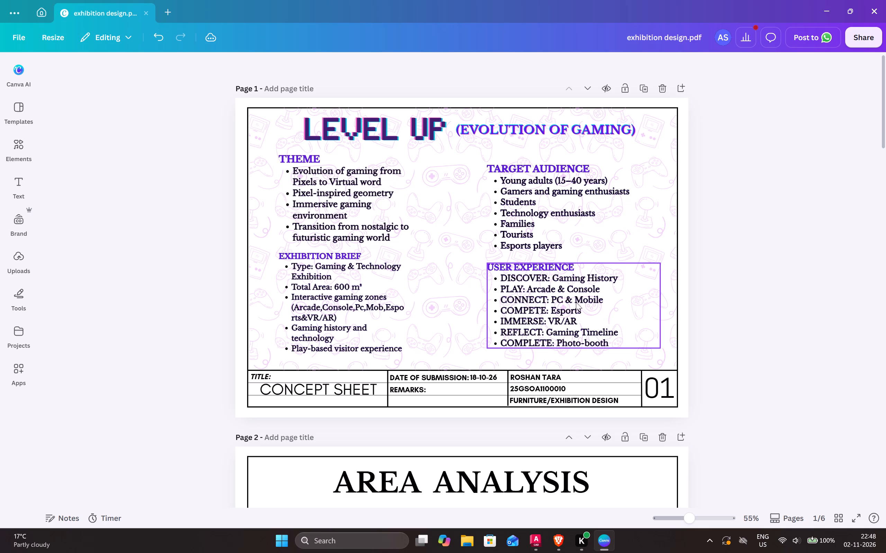
Enlarge only the USER EXPERIENCE heading to the same font size as the TARGET AUDIENCE heading, 23.9.
{"action": "left_click", "coordinate": [560, 296]}
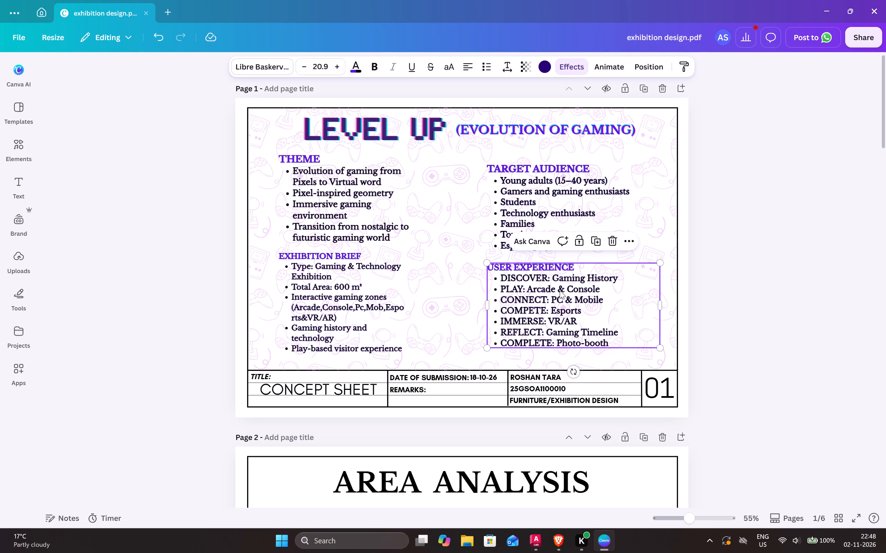
{"action": "left_click", "coordinate": [580, 264]}
{"action": "left_click_drag", "start_coordinate": [577, 264], "coordinate": [501, 269]}
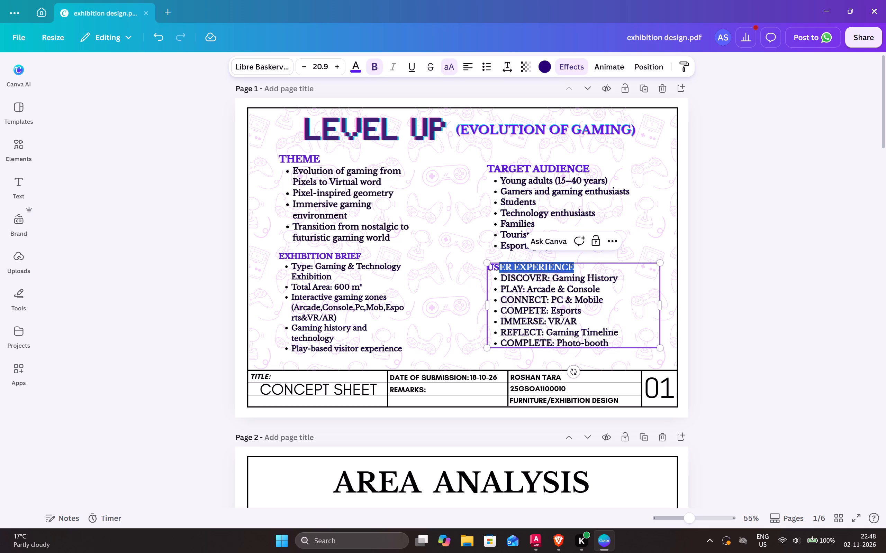
{"action": "left_click_drag", "start_coordinate": [501, 269], "coordinate": [490, 270]}
{"action": "double_click", "coordinate": [342, 64]}
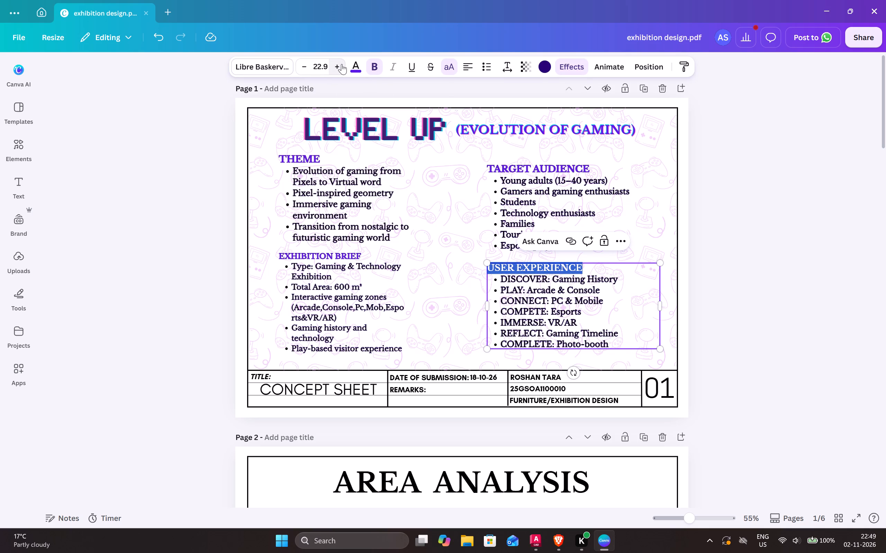
{"action": "left_click", "coordinate": [342, 64]}
{"action": "left_click", "coordinate": [814, 218]}
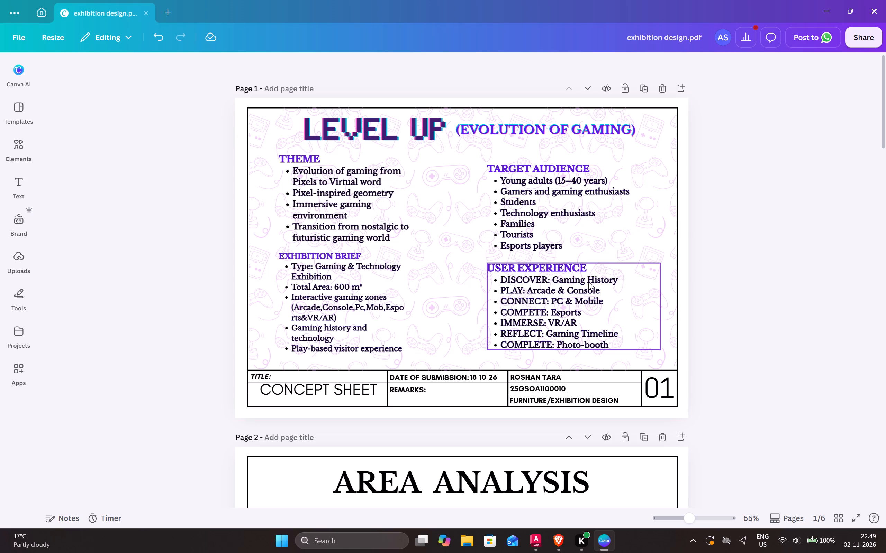
Increase the font size of only the EXHIBITION BRIEF heading to 23.5.
{"action": "left_click", "coordinate": [366, 294]}
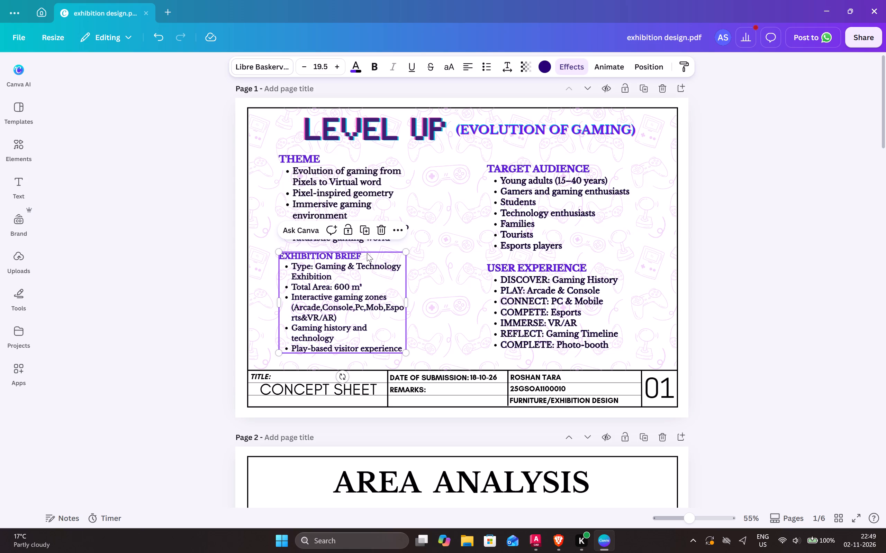
{"action": "left_click", "coordinate": [367, 253]}
{"action": "left_click_drag", "start_coordinate": [365, 253], "coordinate": [274, 258]}
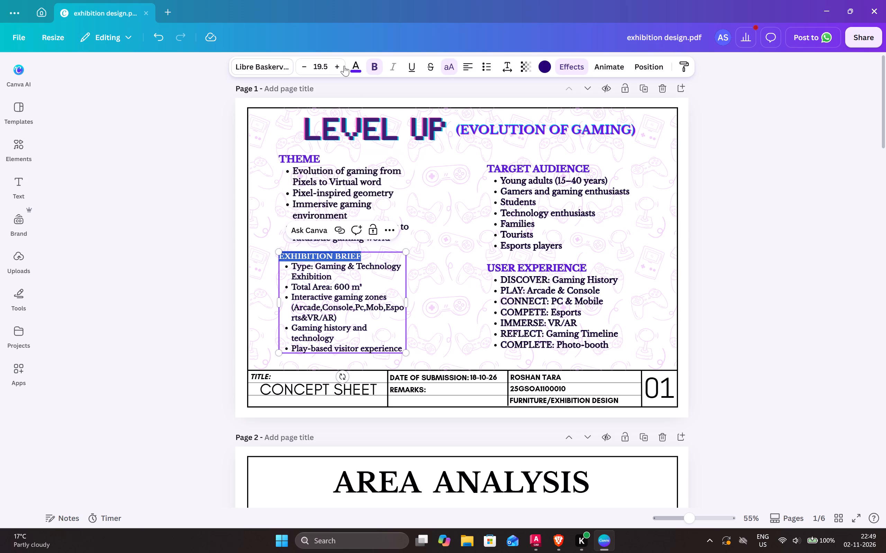
{"action": "double_click", "coordinate": [342, 62]}
{"action": "left_click", "coordinate": [342, 62]}
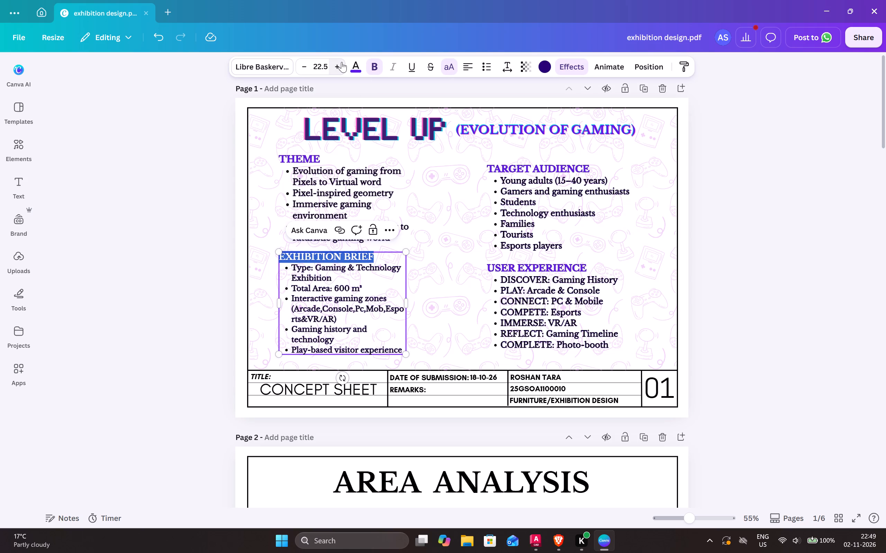
{"action": "left_click", "coordinate": [342, 62]}
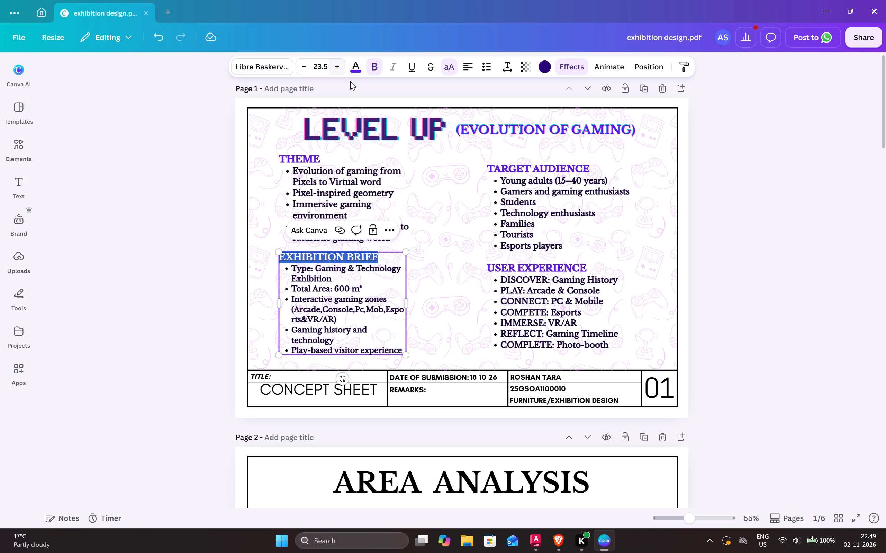
{"action": "left_click", "coordinate": [813, 185]}
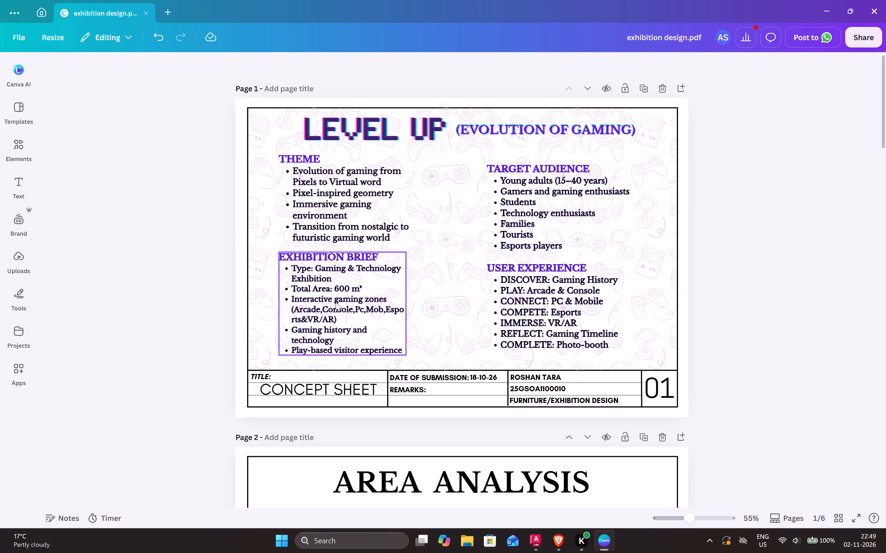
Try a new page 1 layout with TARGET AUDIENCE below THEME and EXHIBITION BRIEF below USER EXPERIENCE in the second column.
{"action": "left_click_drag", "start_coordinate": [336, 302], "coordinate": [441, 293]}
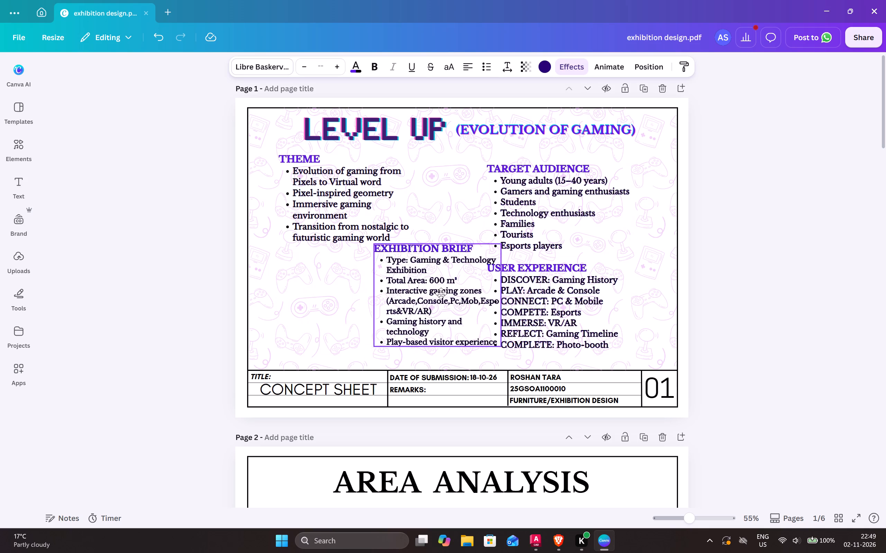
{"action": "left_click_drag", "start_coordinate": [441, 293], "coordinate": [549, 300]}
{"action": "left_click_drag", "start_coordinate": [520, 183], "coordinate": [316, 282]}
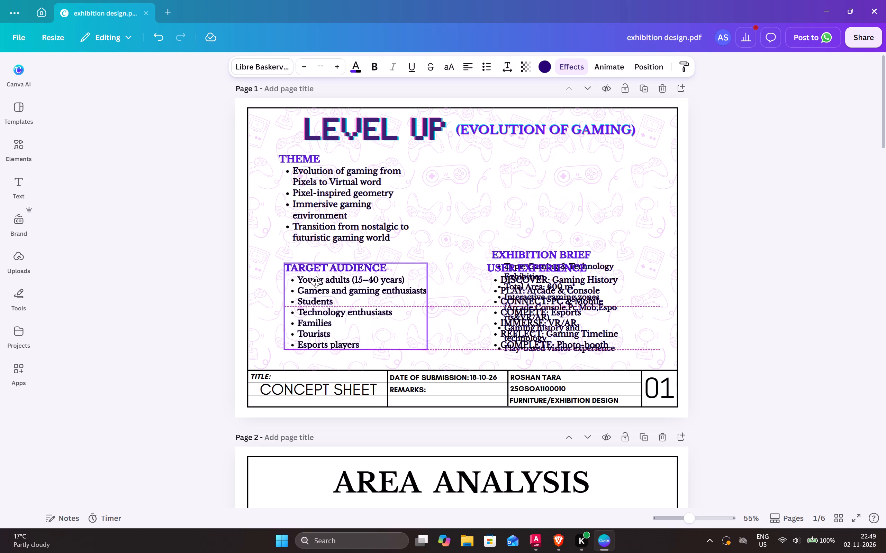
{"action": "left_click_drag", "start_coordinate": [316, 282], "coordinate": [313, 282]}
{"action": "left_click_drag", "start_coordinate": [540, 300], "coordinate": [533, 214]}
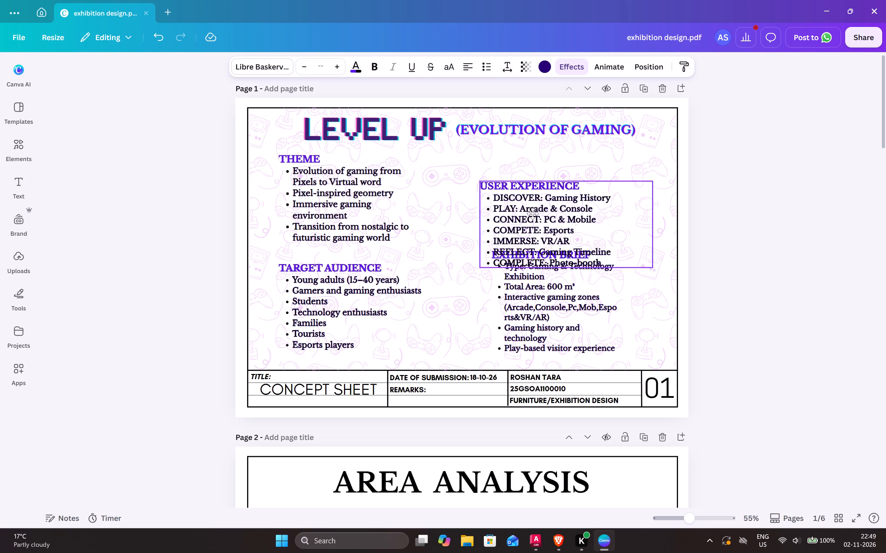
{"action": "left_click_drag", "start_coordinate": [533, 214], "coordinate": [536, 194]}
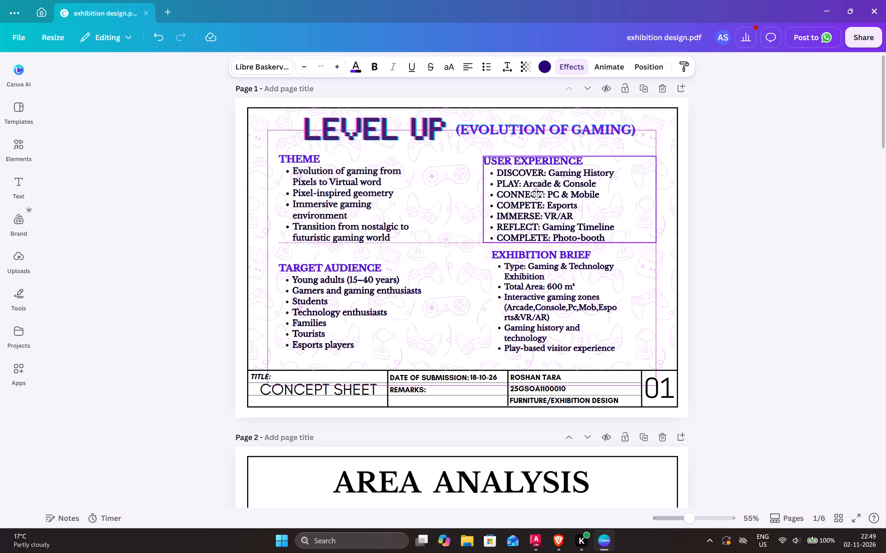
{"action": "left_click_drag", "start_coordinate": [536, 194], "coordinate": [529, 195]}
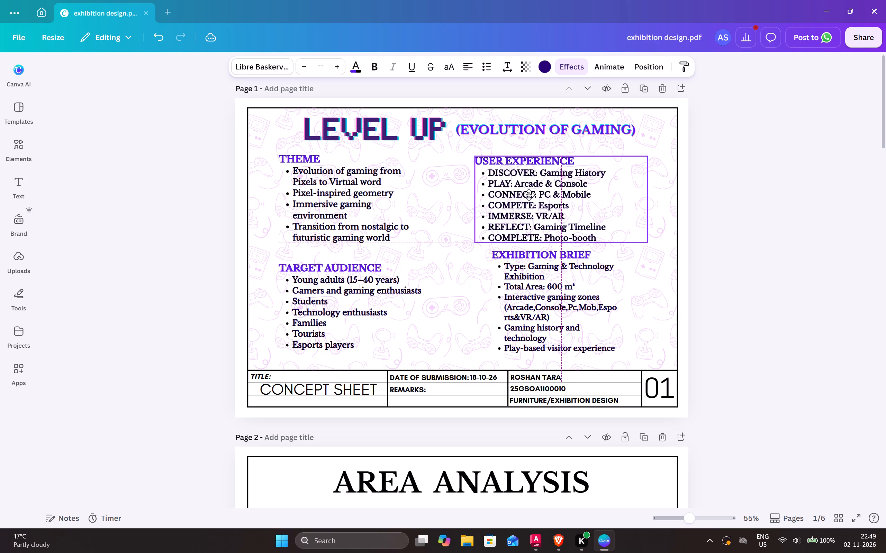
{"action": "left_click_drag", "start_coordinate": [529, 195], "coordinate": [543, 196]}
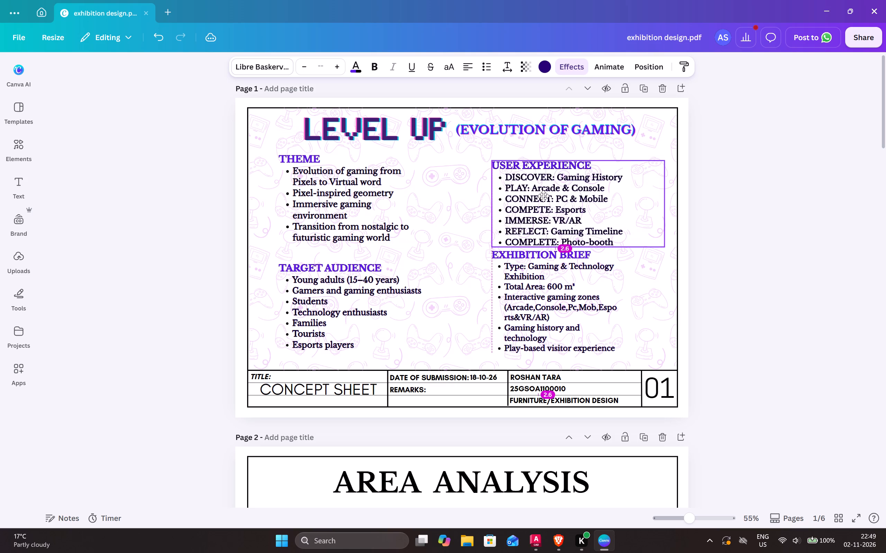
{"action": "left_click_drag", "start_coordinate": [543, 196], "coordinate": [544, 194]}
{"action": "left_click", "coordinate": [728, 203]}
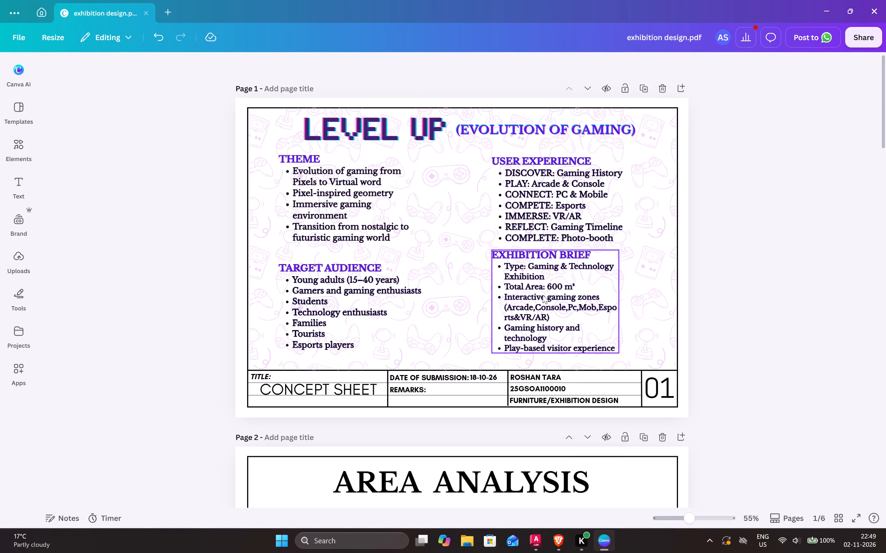
Swap the two lower blocks, placing EXHIBITION BRIEF left-aligned below THEME and TARGET AUDIENCE below USER EXPERIENCE.
{"action": "left_click_drag", "start_coordinate": [543, 295], "coordinate": [428, 274]}
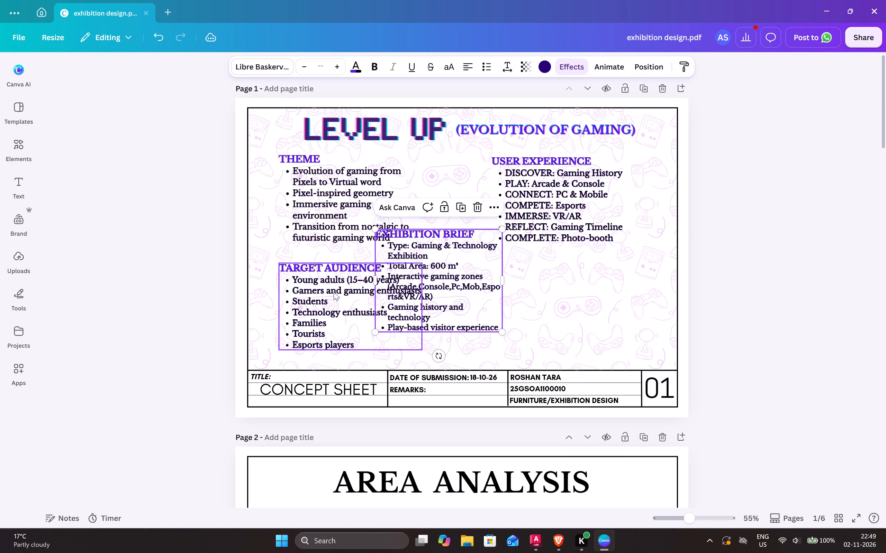
{"action": "left_click_drag", "start_coordinate": [320, 297], "coordinate": [564, 289]}
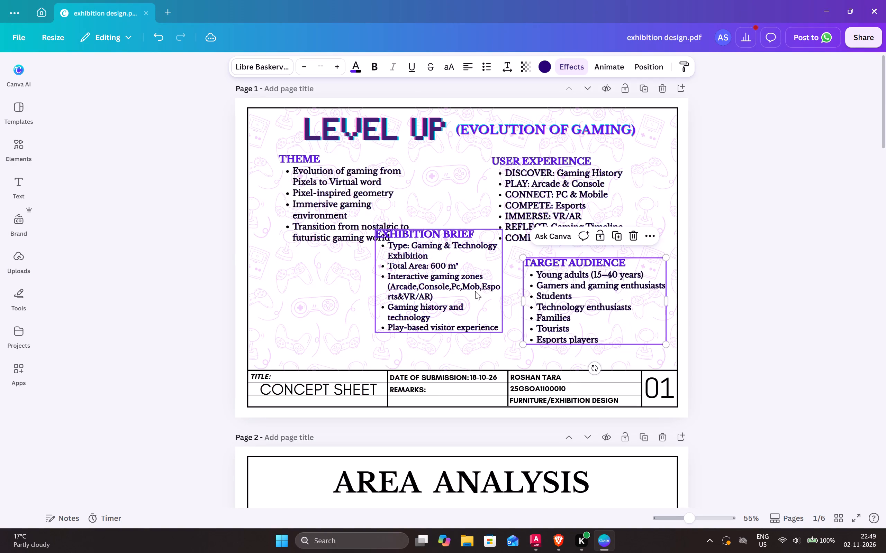
{"action": "left_click_drag", "start_coordinate": [464, 288], "coordinate": [371, 311]}
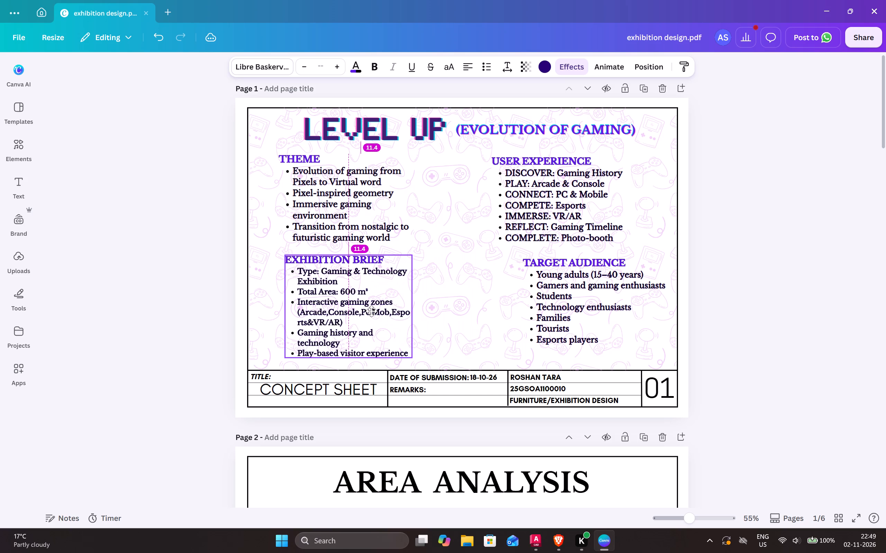
{"action": "left_click_drag", "start_coordinate": [371, 311], "coordinate": [370, 311]}
{"action": "left_click", "coordinate": [795, 274]}
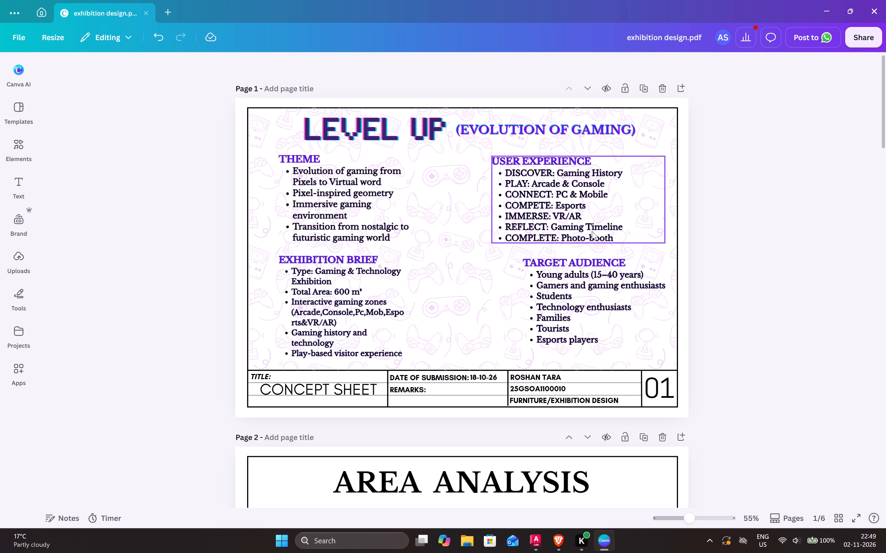
Swap the second-column blocks so TARGET AUDIENCE sits level with THEME and USER EXPERIENCE lies below it.
{"action": "left_click_drag", "start_coordinate": [587, 224], "coordinate": [413, 222]}
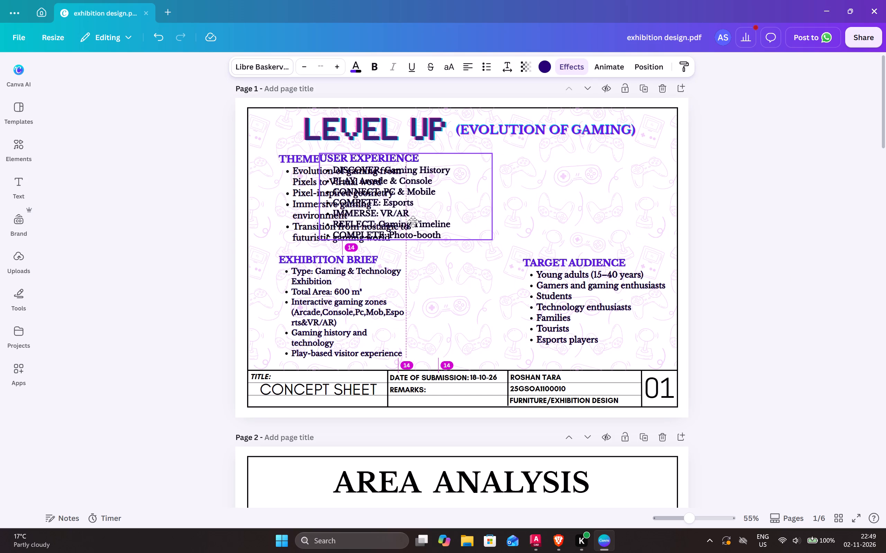
{"action": "left_click_drag", "start_coordinate": [413, 222], "coordinate": [541, 320]}
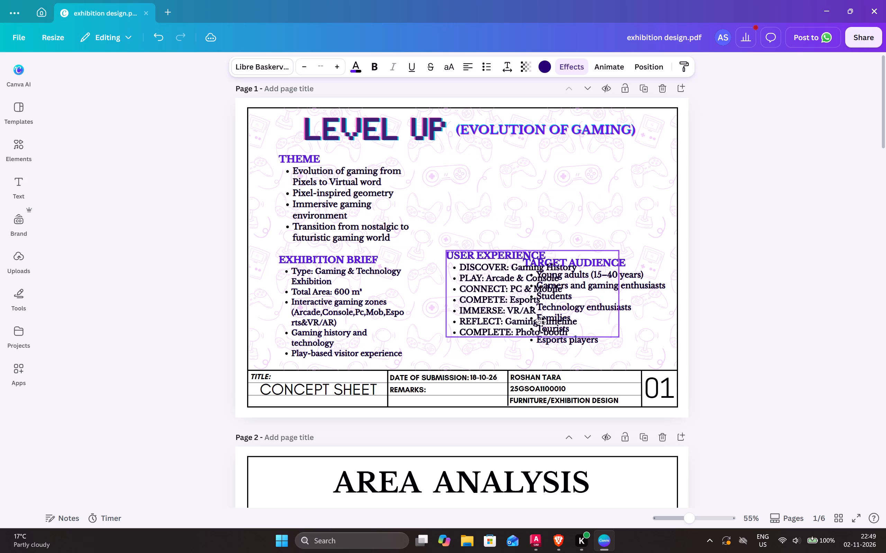
{"action": "left_click_drag", "start_coordinate": [541, 320], "coordinate": [542, 333]}
{"action": "left_click_drag", "start_coordinate": [654, 307], "coordinate": [604, 202]}
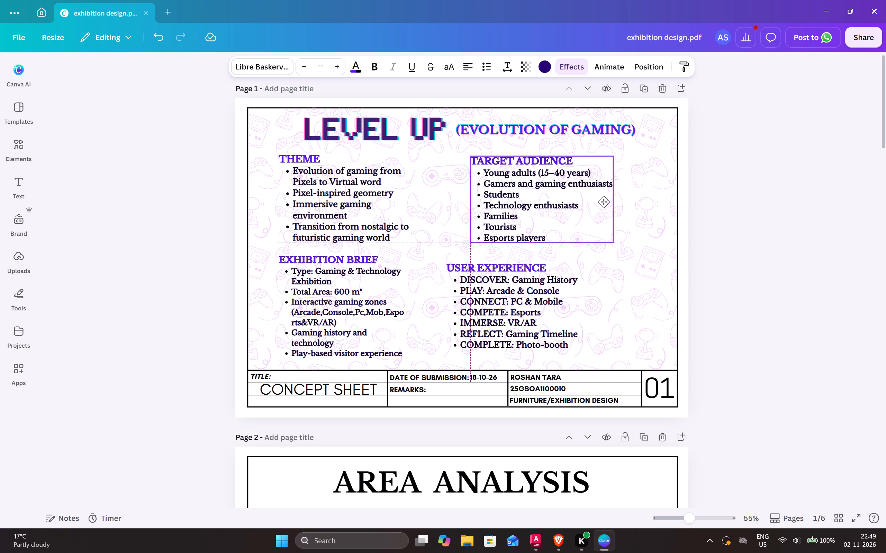
{"action": "left_click_drag", "start_coordinate": [604, 202], "coordinate": [619, 203]}
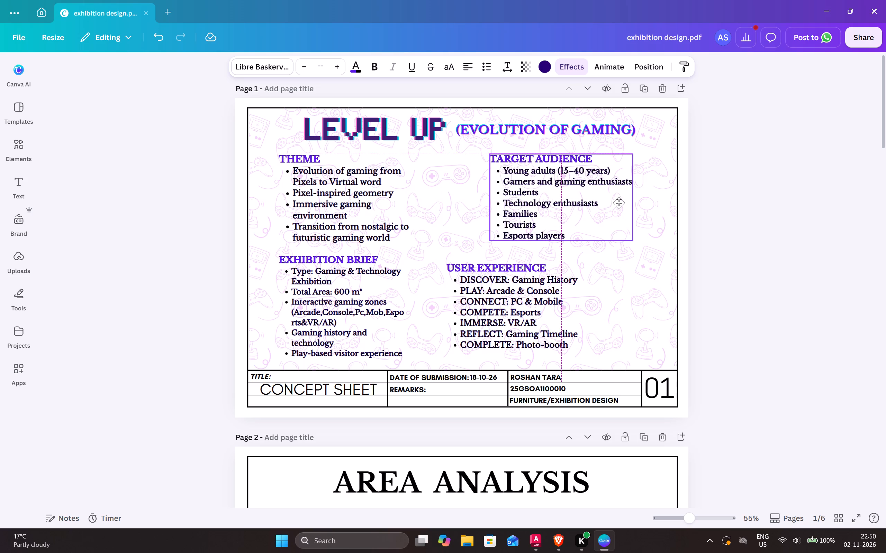
{"action": "left_click_drag", "start_coordinate": [619, 203], "coordinate": [621, 197]}
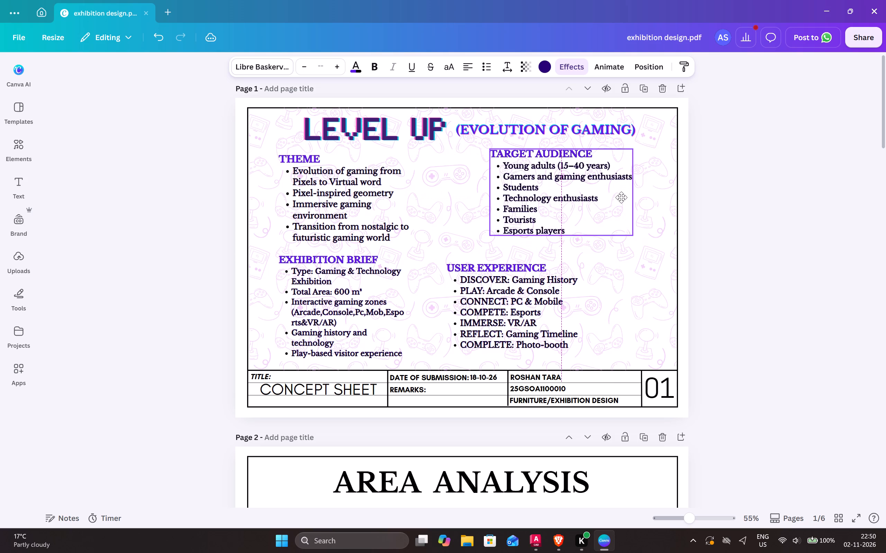
{"action": "left_click_drag", "start_coordinate": [621, 197], "coordinate": [622, 203]}
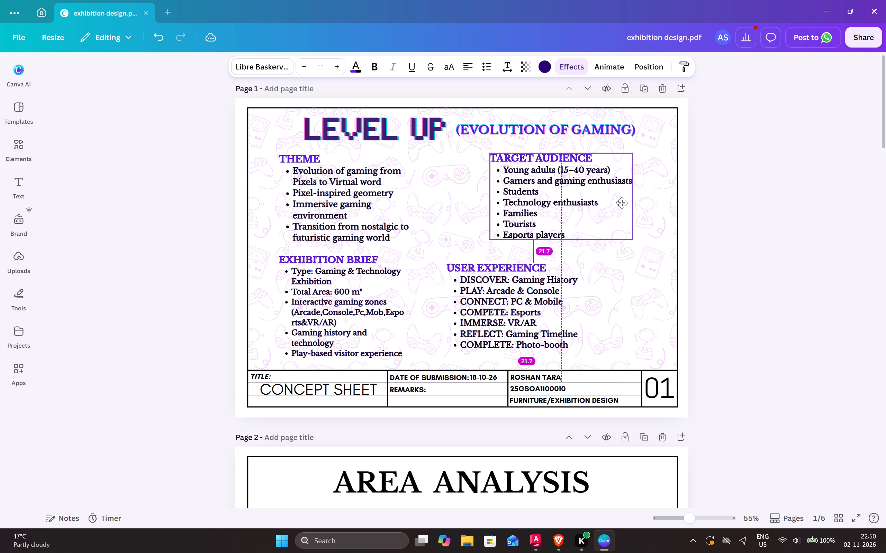
{"action": "left_click_drag", "start_coordinate": [622, 203], "coordinate": [631, 203]}
{"action": "left_click", "coordinate": [719, 219]}
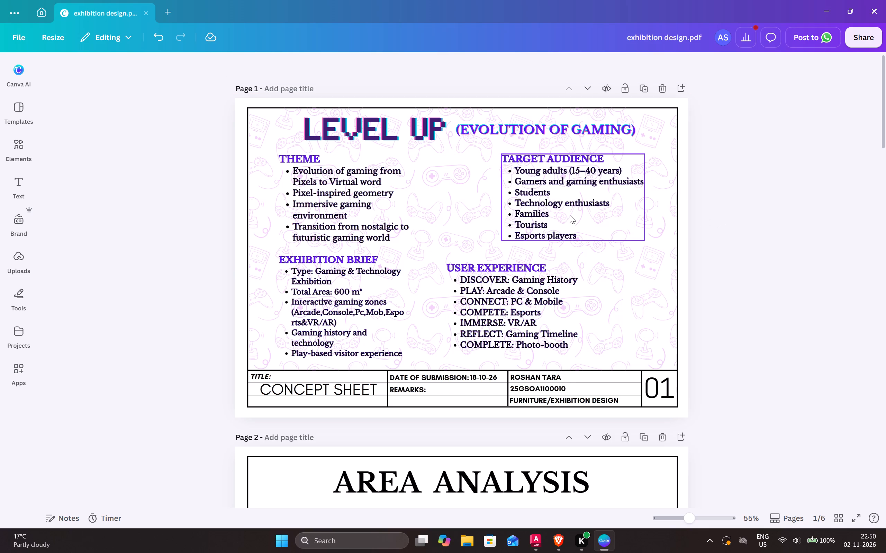
Line up USER EXPERIENCE level with EXHIBITION BRIEF and left-align TARGET AUDIENCE directly above it.
{"action": "left_click_drag", "start_coordinate": [536, 279], "coordinate": [588, 267]}
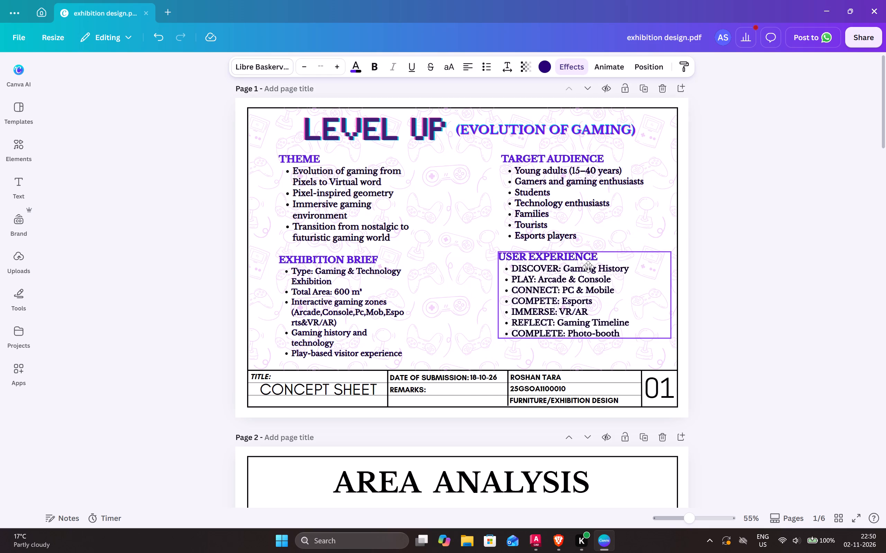
{"action": "left_click_drag", "start_coordinate": [588, 267], "coordinate": [587, 271]}
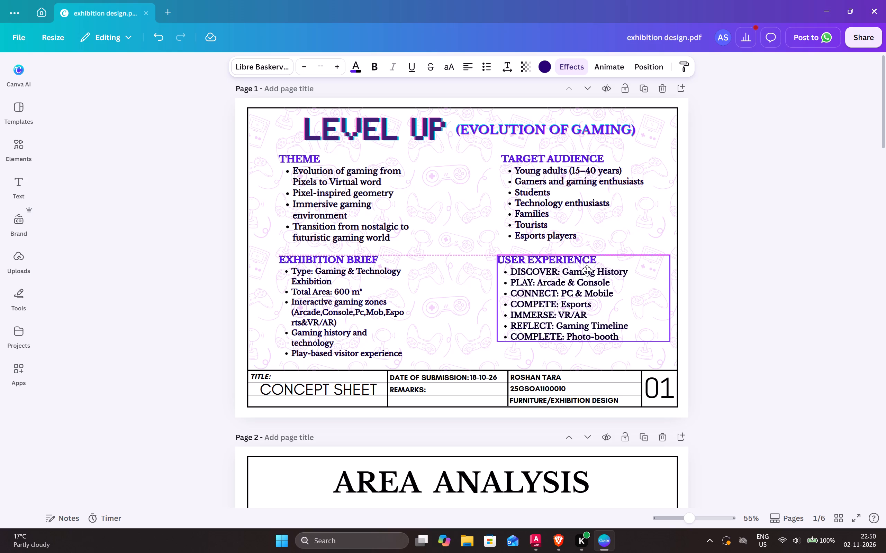
{"action": "left_click_drag", "start_coordinate": [587, 271], "coordinate": [582, 271]}
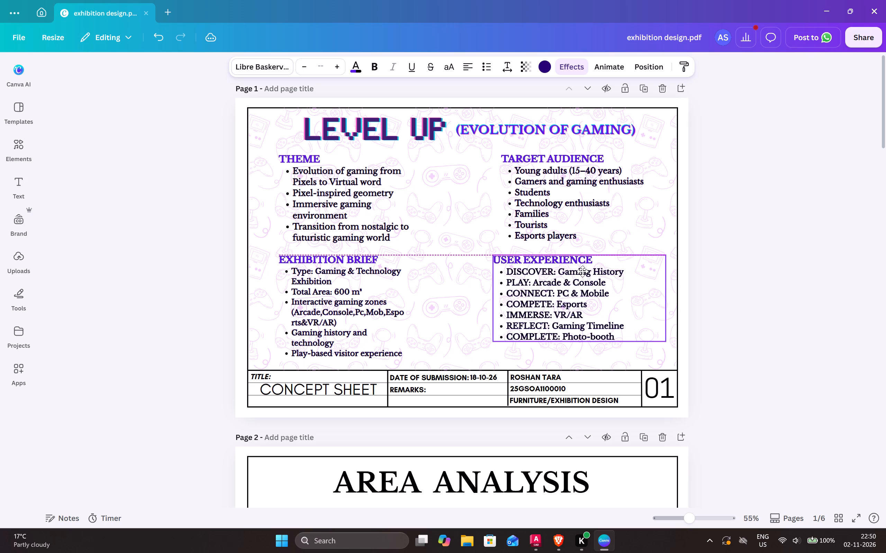
{"action": "left_click_drag", "start_coordinate": [582, 271], "coordinate": [580, 272]}
{"action": "left_click_drag", "start_coordinate": [565, 193], "coordinate": [566, 193]}
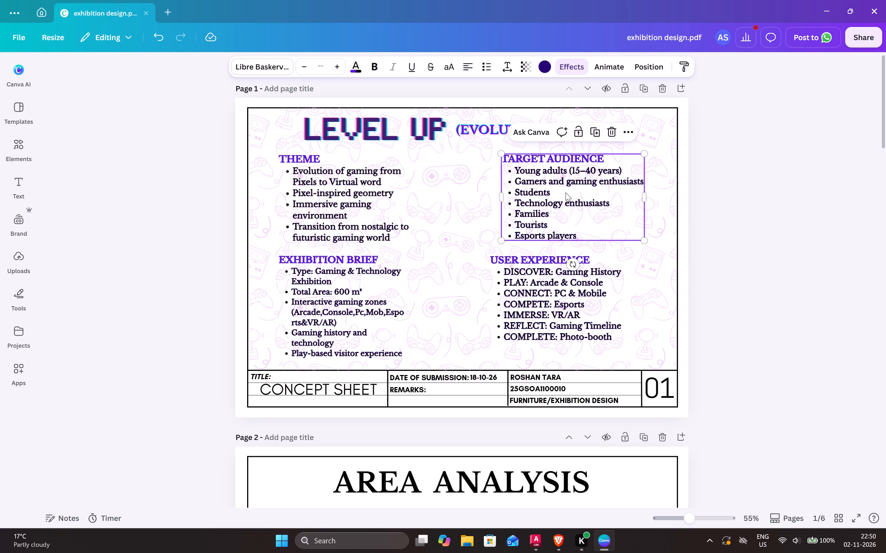
{"action": "left_click_drag", "start_coordinate": [566, 193], "coordinate": [555, 194]}
{"action": "left_click", "coordinate": [741, 193]}
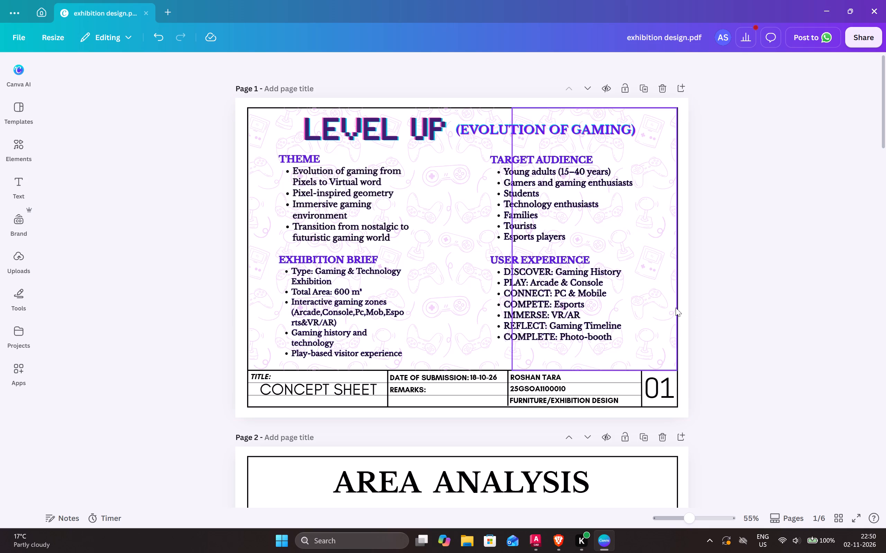
Lower the USER EXPERIENCE block slightly to widen the gap beneath TARGET AUDIENCE, keeping their left edges aligned.
{"action": "left_click", "coordinate": [603, 309]}
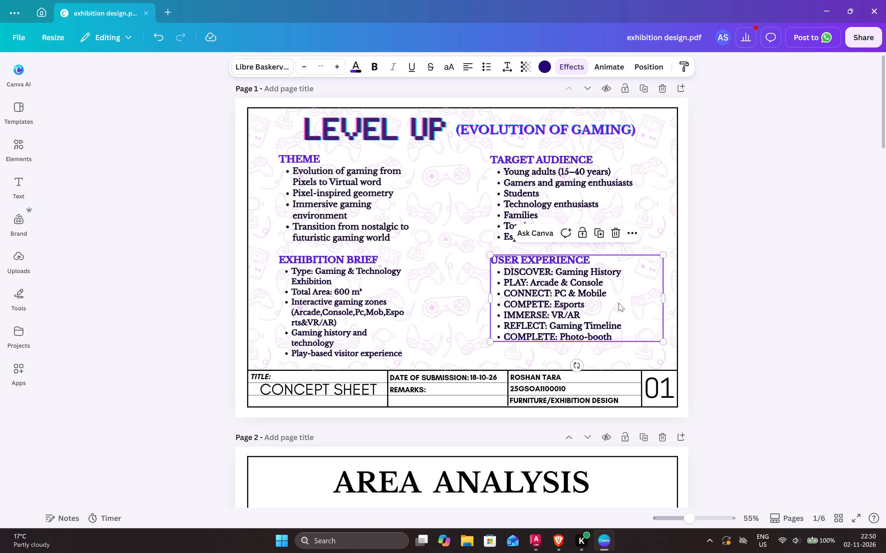
{"action": "left_click", "coordinate": [785, 270]}
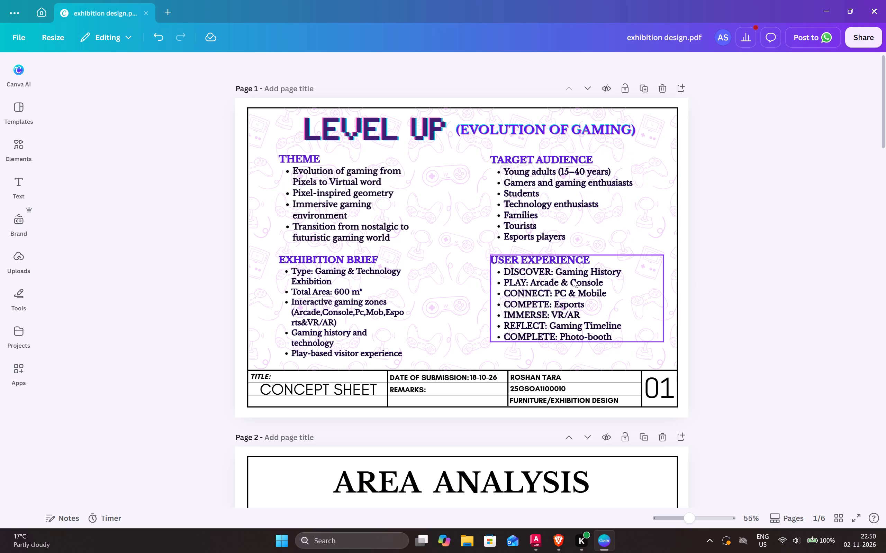
{"action": "left_click_drag", "start_coordinate": [571, 286], "coordinate": [570, 296]}
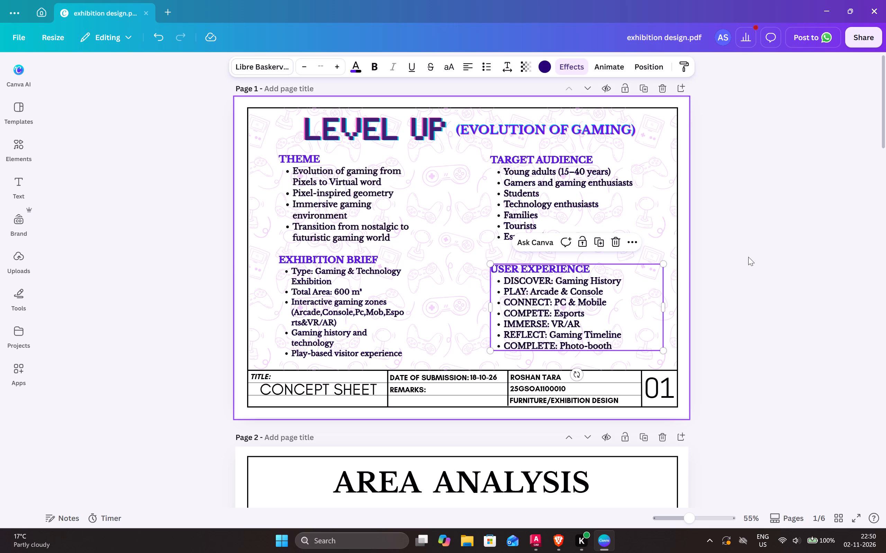
{"action": "left_click", "coordinate": [764, 251]}
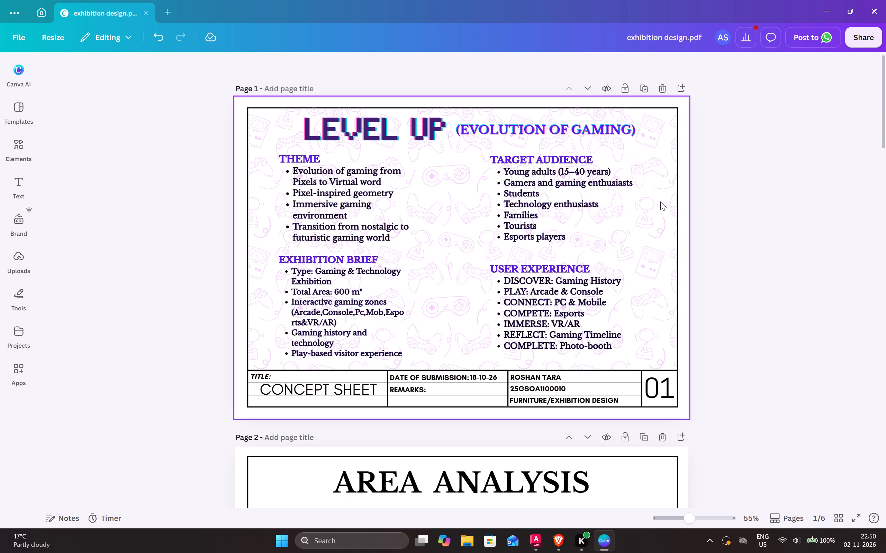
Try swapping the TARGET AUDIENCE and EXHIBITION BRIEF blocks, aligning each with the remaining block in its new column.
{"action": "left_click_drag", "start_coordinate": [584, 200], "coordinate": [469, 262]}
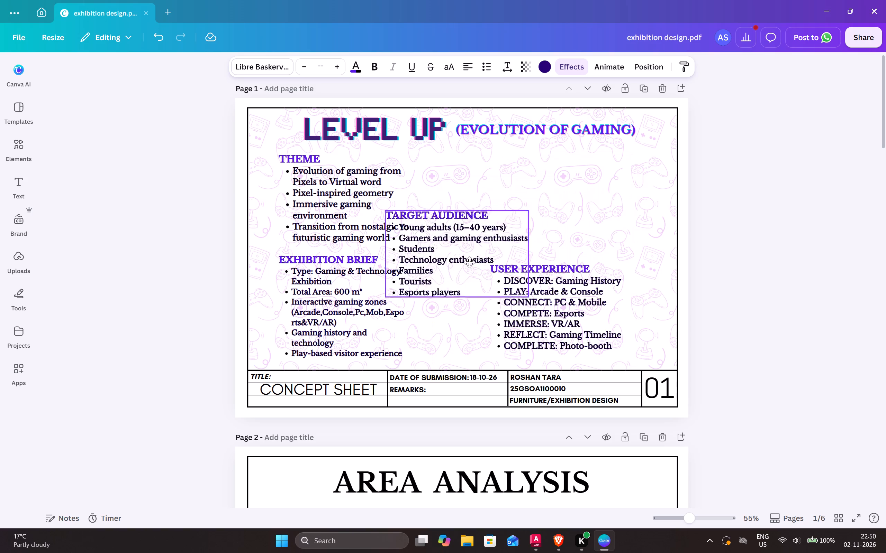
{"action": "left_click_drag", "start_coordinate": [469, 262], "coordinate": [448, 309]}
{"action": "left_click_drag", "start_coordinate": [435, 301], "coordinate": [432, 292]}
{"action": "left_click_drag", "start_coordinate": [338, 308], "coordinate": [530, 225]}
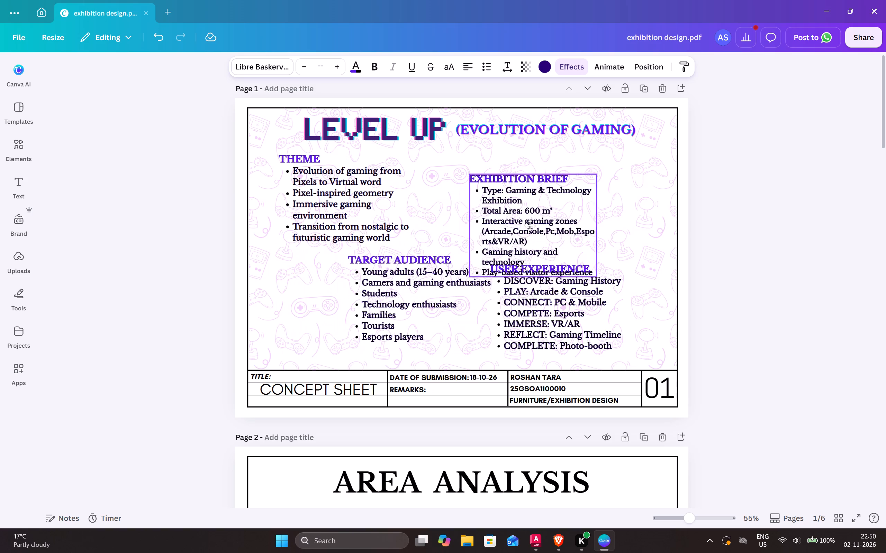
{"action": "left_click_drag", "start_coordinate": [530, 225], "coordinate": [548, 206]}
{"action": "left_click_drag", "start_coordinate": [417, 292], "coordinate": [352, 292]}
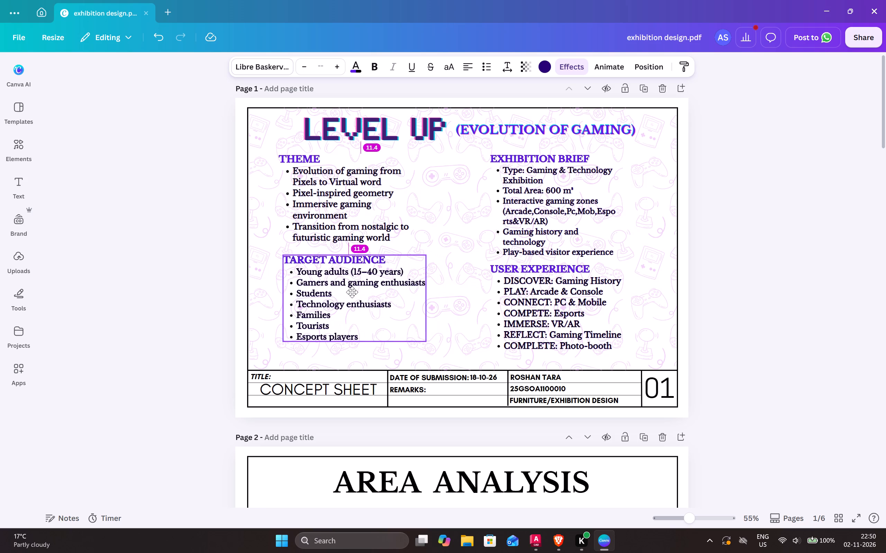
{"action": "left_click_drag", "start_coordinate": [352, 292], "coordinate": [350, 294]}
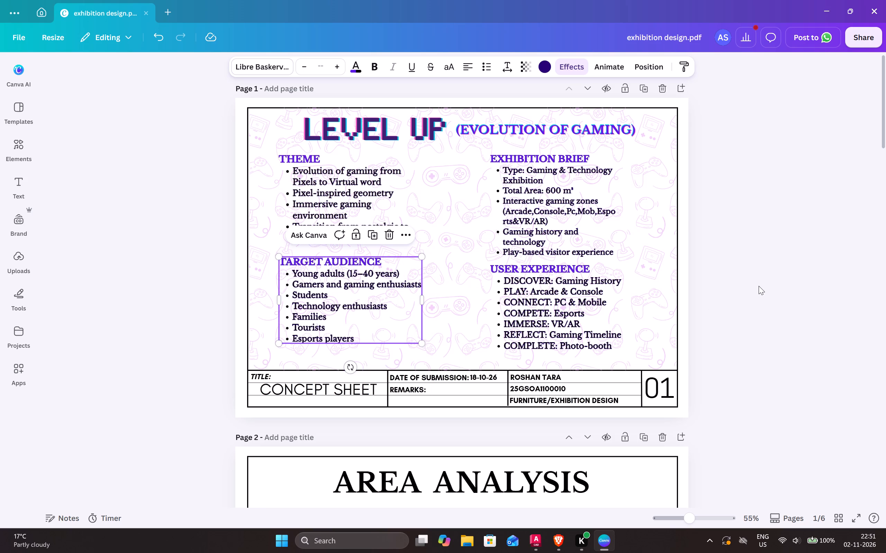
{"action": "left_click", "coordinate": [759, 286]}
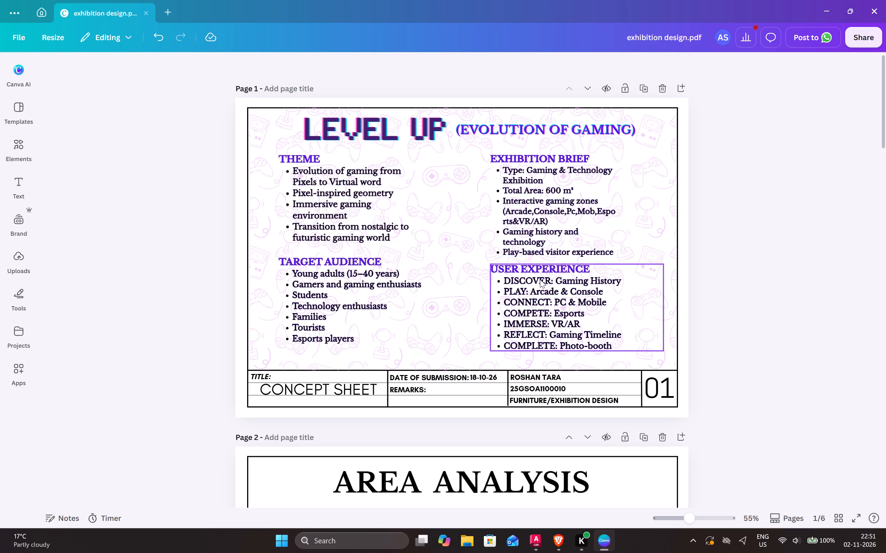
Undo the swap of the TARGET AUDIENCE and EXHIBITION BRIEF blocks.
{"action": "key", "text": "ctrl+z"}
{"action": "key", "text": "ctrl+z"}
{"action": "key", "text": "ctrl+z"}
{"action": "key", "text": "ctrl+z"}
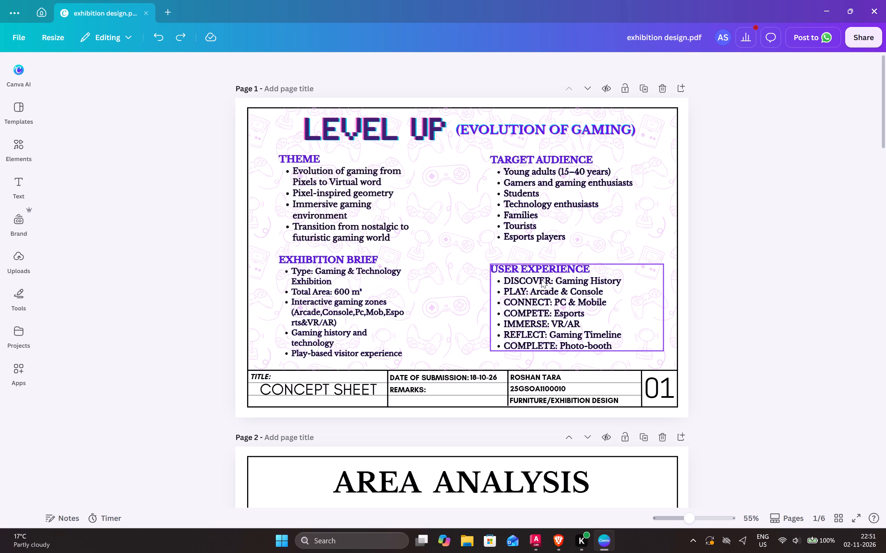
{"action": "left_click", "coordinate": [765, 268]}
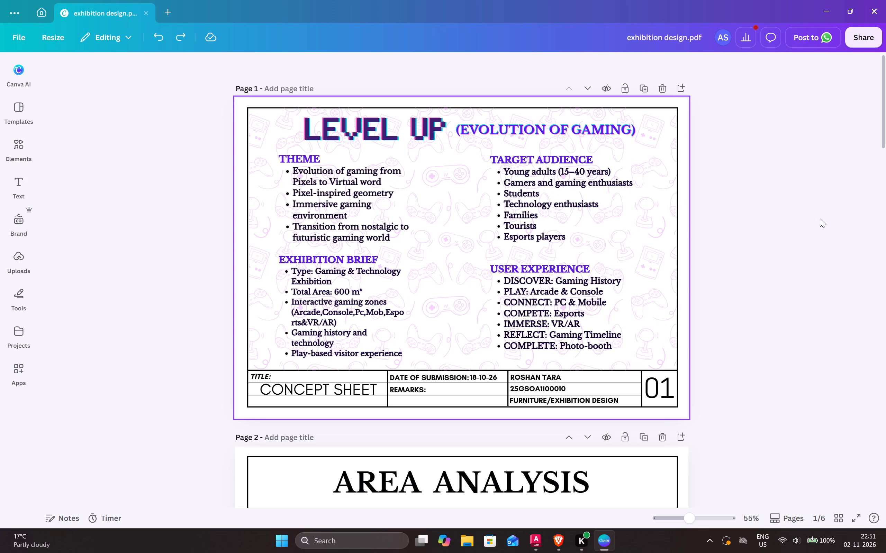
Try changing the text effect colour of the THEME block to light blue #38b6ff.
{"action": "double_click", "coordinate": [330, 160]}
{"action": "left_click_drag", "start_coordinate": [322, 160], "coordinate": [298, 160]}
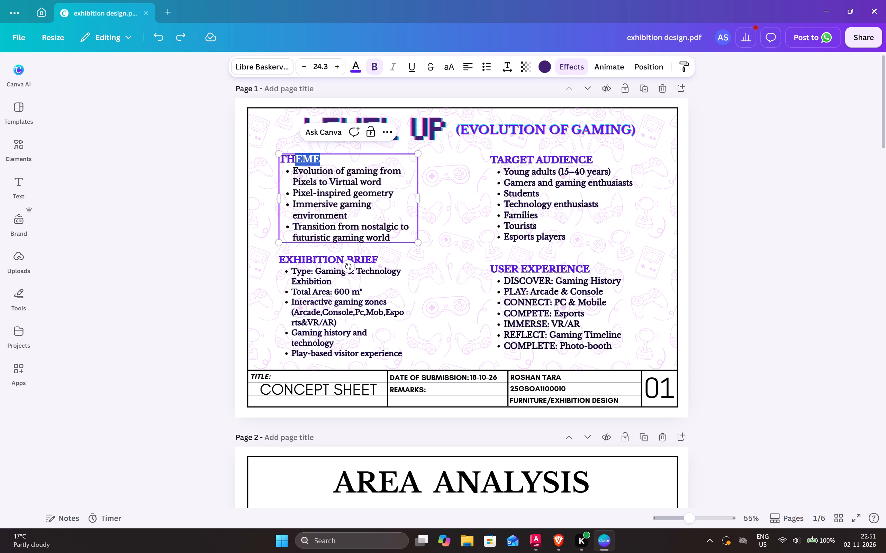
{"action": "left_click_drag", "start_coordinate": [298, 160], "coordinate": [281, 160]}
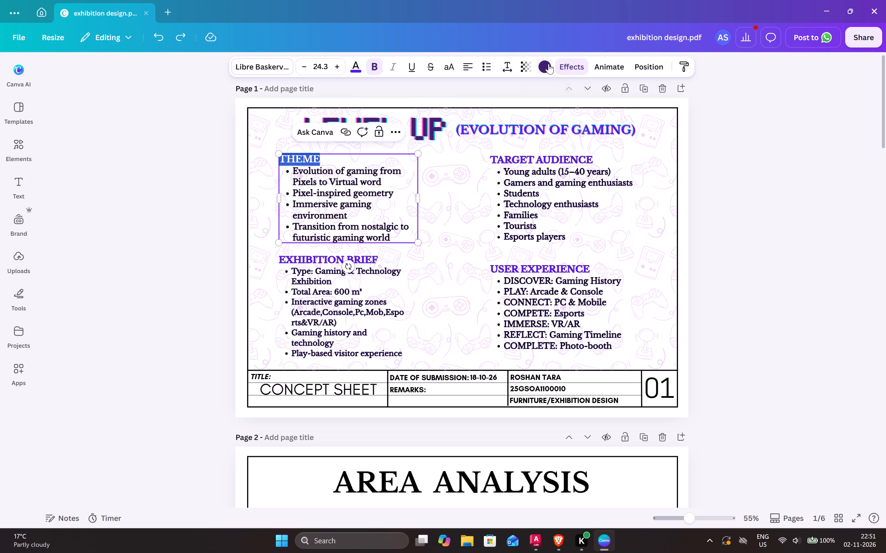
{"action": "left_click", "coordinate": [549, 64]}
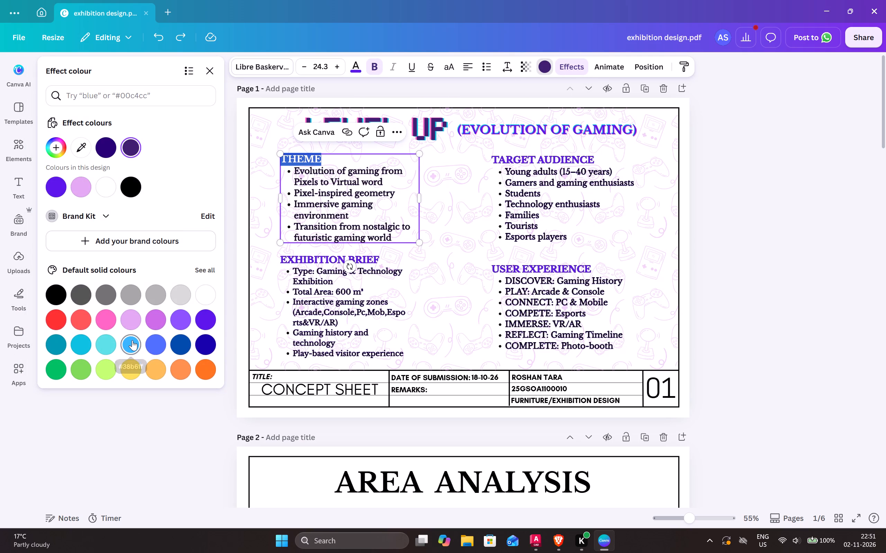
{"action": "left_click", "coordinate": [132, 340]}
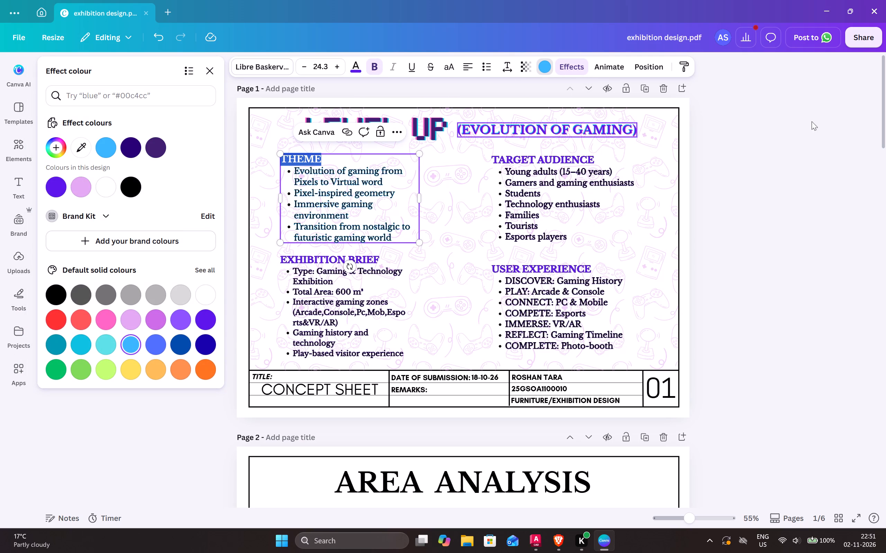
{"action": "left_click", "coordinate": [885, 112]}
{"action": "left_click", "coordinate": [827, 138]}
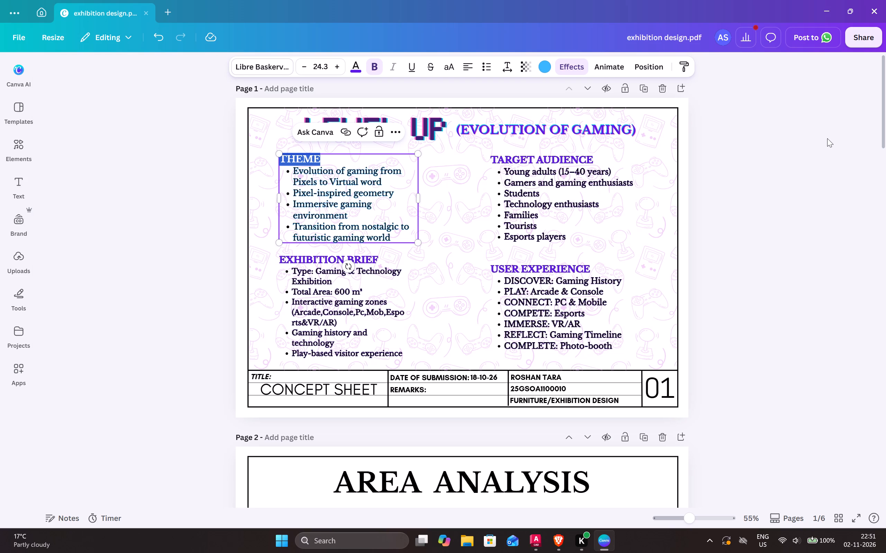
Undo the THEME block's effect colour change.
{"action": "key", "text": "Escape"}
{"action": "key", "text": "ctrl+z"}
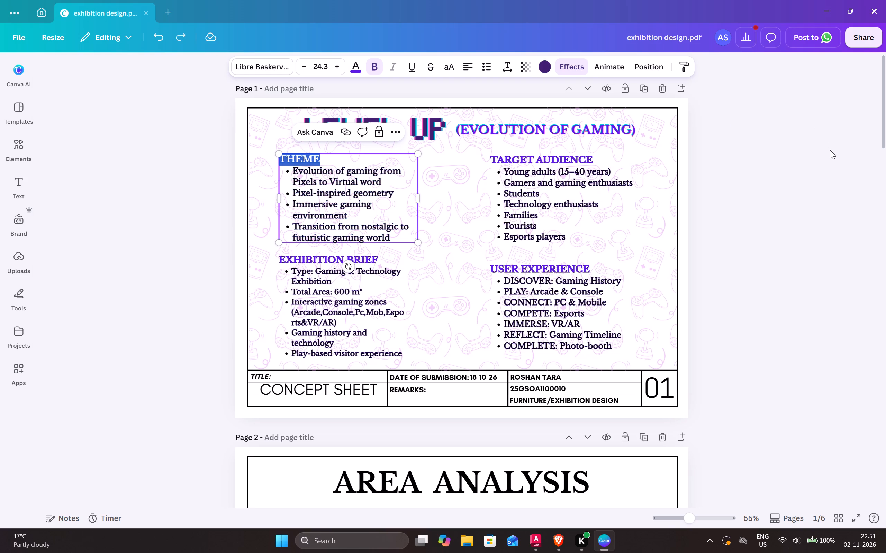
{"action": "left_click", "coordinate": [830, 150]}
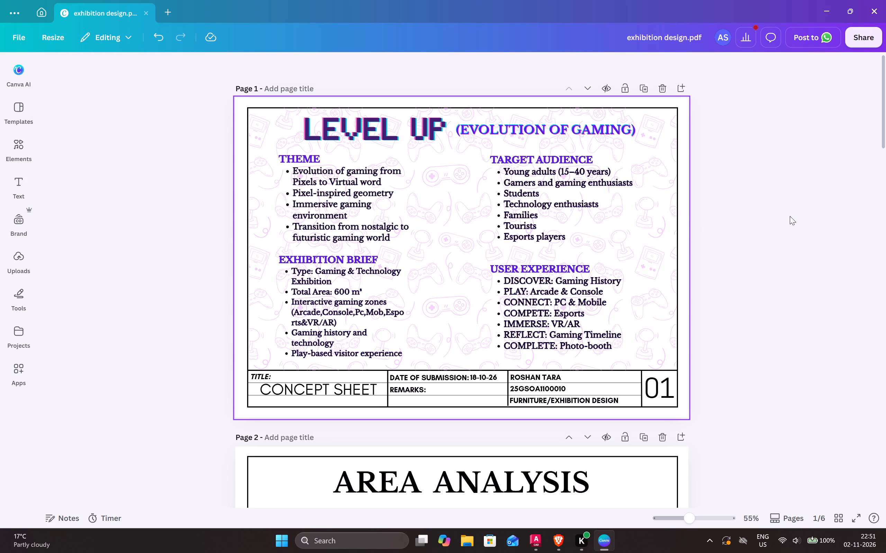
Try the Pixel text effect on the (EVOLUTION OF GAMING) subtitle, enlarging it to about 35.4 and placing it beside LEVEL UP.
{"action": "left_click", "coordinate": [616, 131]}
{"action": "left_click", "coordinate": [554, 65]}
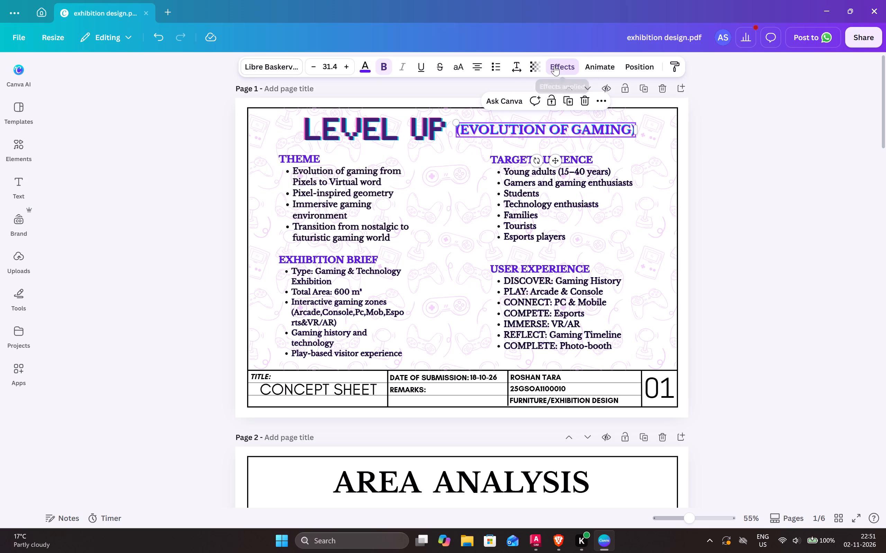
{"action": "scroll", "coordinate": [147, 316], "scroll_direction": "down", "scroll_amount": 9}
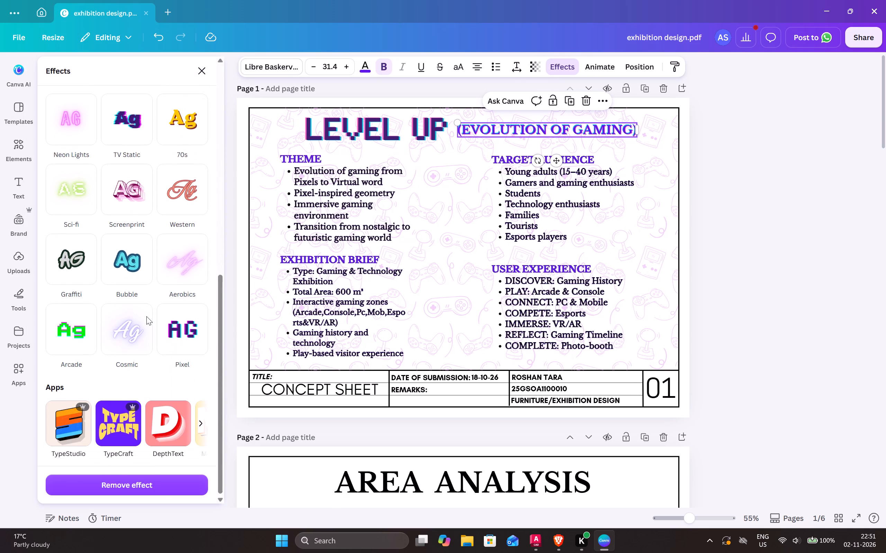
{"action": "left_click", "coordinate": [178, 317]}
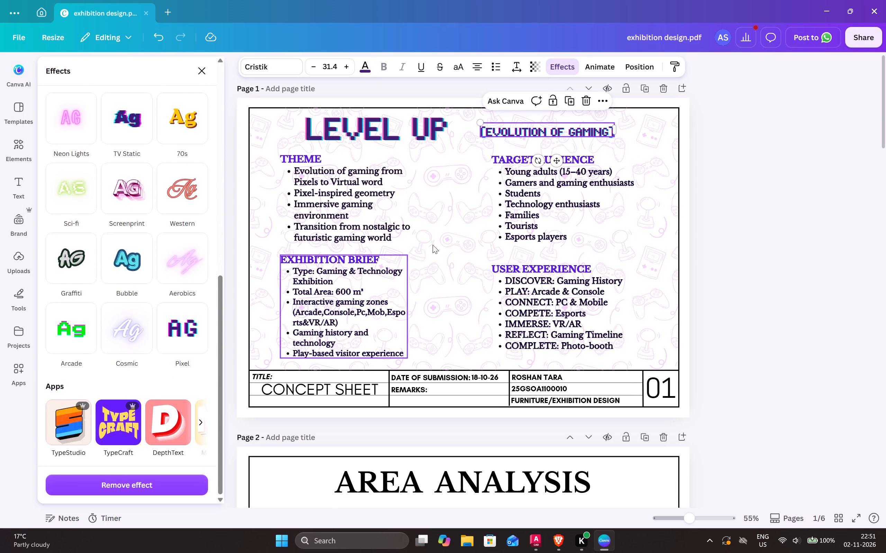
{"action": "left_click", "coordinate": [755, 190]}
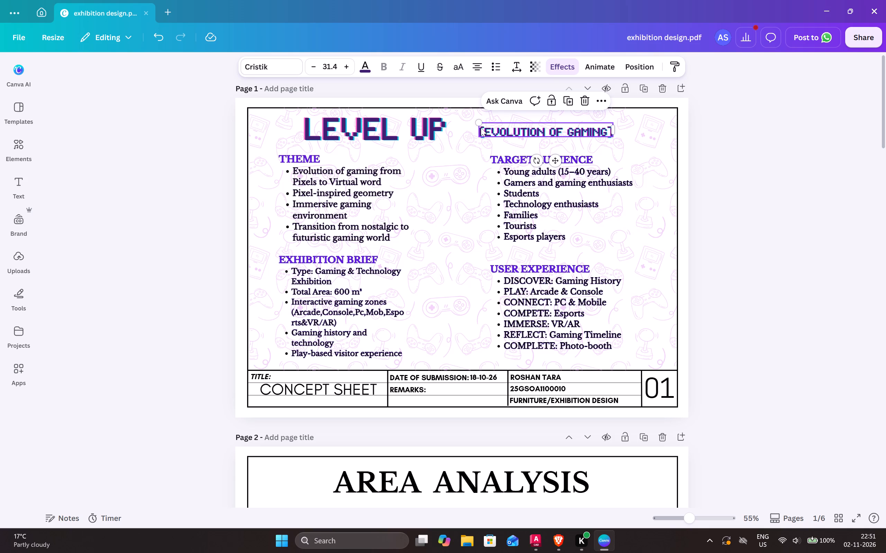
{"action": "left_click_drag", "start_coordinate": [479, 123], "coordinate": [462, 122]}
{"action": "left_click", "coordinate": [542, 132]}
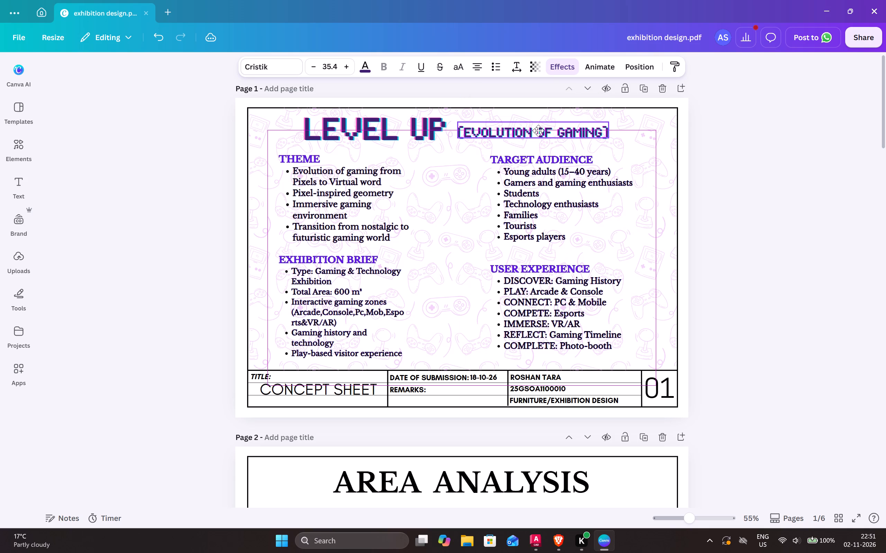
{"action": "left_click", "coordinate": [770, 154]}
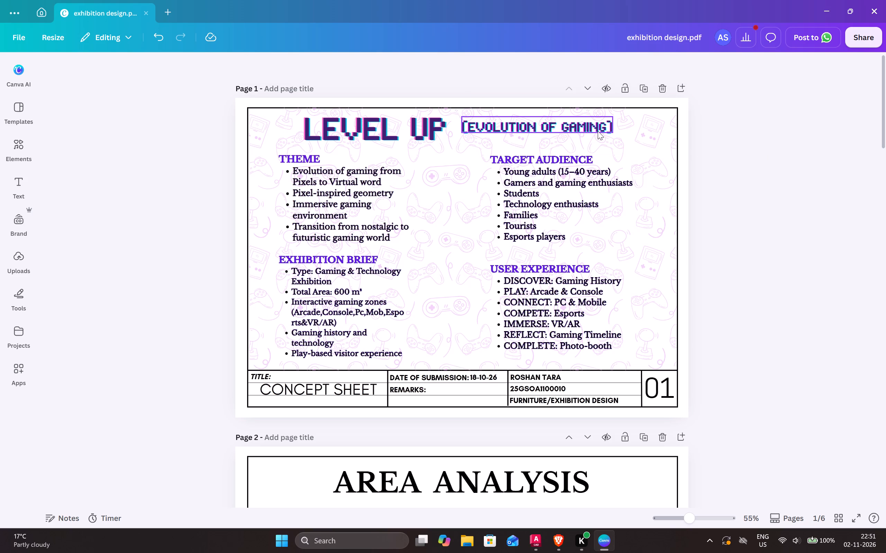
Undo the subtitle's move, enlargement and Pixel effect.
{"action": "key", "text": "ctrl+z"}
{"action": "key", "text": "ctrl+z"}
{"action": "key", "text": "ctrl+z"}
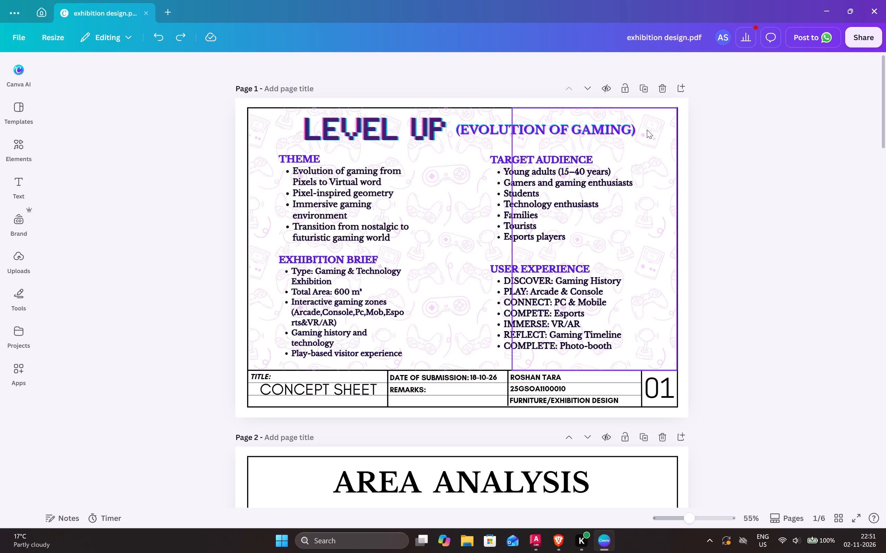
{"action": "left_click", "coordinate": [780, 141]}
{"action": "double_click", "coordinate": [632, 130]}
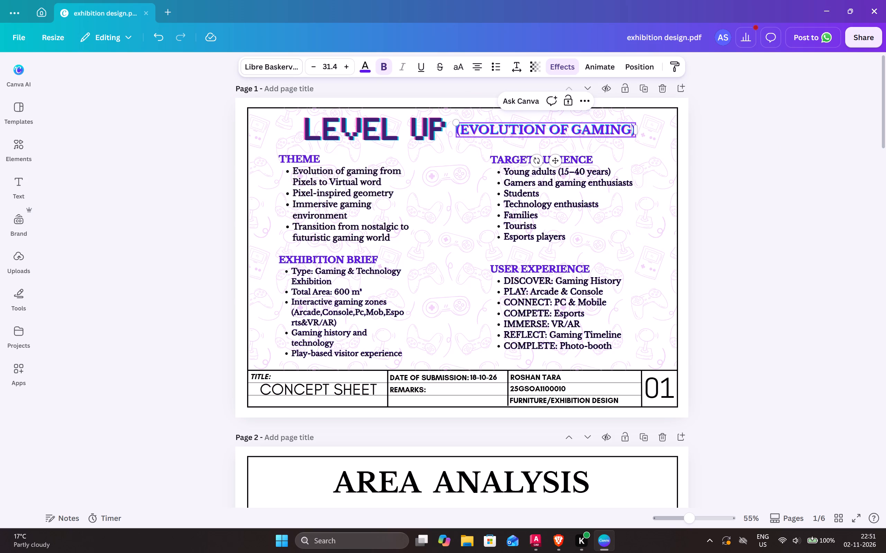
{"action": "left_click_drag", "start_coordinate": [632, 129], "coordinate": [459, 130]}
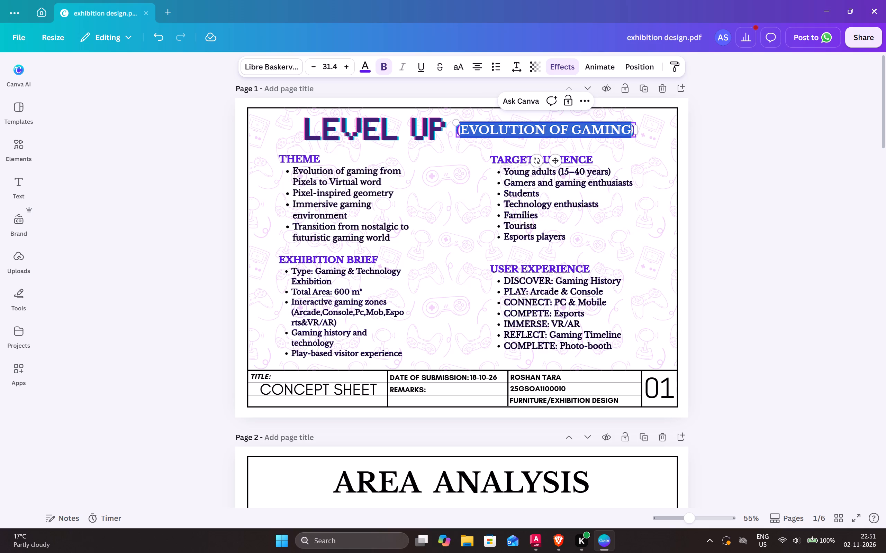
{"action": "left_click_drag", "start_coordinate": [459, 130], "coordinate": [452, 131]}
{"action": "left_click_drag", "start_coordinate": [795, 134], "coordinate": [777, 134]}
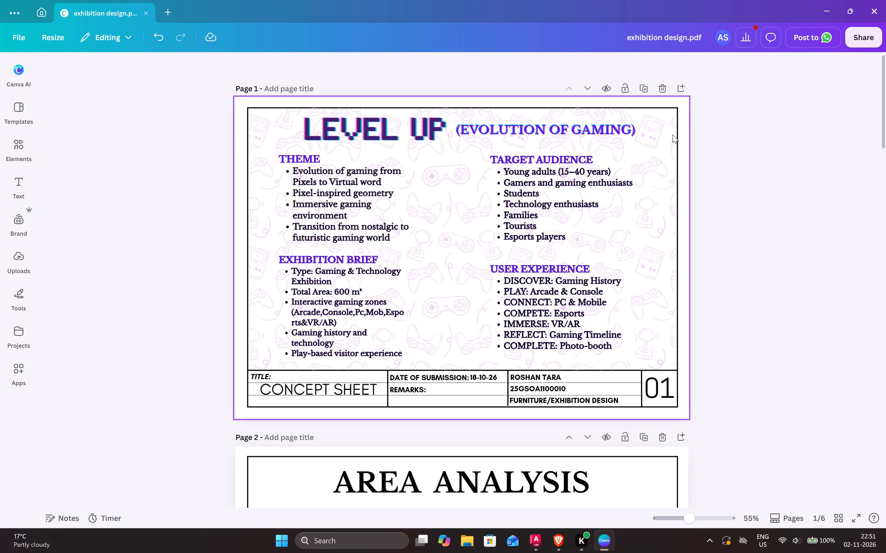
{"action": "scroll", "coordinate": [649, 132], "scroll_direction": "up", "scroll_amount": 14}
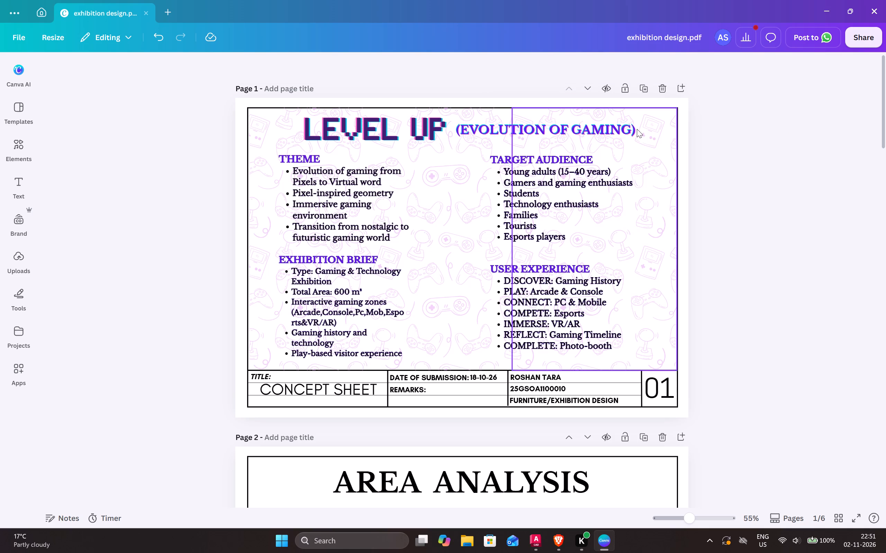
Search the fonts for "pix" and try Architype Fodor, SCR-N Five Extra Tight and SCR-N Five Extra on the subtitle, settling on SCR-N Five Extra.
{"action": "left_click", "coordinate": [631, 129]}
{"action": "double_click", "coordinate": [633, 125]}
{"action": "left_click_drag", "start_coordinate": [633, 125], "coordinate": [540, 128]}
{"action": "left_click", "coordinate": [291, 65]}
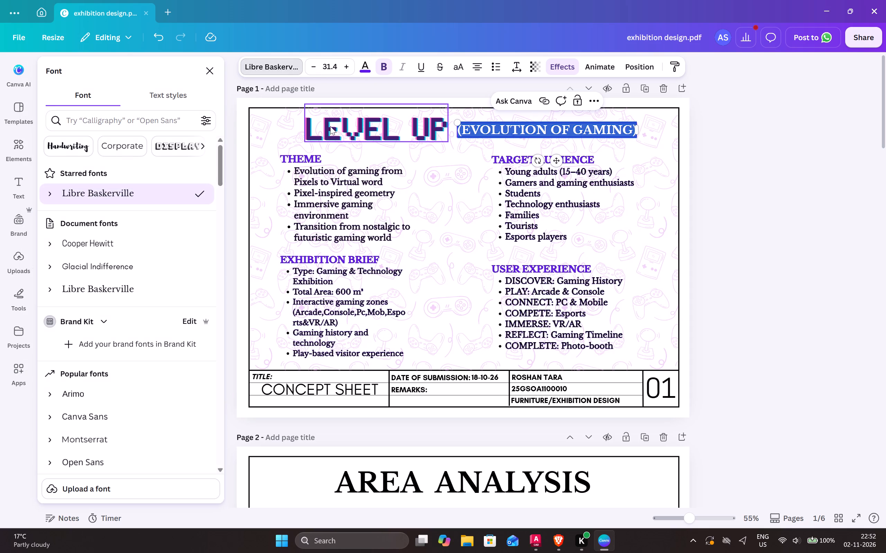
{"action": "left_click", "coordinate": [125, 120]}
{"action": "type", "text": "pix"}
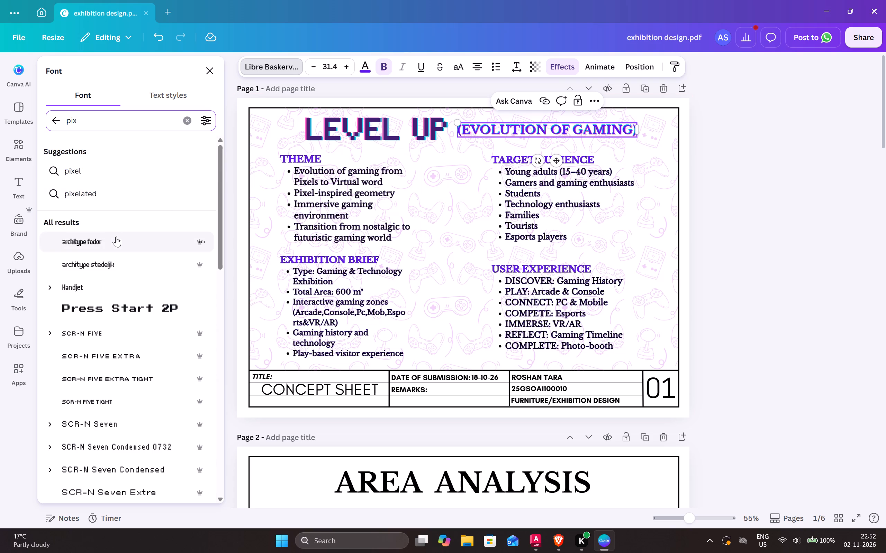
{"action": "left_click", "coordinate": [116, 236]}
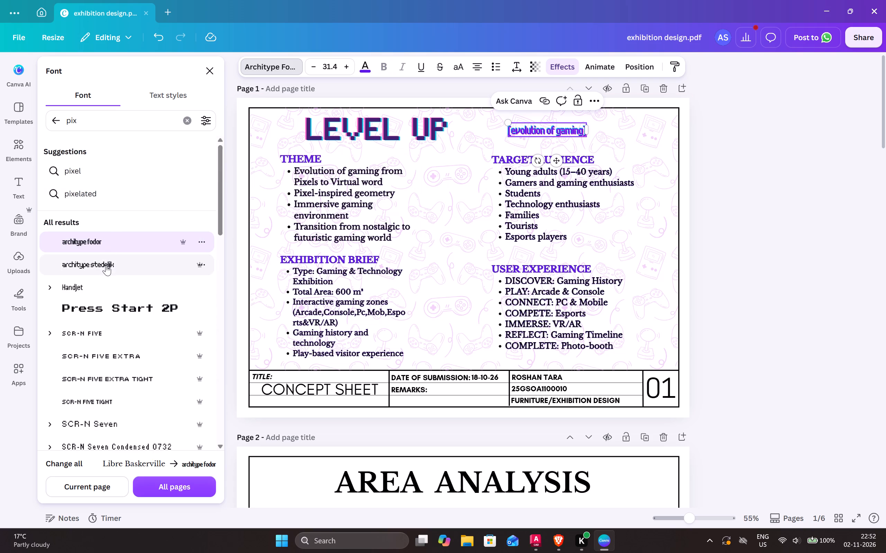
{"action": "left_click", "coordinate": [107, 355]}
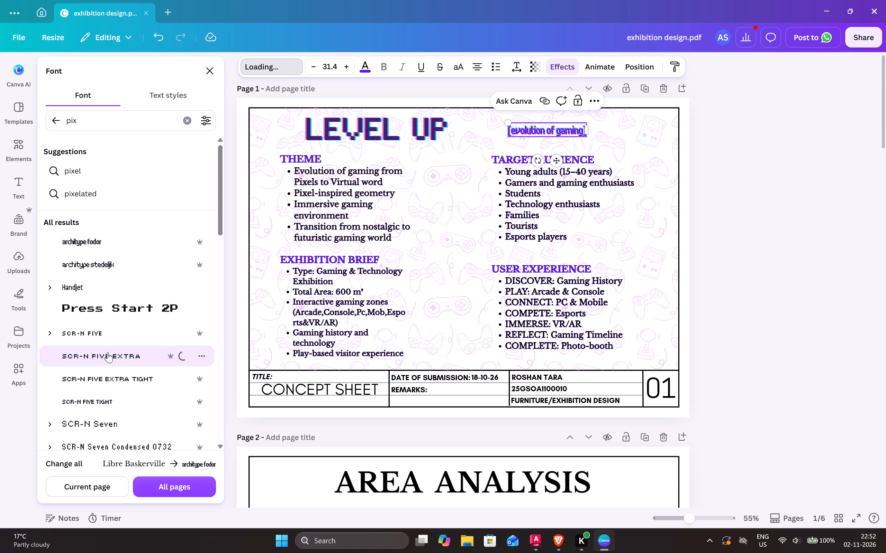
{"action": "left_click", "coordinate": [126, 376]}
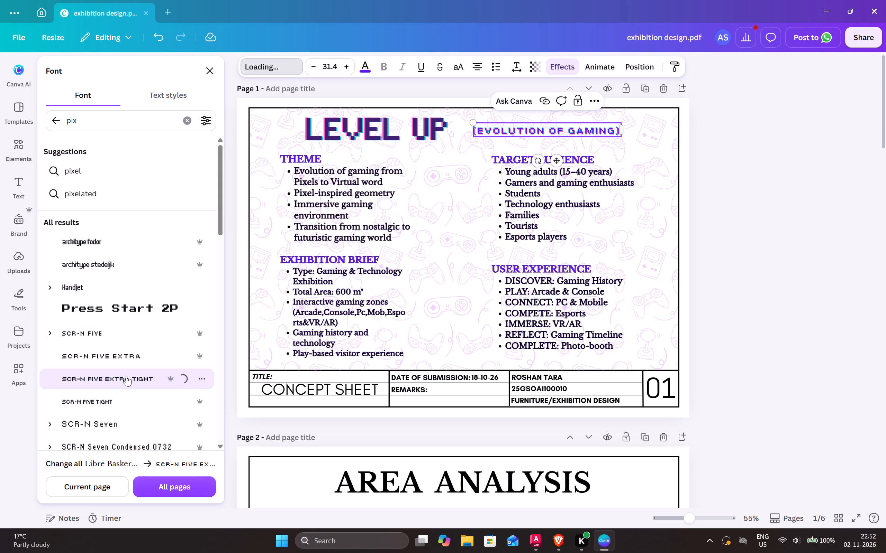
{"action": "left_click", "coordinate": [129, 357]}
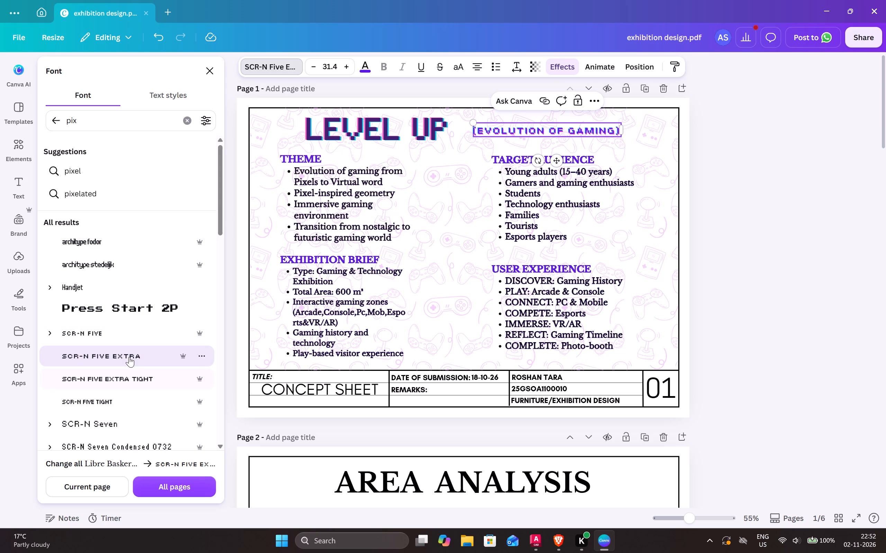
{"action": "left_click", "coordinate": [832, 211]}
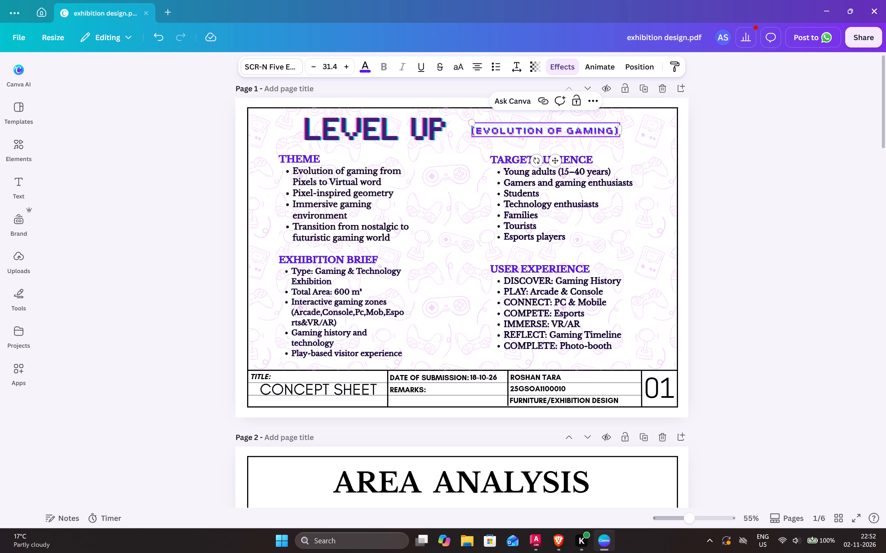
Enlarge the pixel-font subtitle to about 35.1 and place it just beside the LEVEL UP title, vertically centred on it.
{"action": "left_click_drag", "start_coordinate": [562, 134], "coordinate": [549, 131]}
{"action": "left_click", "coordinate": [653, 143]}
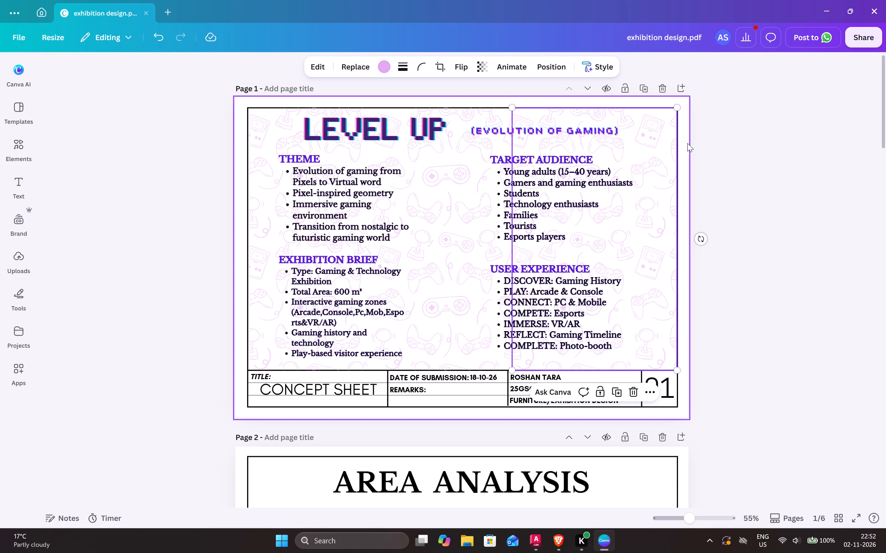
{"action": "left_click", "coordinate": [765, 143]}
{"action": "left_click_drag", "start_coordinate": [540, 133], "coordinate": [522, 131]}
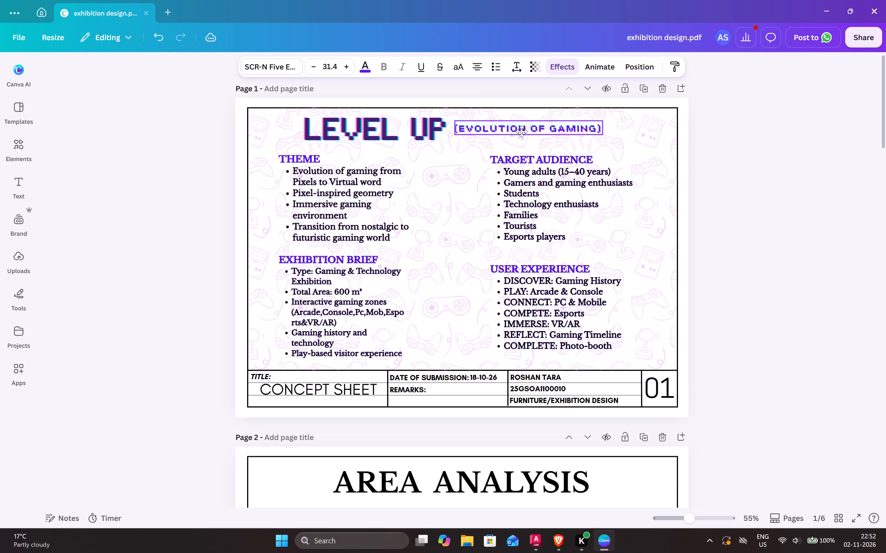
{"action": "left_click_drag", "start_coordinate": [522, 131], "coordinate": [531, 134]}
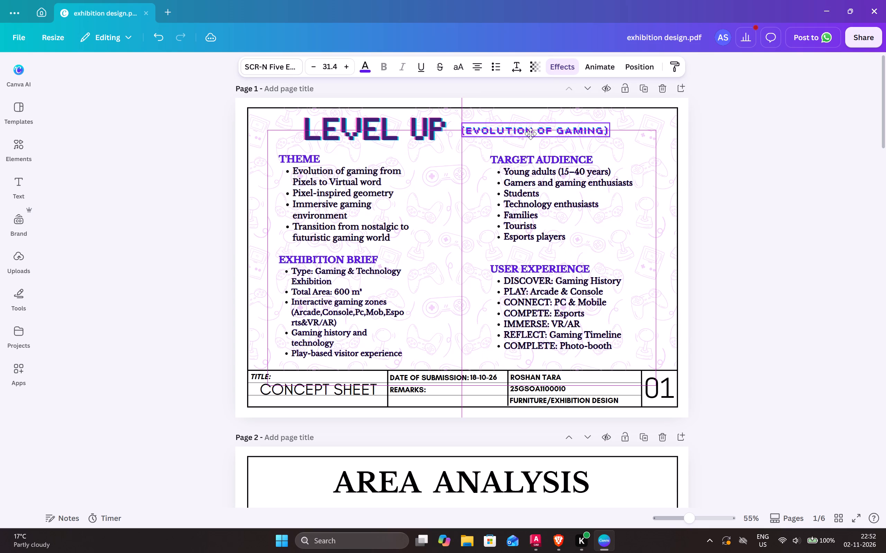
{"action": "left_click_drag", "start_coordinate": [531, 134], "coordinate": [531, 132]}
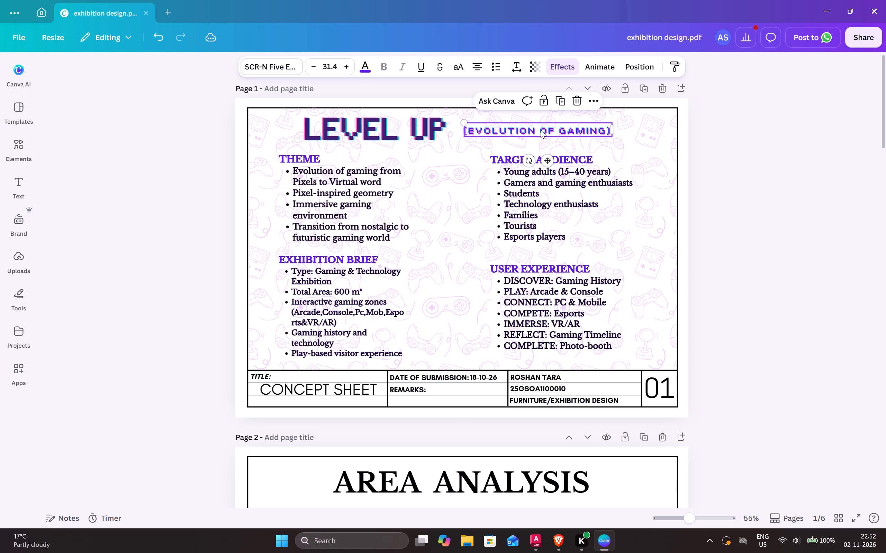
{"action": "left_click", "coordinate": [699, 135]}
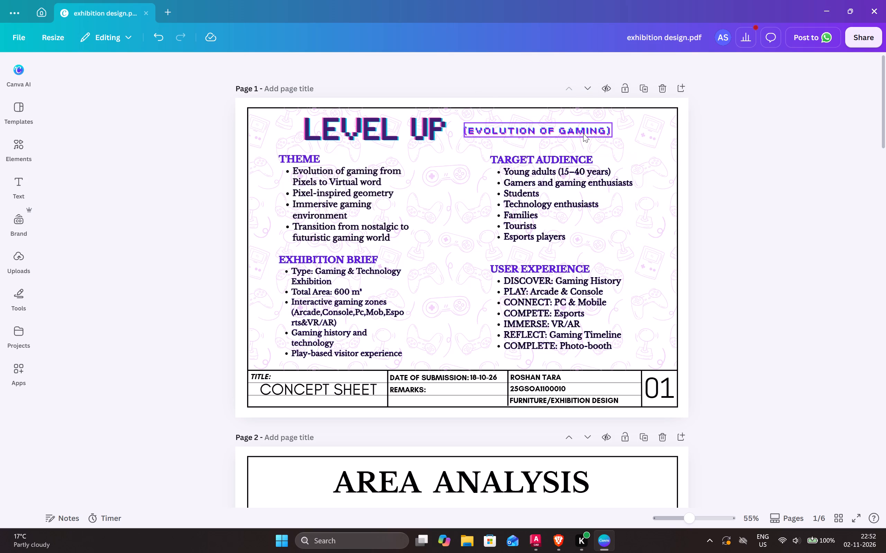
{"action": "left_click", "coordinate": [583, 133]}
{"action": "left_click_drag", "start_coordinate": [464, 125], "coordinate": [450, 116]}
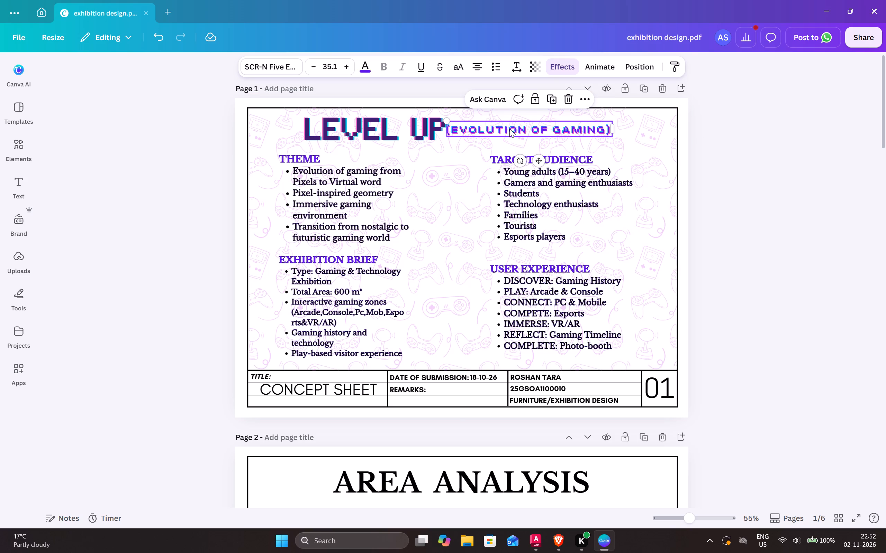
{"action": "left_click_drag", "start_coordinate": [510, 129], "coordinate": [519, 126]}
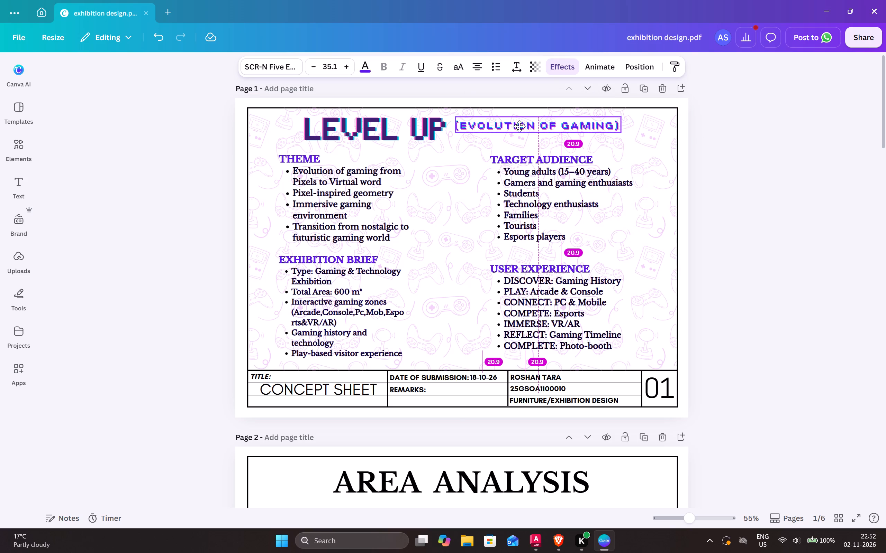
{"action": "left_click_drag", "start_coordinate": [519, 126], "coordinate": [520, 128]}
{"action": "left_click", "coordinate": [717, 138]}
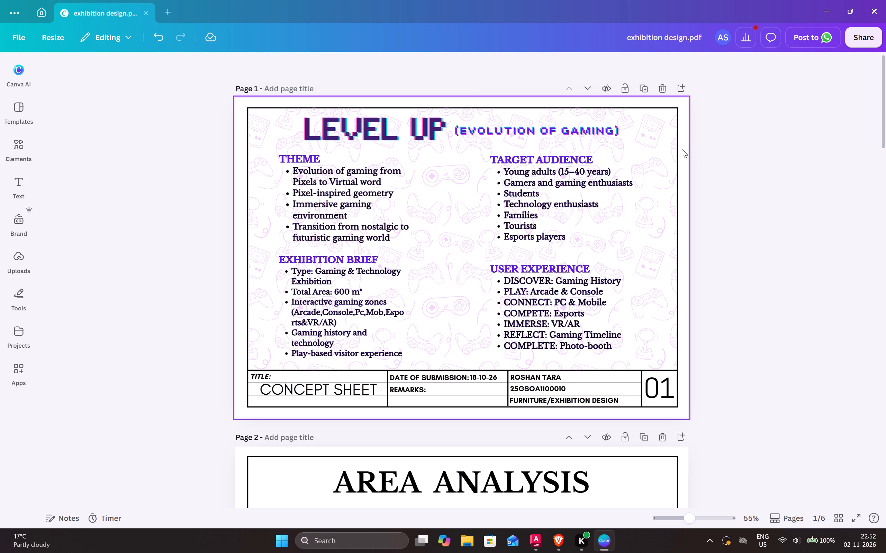
Undo the subtitle's placement, enlargement and all the pixel-font trials, going back to its Libre Baskerville version.
{"action": "key", "text": "ctrl+z"}
{"action": "key", "text": "ctrl+z"}
{"action": "key", "text": "ctrl+z"}
{"action": "key", "text": "ctrl+z"}
{"action": "key", "text": "ctrl+z"}
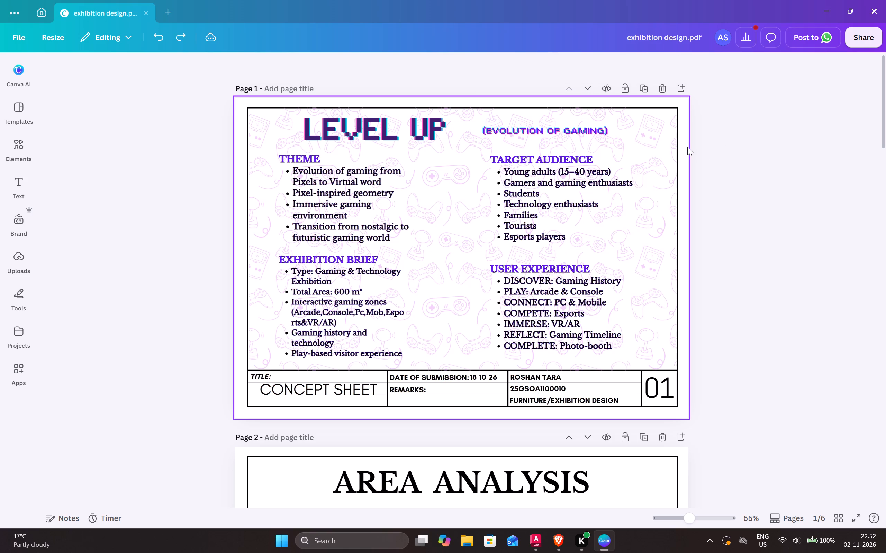
{"action": "key", "text": "ctrl+z"}
{"action": "key", "text": "ctrl+z"}
{"action": "key", "text": "ctrl+z"}
{"action": "key", "text": "ctrl+z"}
{"action": "key", "text": "ctrl+z"}
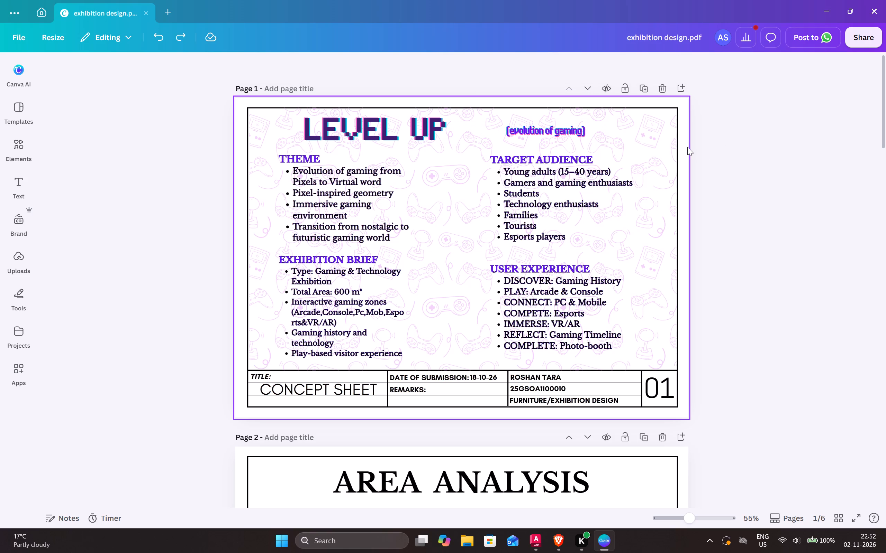
{"action": "key", "text": "ctrl+z"}
{"action": "left_click", "coordinate": [739, 162]}
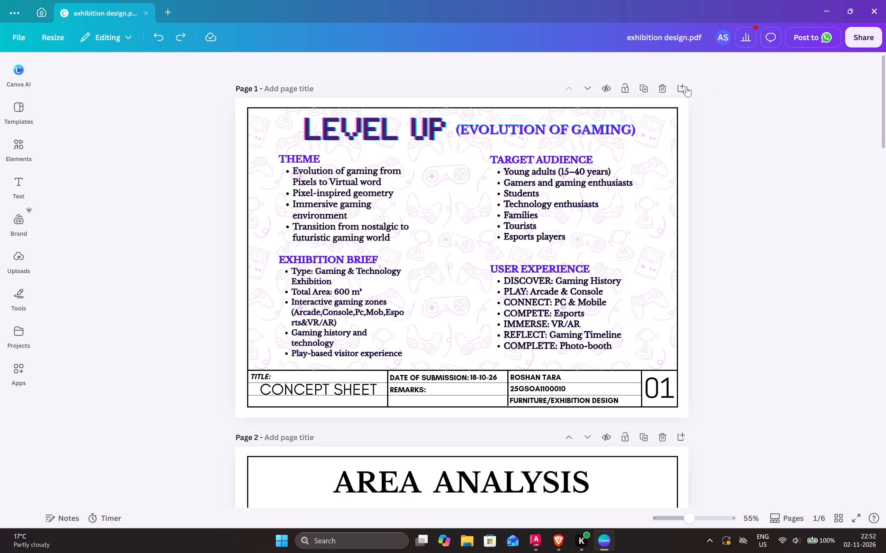
Shift the (EVOLUTION OF GAMING) subtitle and the LEVEL UP title slightly right, enlarging the title to about 86.8.
{"action": "left_click", "coordinate": [585, 130]}
{"action": "left_click_drag", "start_coordinate": [564, 126], "coordinate": [566, 125]}
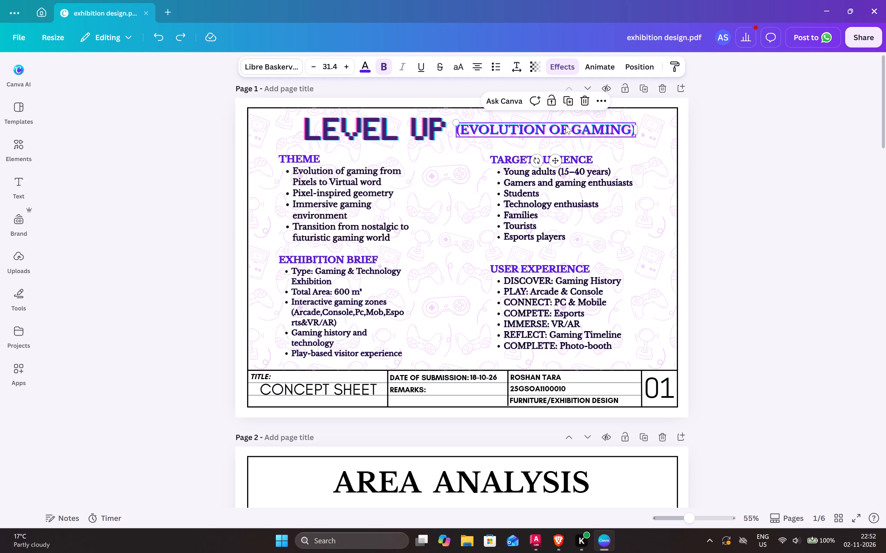
{"action": "left_click_drag", "start_coordinate": [566, 125], "coordinate": [575, 127]}
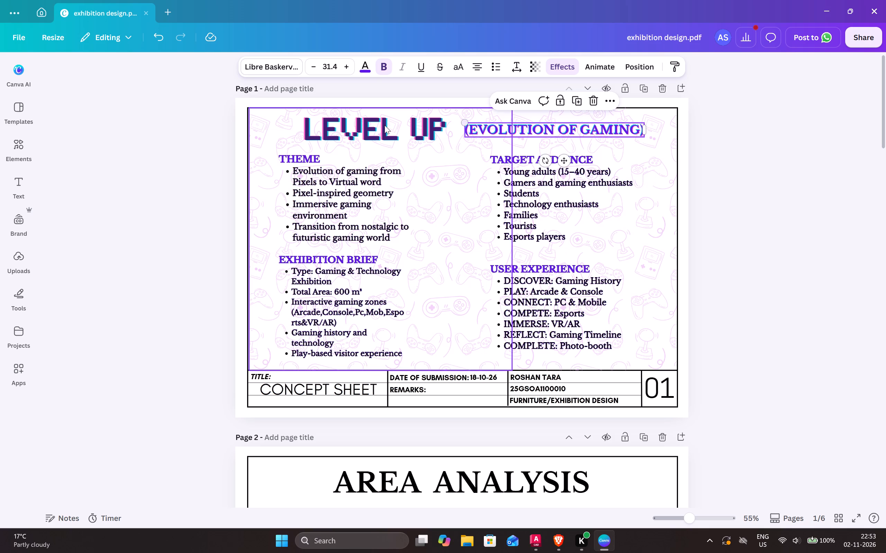
{"action": "left_click_drag", "start_coordinate": [385, 125], "coordinate": [393, 126]}
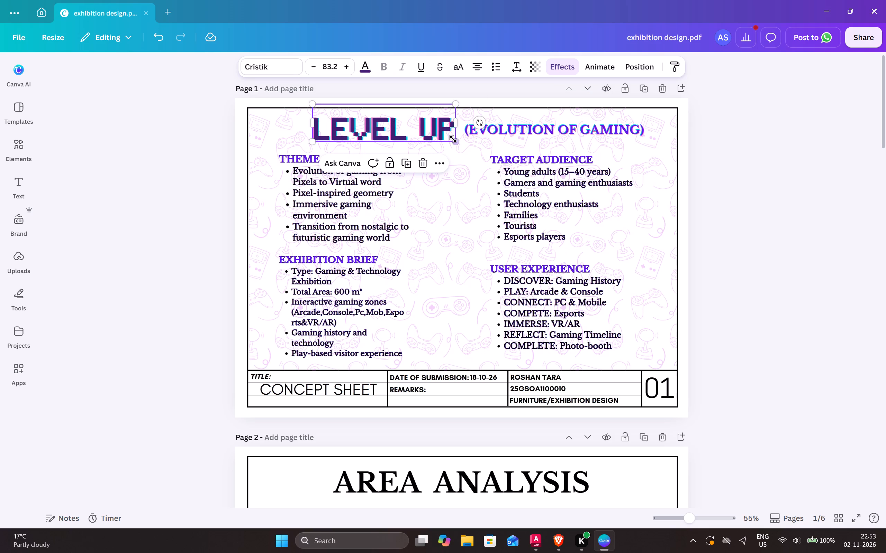
{"action": "left_click_drag", "start_coordinate": [454, 140], "coordinate": [458, 145]}
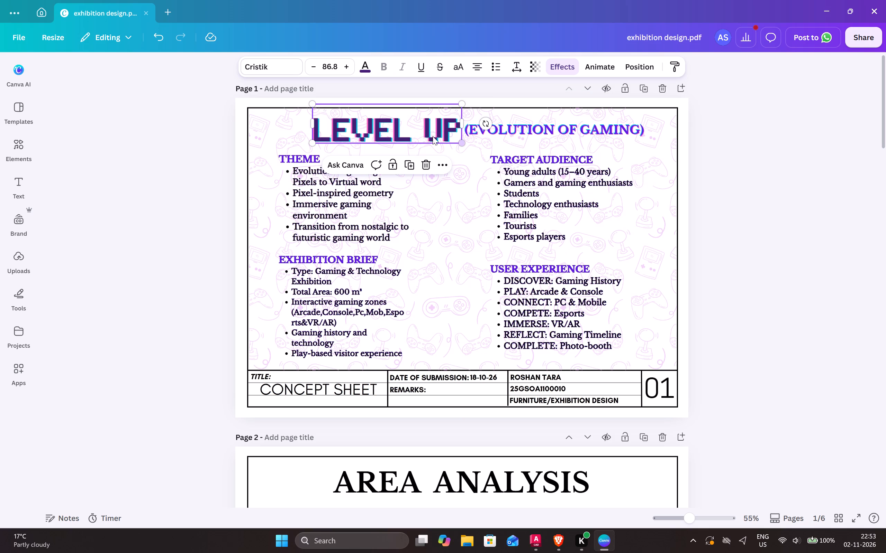
{"action": "left_click", "coordinate": [430, 133]}
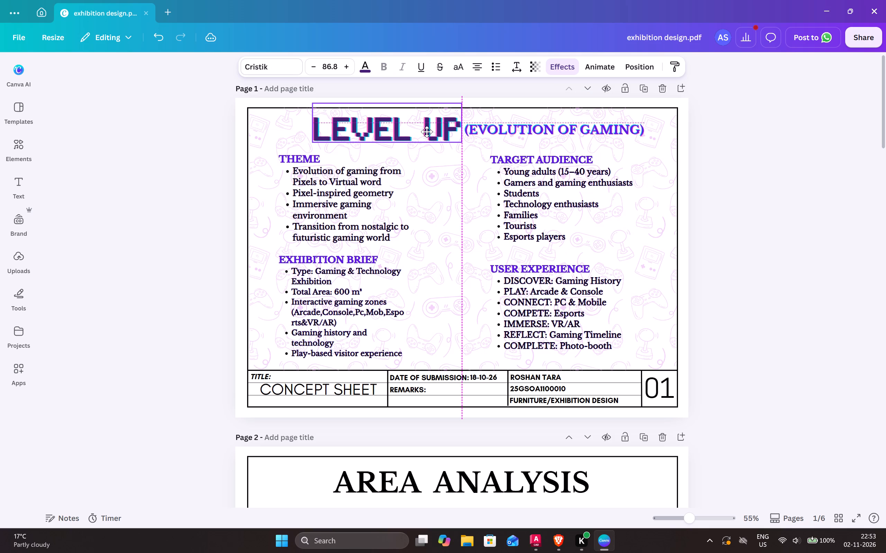
{"action": "left_click", "coordinate": [779, 143]}
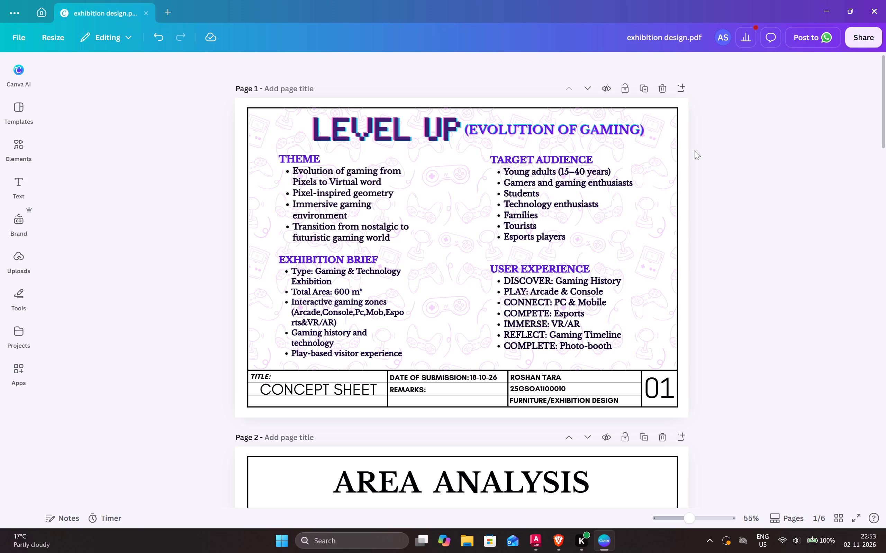
Shrink the subtitle to about 30.4 from its left end, widening the gap to the LEVEL UP title.
{"action": "left_click", "coordinate": [614, 129]}
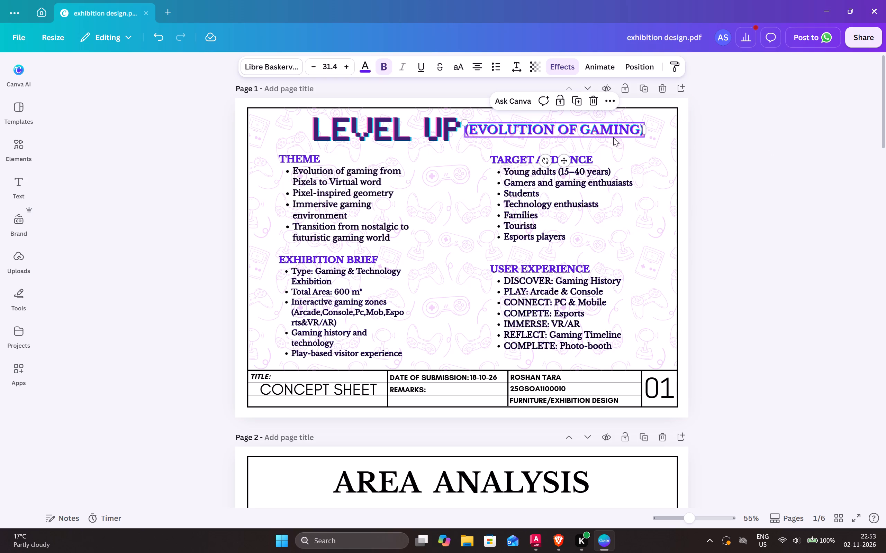
{"action": "left_click_drag", "start_coordinate": [465, 121], "coordinate": [465, 124]}
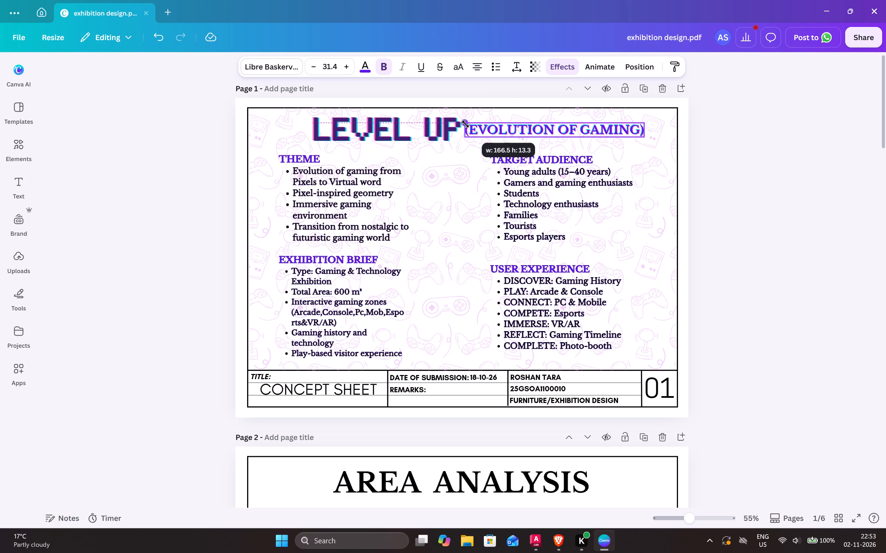
{"action": "left_click_drag", "start_coordinate": [465, 124], "coordinate": [469, 124]}
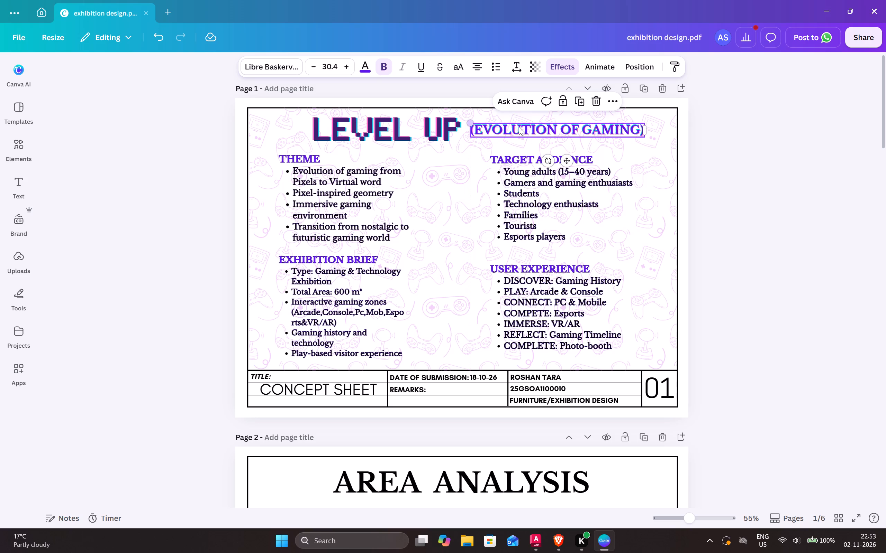
{"action": "left_click", "coordinate": [747, 142]}
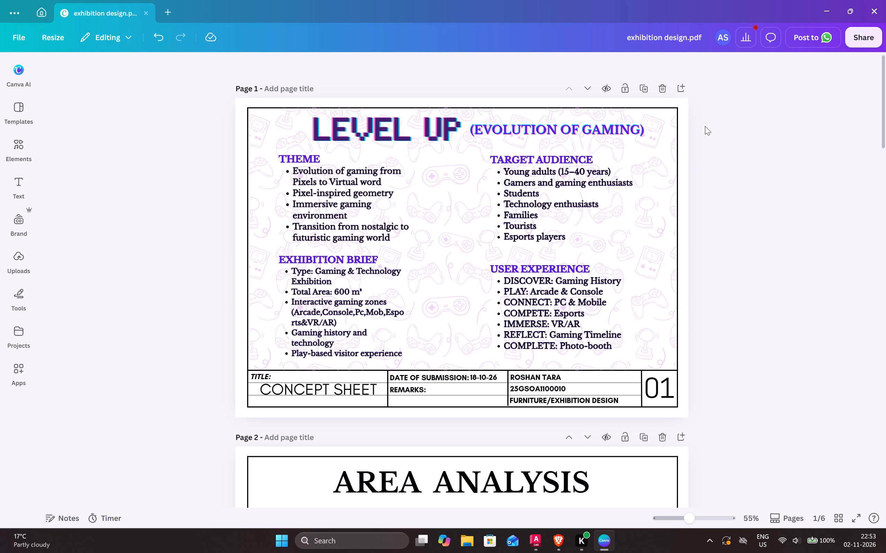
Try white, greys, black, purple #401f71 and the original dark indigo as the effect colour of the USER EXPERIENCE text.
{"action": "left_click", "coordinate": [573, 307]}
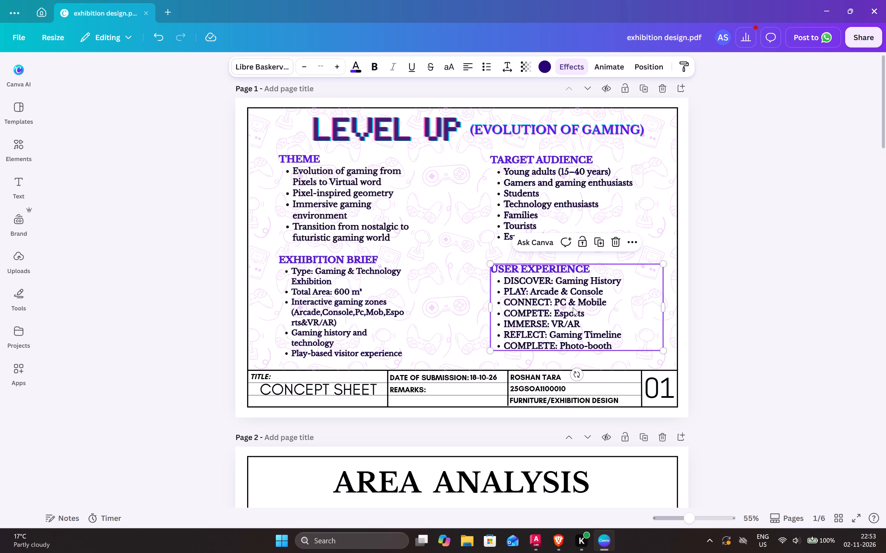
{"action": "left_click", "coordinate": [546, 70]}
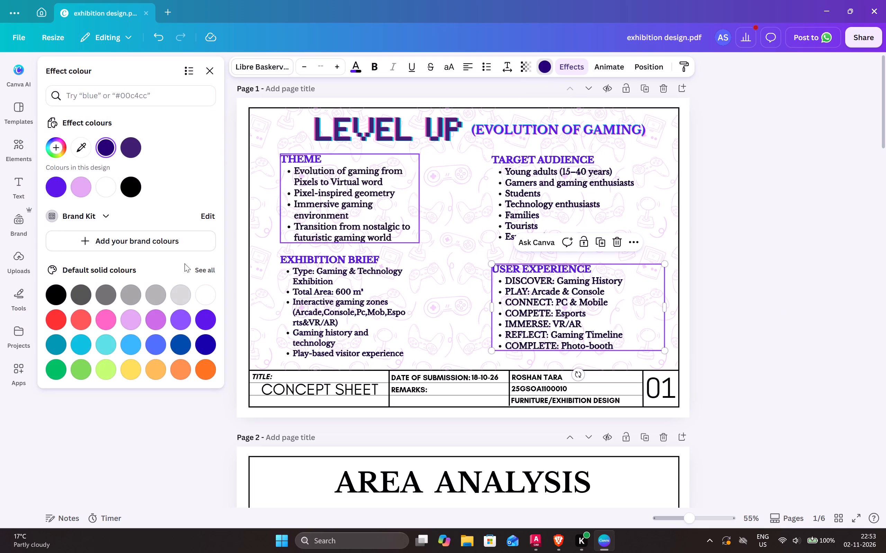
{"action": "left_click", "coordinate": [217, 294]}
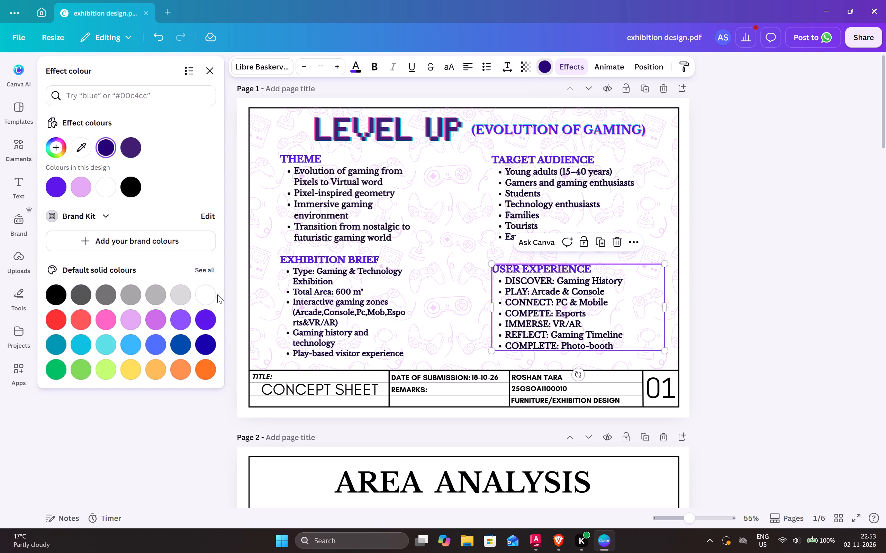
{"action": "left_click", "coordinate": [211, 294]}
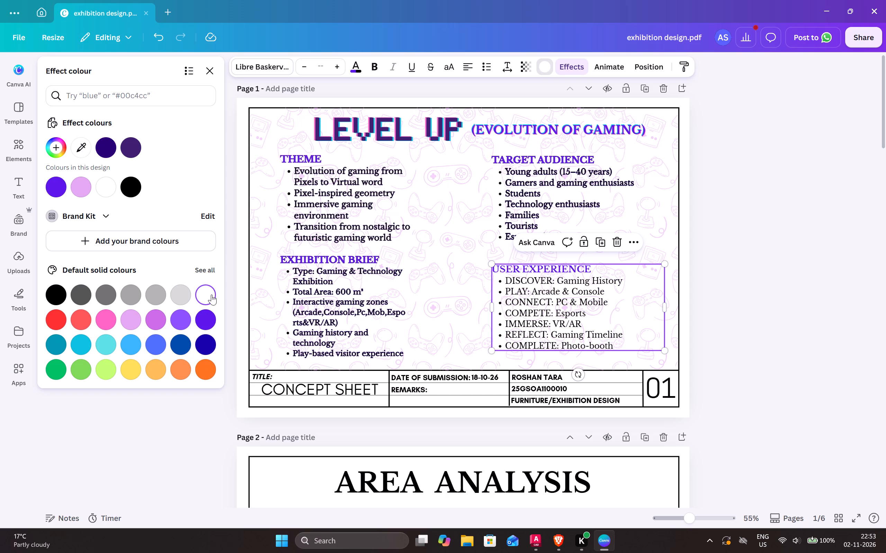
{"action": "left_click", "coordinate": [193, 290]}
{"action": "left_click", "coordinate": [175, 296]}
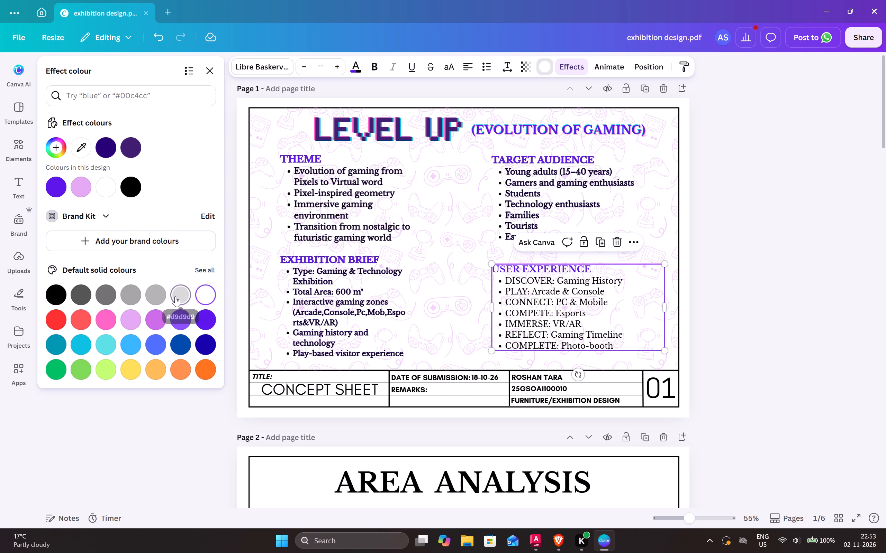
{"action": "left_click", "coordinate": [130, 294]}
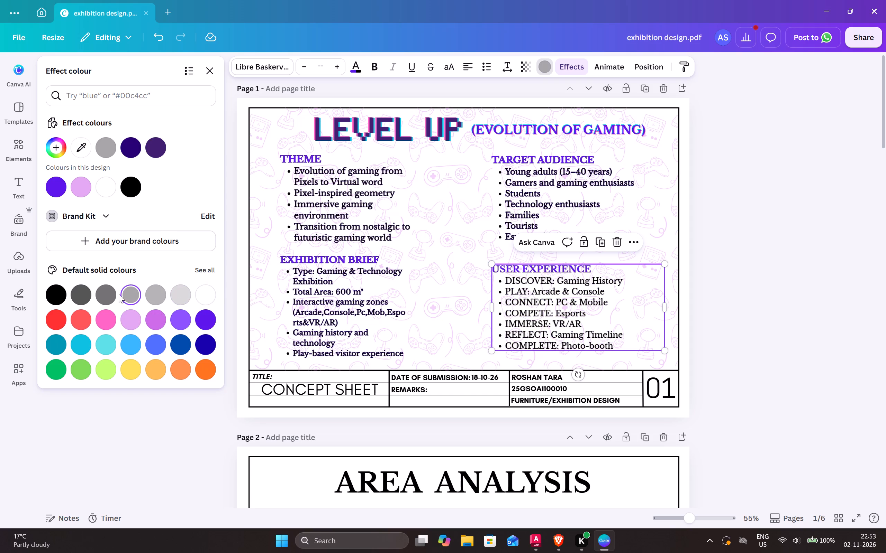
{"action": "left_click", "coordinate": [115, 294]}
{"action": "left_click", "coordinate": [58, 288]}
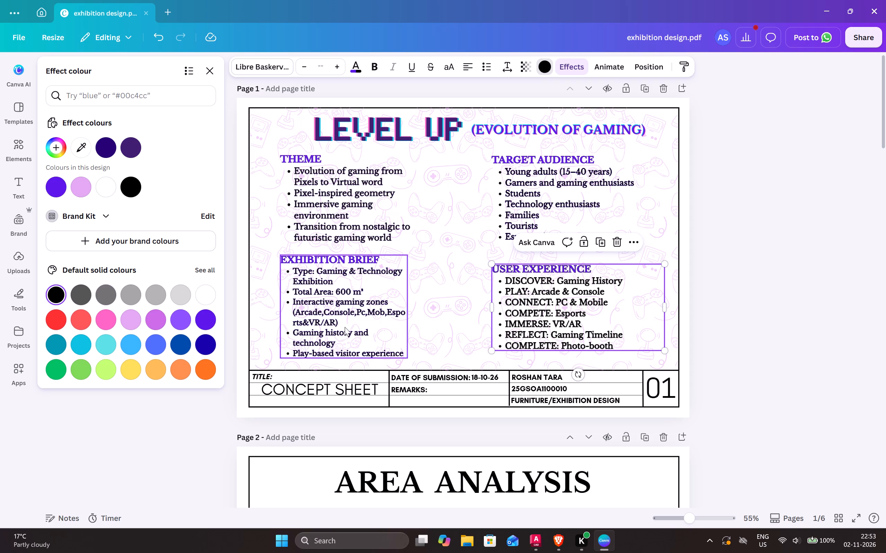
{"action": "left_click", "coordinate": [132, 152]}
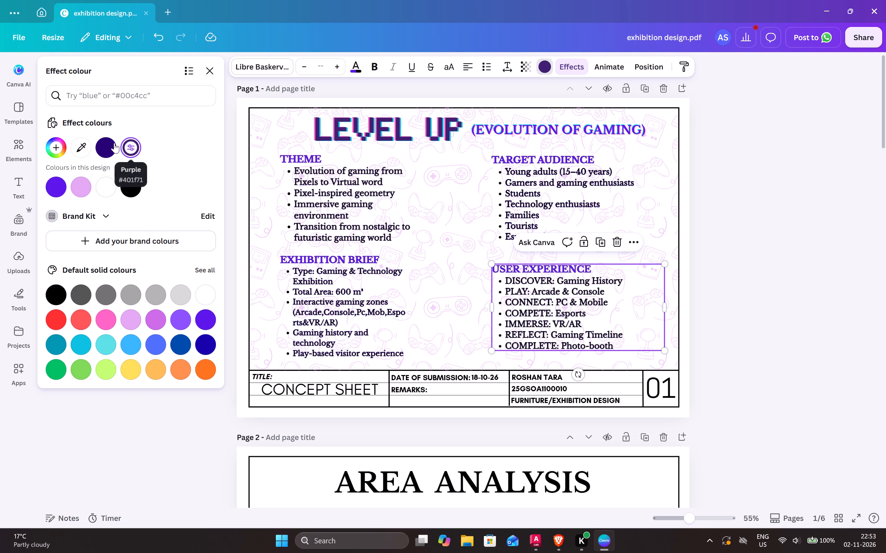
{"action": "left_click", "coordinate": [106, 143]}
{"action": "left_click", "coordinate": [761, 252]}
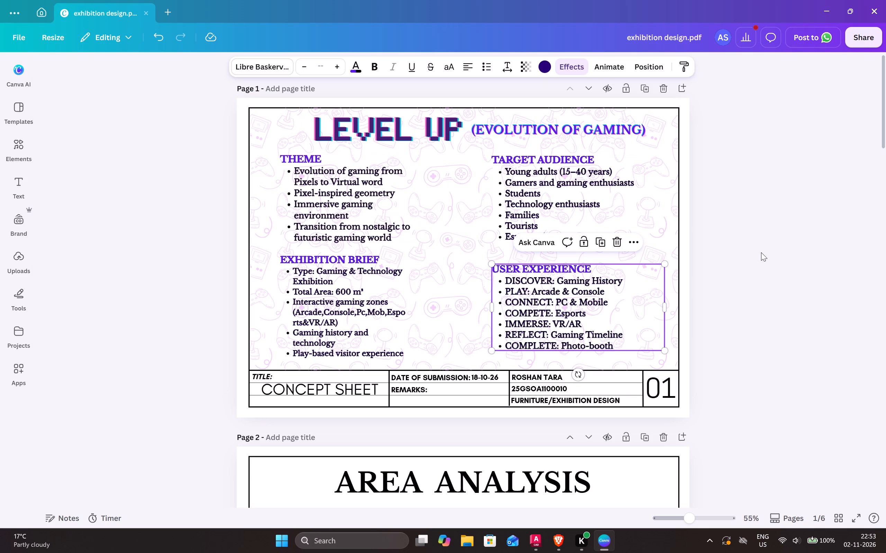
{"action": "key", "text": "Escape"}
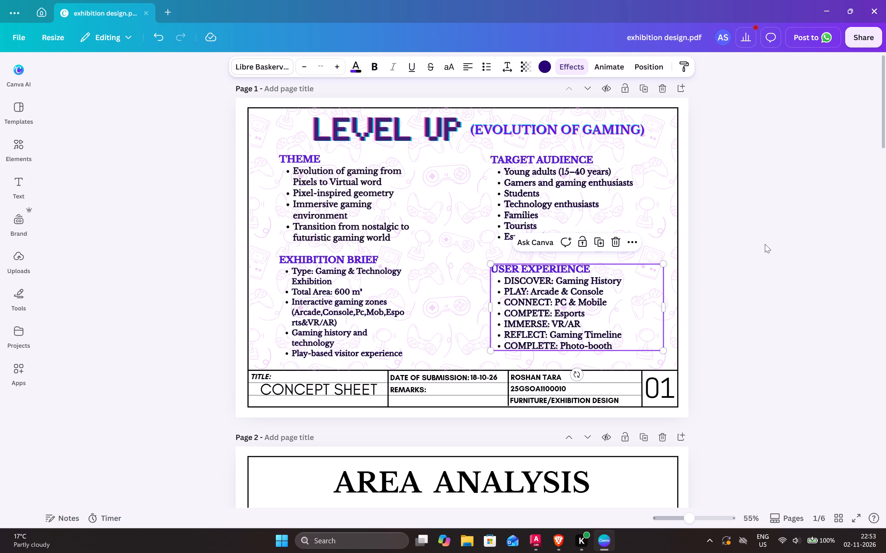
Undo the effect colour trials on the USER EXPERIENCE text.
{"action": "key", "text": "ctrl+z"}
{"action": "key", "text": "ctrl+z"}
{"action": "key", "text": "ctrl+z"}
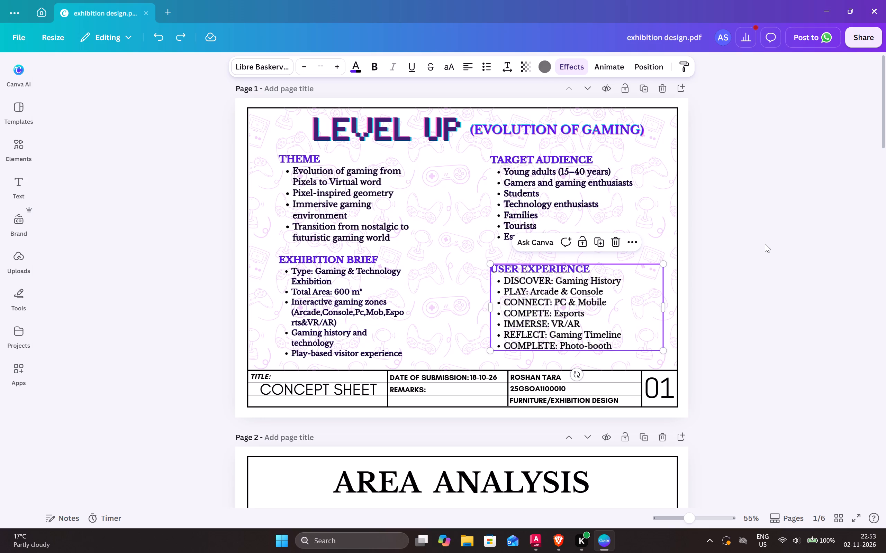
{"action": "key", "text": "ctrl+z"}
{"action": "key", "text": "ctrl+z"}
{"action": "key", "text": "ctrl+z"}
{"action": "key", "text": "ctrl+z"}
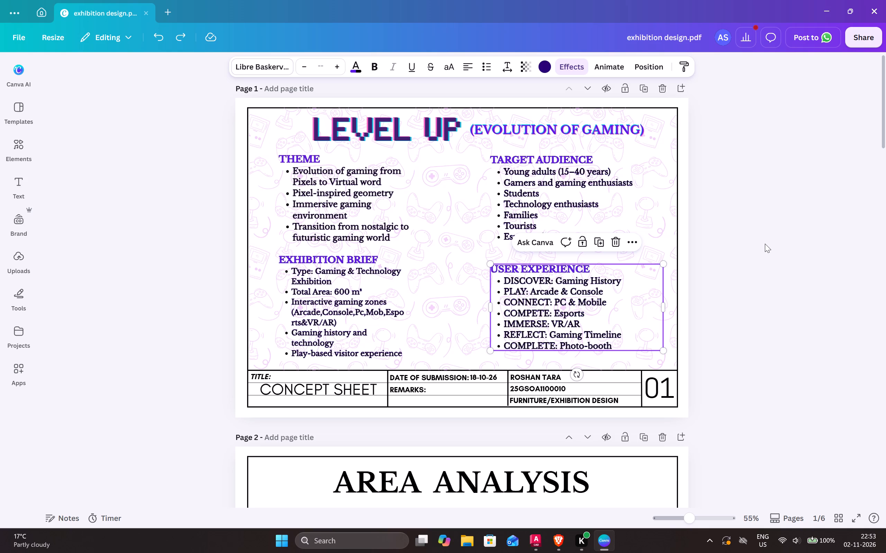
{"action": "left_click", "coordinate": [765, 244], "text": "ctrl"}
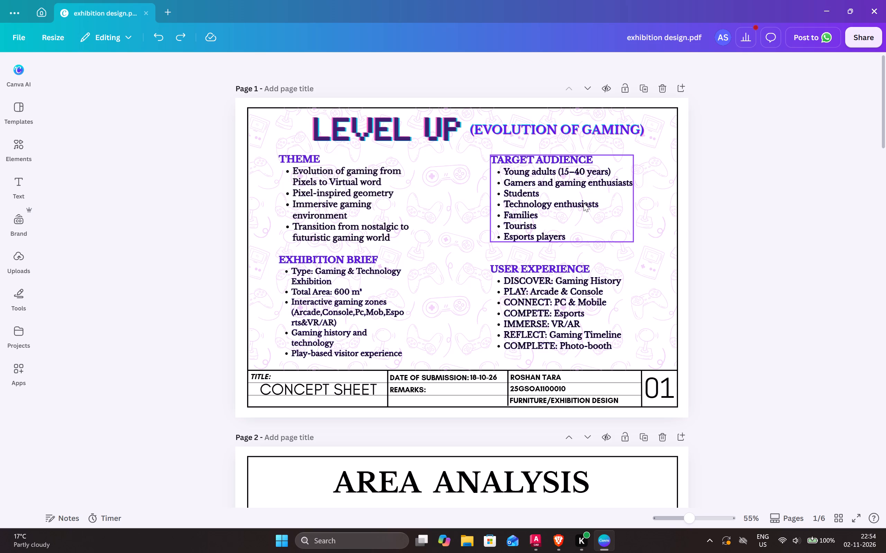
Move the TARGET AUDIENCE block slightly left and down, evenly spaced at 18.8 between the subtitle and USER EXPERIENCE.
{"action": "left_click_drag", "start_coordinate": [584, 206], "coordinate": [559, 206]}
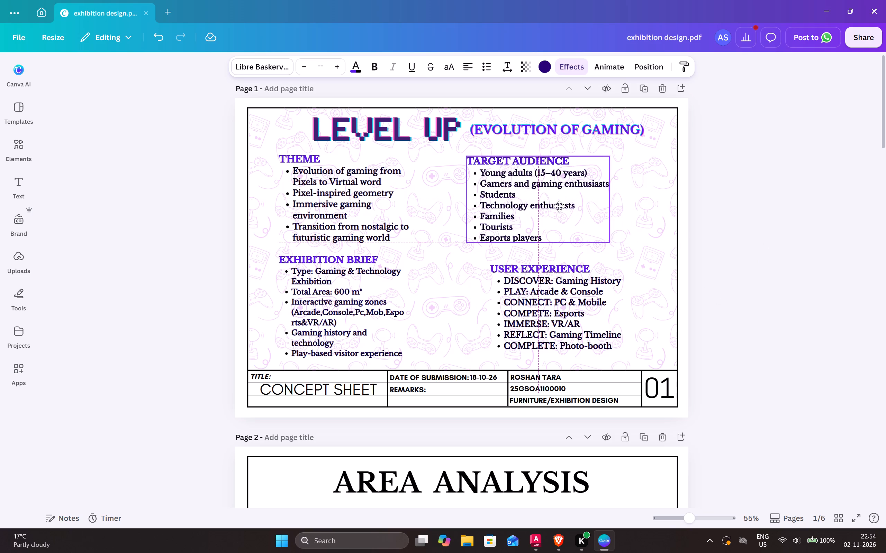
{"action": "left_click_drag", "start_coordinate": [559, 206], "coordinate": [557, 206]}
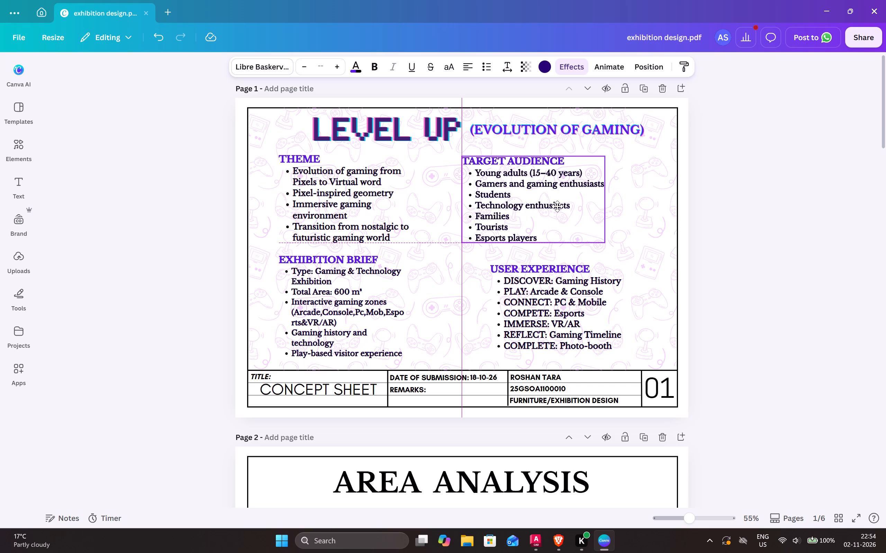
{"action": "left_click_drag", "start_coordinate": [557, 206], "coordinate": [567, 208]}
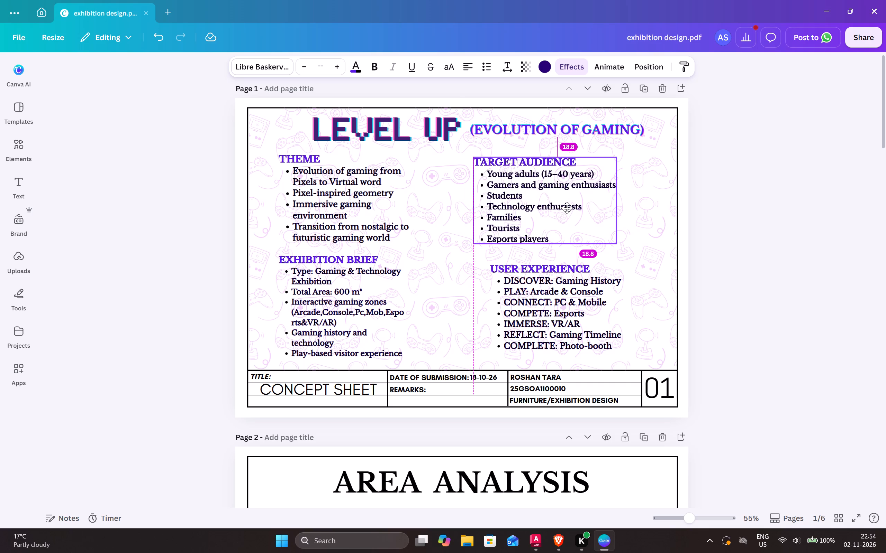
{"action": "left_click_drag", "start_coordinate": [567, 208], "coordinate": [569, 208]}
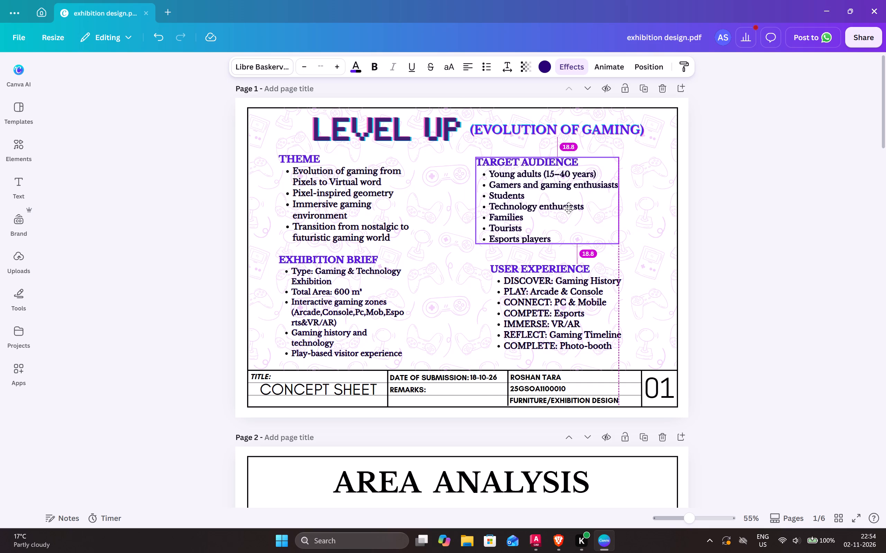
{"action": "left_click_drag", "start_coordinate": [569, 208], "coordinate": [578, 208]}
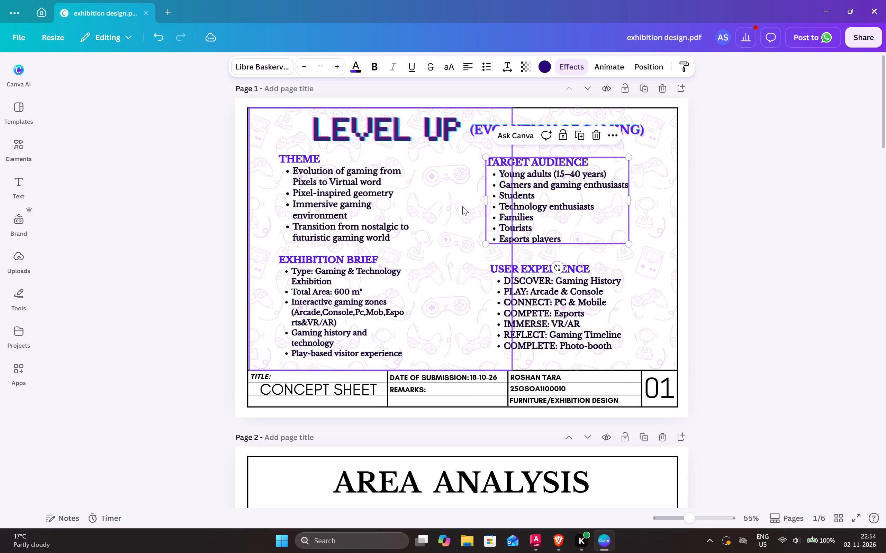
Shift the THEME and EXHIBITION BRIEF blocks right toward the page centre, lining up their left edges.
{"action": "left_click", "coordinate": [361, 202]}
{"action": "left_click_drag", "start_coordinate": [361, 202], "coordinate": [374, 202]}
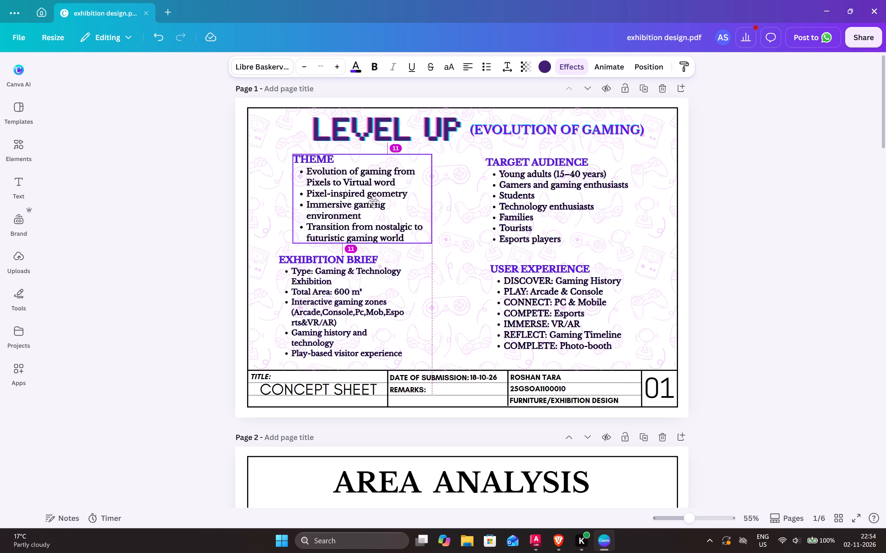
{"action": "left_click_drag", "start_coordinate": [374, 202], "coordinate": [374, 202]}
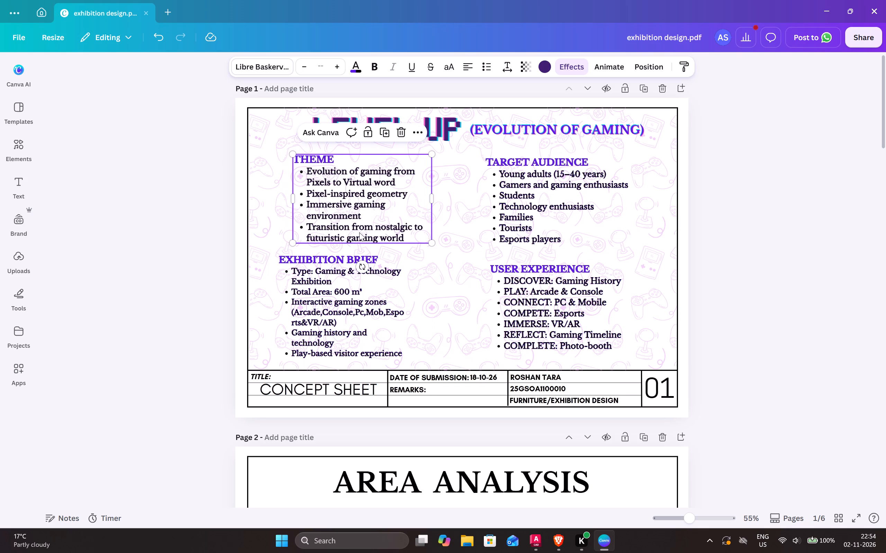
{"action": "left_click_drag", "start_coordinate": [327, 274], "coordinate": [346, 274]}
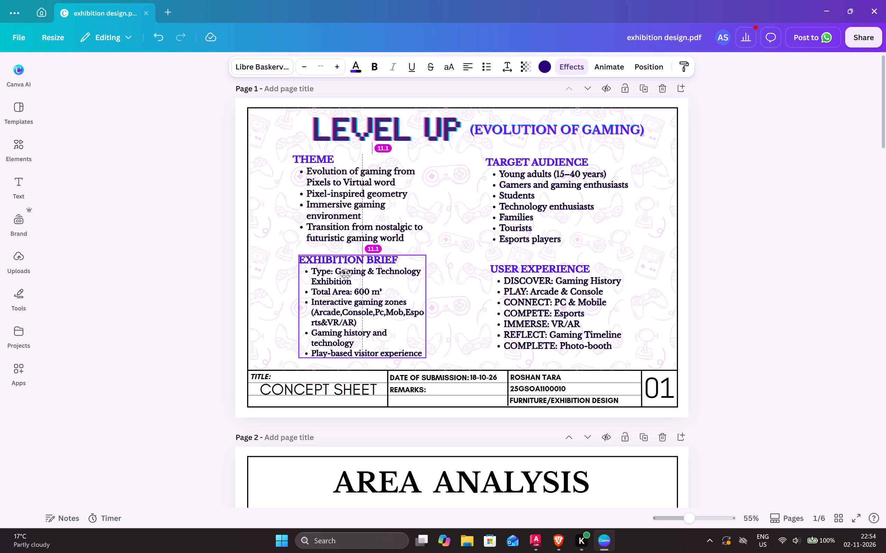
{"action": "left_click_drag", "start_coordinate": [346, 274], "coordinate": [344, 274]}
{"action": "left_click", "coordinate": [766, 266]}
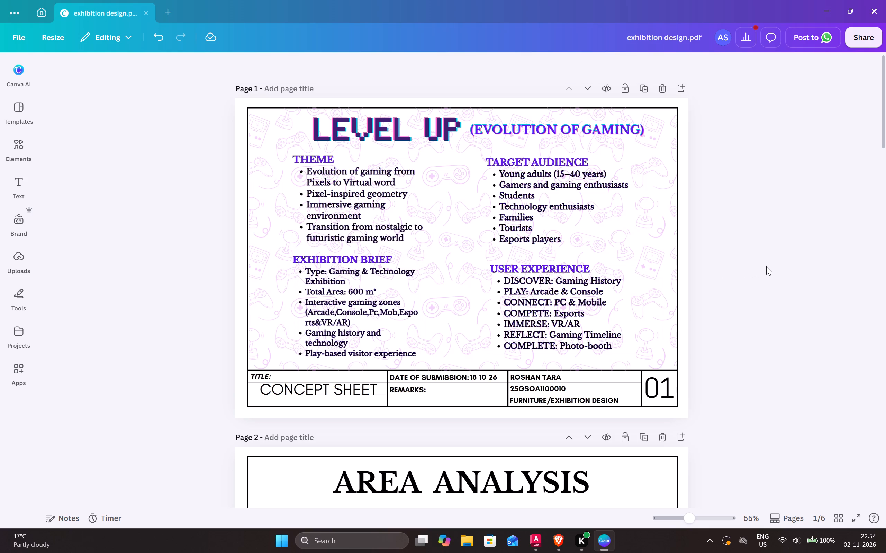
Shift the EXHIBITION BRIEF and THEME blocks on page 1 slightly left, keeping their left edges lined up.
{"action": "left_click_drag", "start_coordinate": [345, 287], "coordinate": [338, 289]}
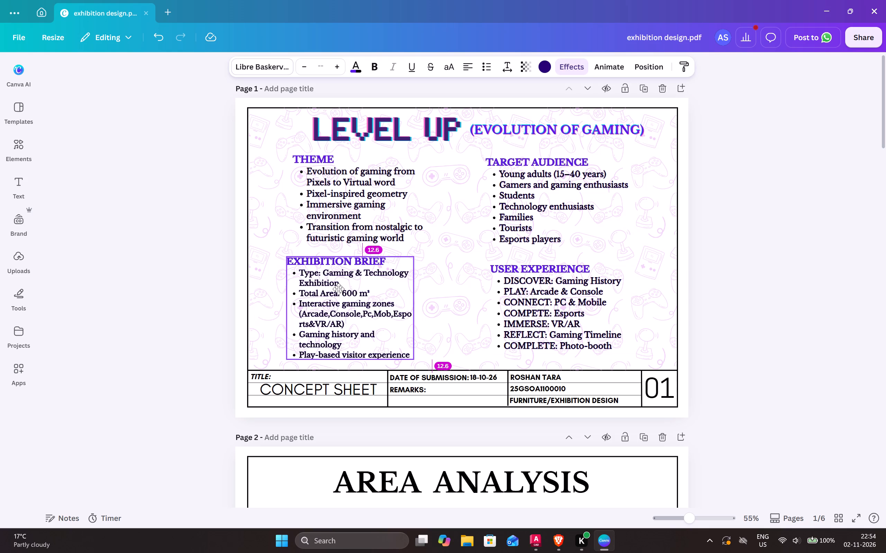
{"action": "left_click_drag", "start_coordinate": [338, 289], "coordinate": [338, 286]}
{"action": "left_click", "coordinate": [741, 239]}
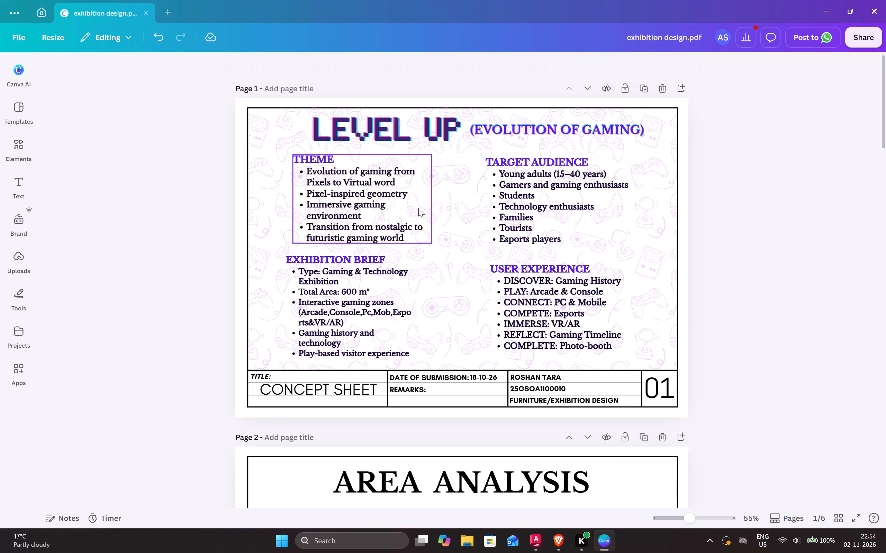
{"action": "left_click_drag", "start_coordinate": [373, 199], "coordinate": [366, 199]}
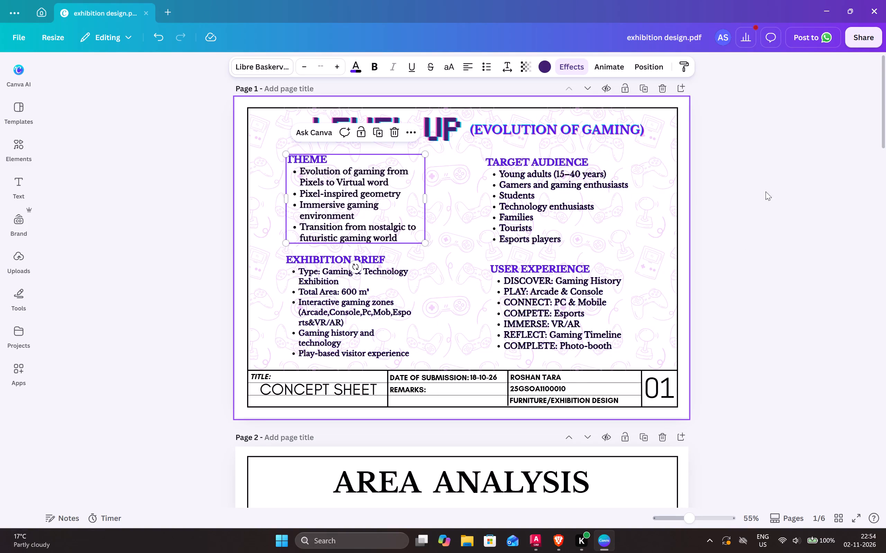
{"action": "left_click", "coordinate": [770, 191]}
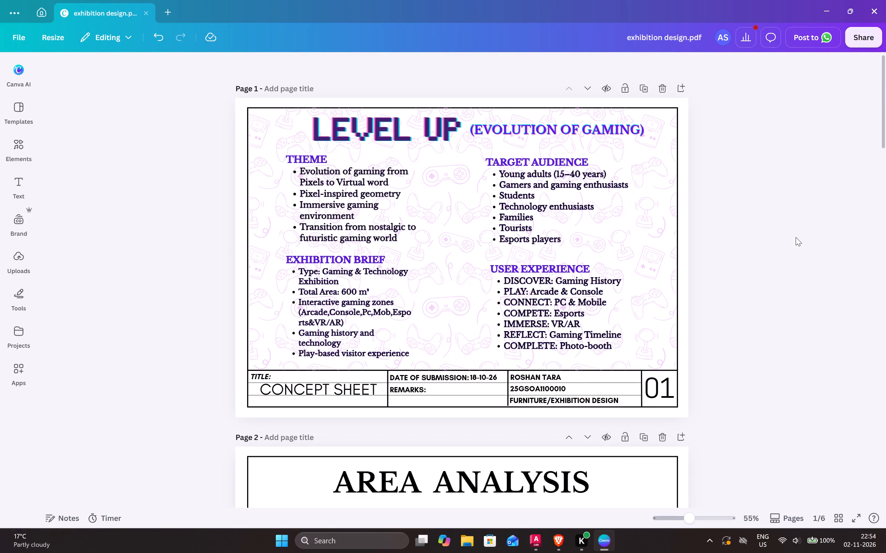
Look over page 2 and examine the text effect settings and styles used for page 1's LEVEL UP title.
{"action": "scroll", "coordinate": [797, 236], "scroll_direction": "down", "scroll_amount": 5}
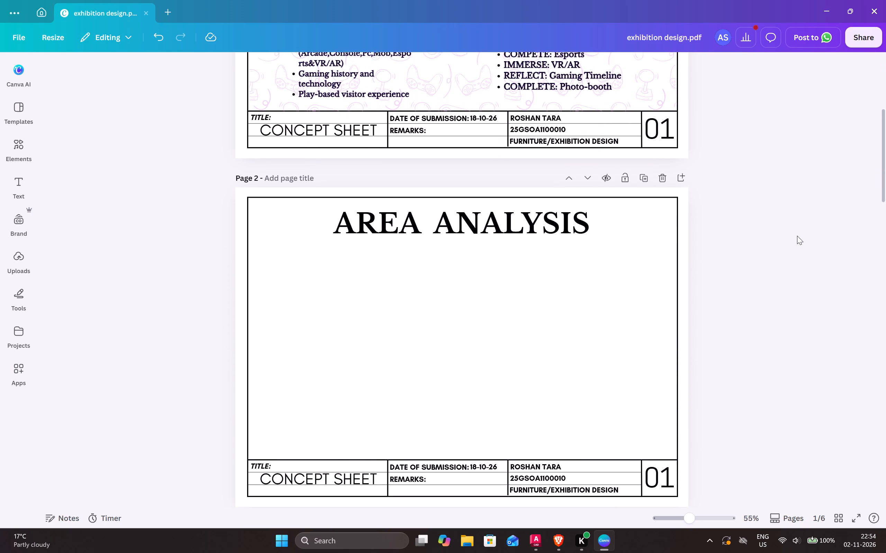
{"action": "scroll", "coordinate": [797, 236], "scroll_direction": "down", "scroll_amount": 1}
{"action": "scroll", "coordinate": [797, 236], "scroll_direction": "up", "scroll_amount": 1}
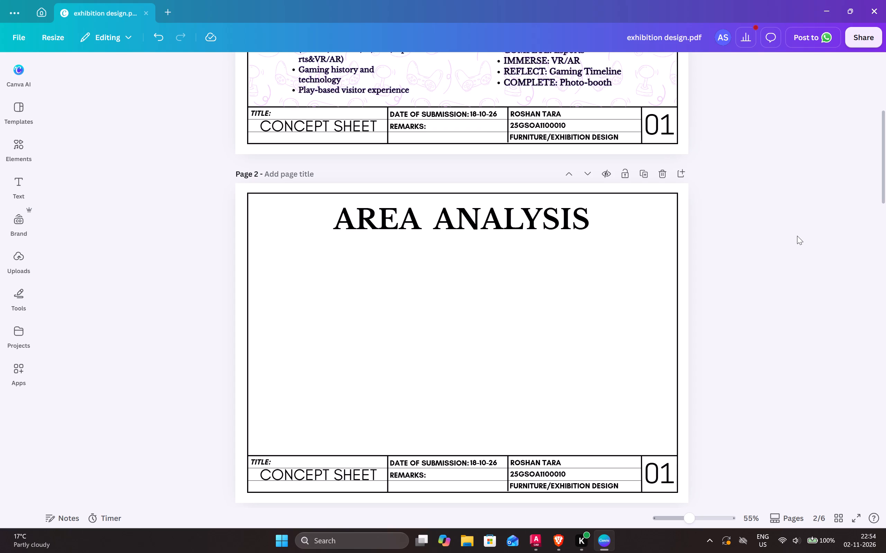
{"action": "scroll", "coordinate": [796, 234], "scroll_direction": "up", "scroll_amount": 4}
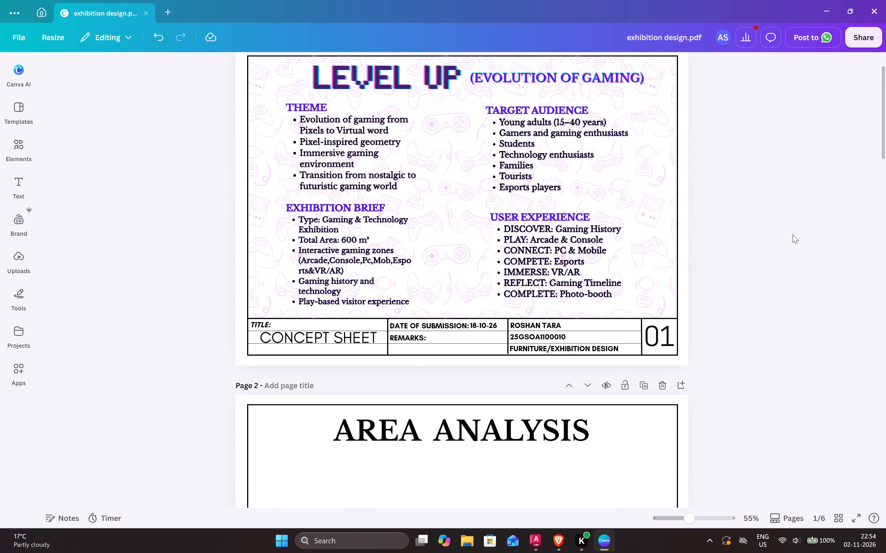
{"action": "left_click", "coordinate": [429, 73]}
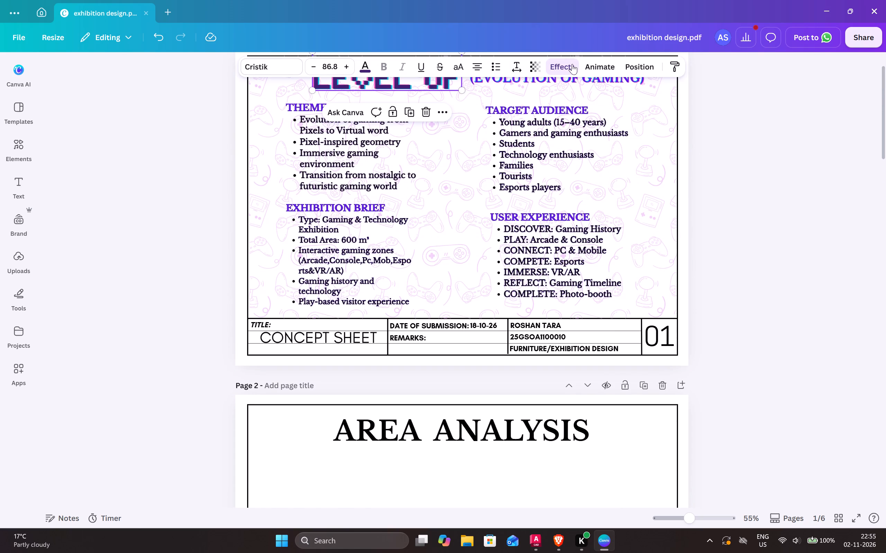
{"action": "left_click", "coordinate": [573, 64]}
{"action": "scroll", "coordinate": [80, 261], "scroll_direction": "down", "scroll_amount": 4}
{"action": "scroll", "coordinate": [117, 254], "scroll_direction": "down", "scroll_amount": 10}
{"action": "scroll", "coordinate": [122, 257], "scroll_direction": "up", "scroll_amount": 3}
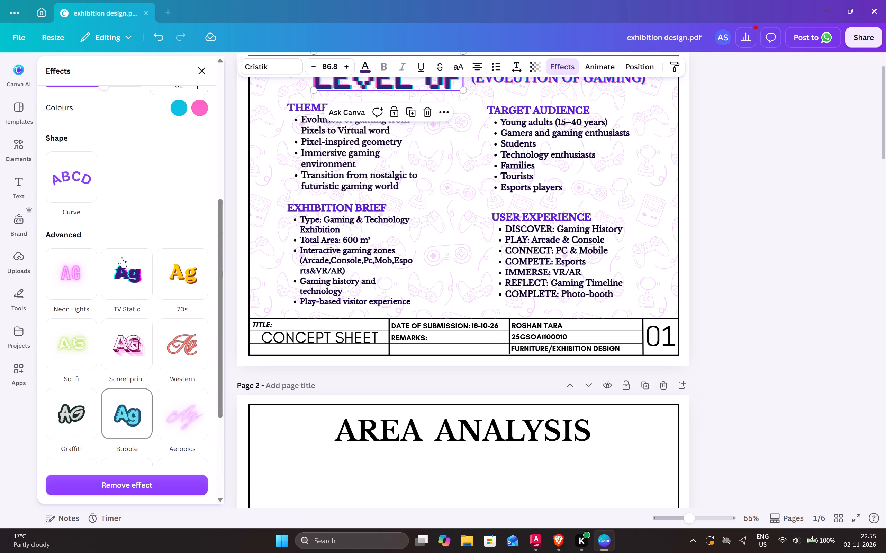
{"action": "scroll", "coordinate": [122, 257], "scroll_direction": "up", "scroll_amount": 7}
{"action": "scroll", "coordinate": [138, 266], "scroll_direction": "down", "scroll_amount": 5}
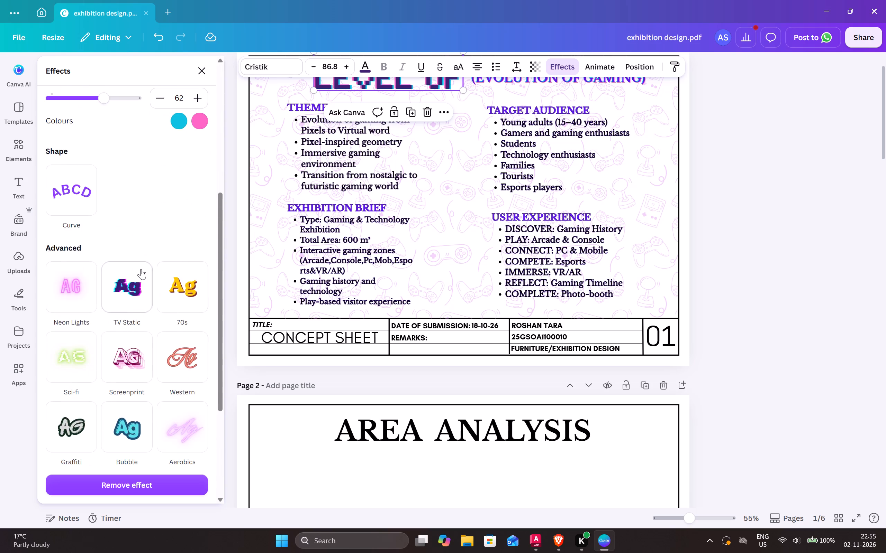
{"action": "scroll", "coordinate": [141, 269], "scroll_direction": "down", "scroll_amount": 5}
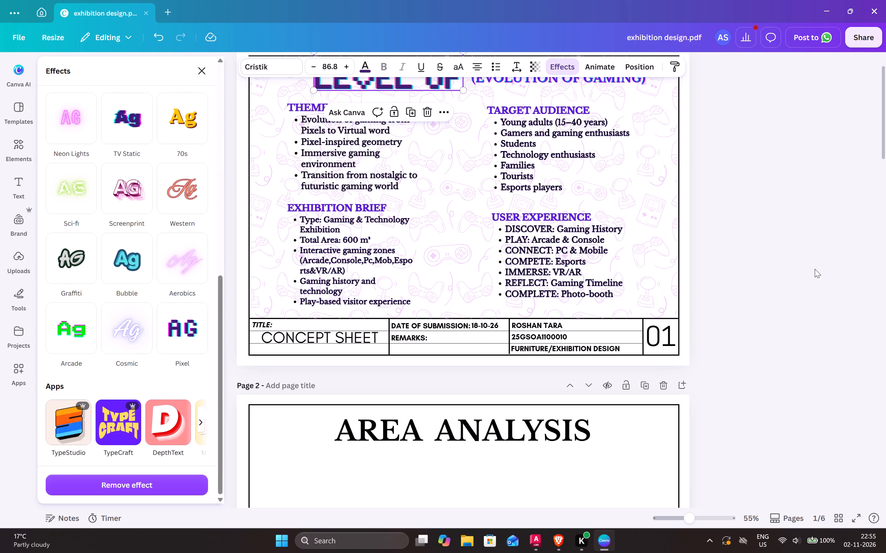
{"action": "left_click", "coordinate": [815, 269]}
Apply the Pixel text effect to page 2's AREA ANALYSIS title.
{"action": "left_click", "coordinate": [540, 436]}
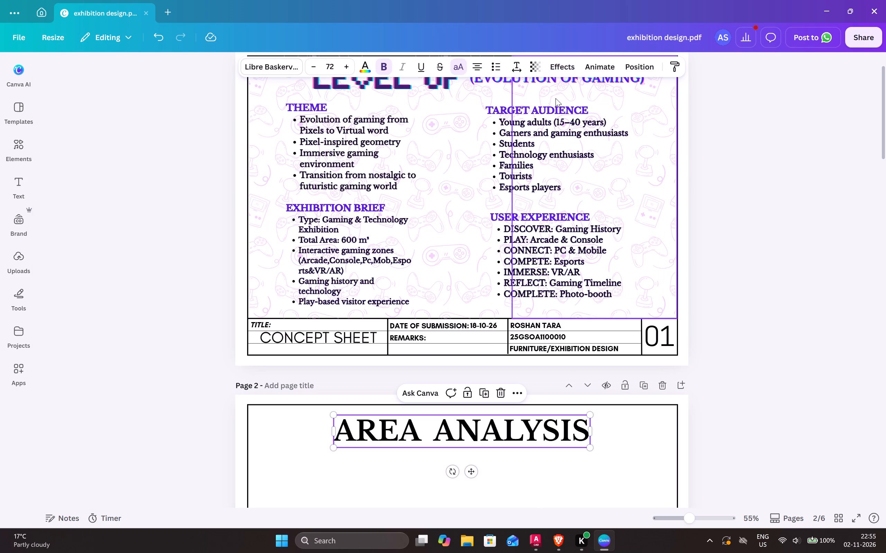
{"action": "left_click", "coordinate": [564, 66]}
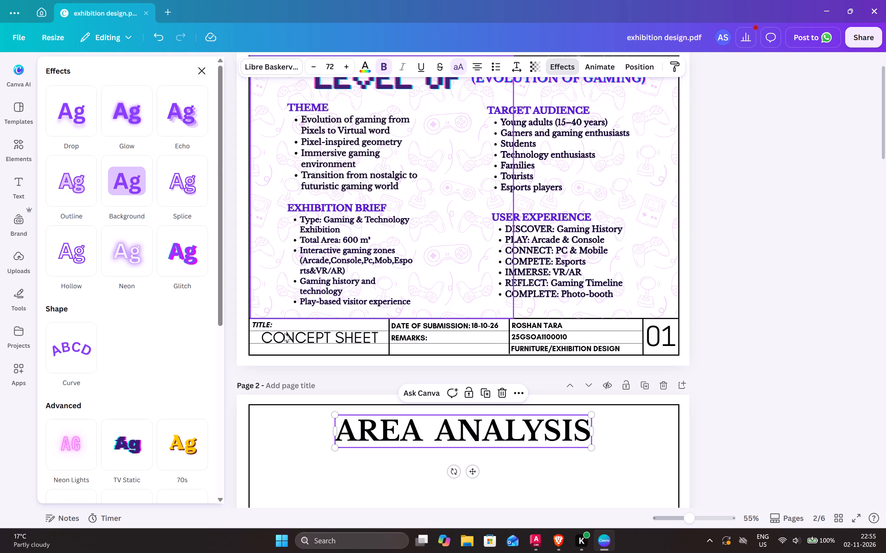
{"action": "scroll", "coordinate": [197, 384], "scroll_direction": "down", "scroll_amount": 6}
{"action": "left_click", "coordinate": [193, 378]}
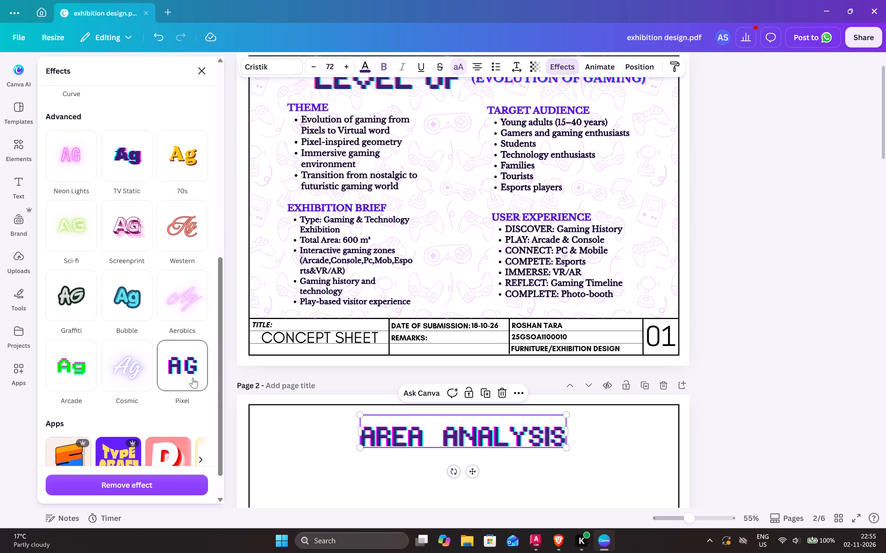
Remove the current effect from the AREA ANALYSIS title and apply the Glitch effect instead.
{"action": "scroll", "coordinate": [195, 315], "scroll_direction": "up", "scroll_amount": 7}
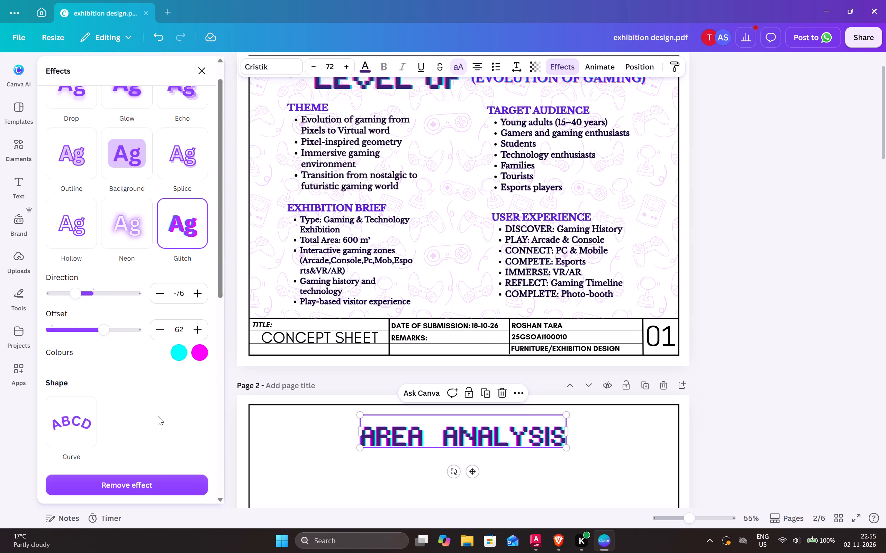
{"action": "left_click", "coordinate": [151, 478]}
{"action": "left_click", "coordinate": [193, 227]}
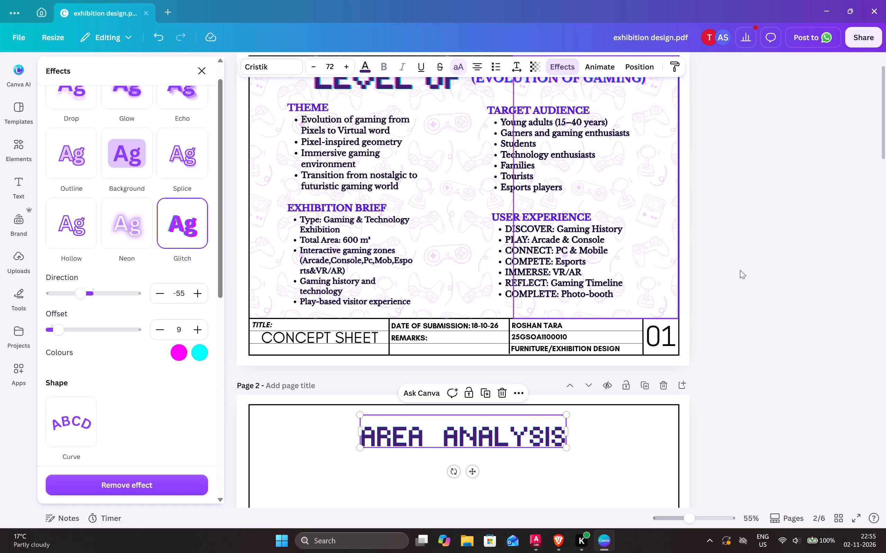
{"action": "left_click", "coordinate": [748, 200]}
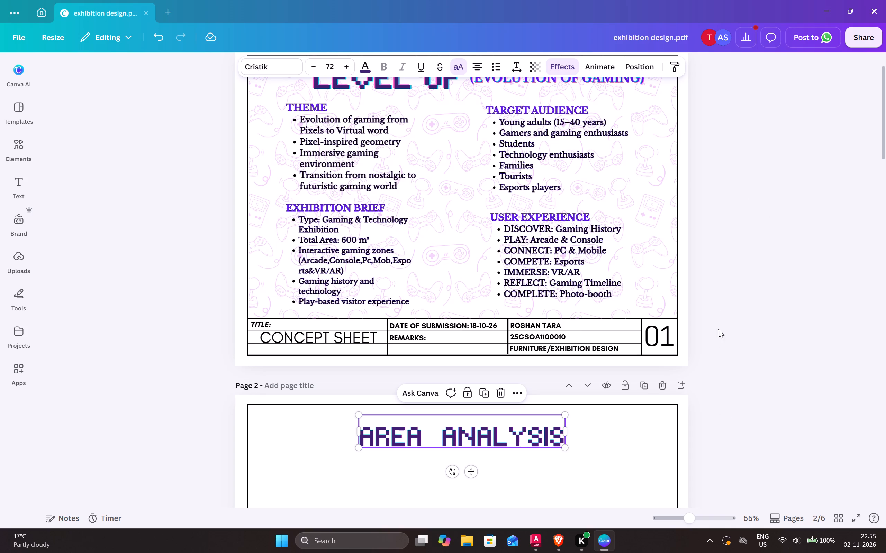
Compare the Glitch direction, offset and colours of the LEVEL UP title with those of the AREA ANALYSIS title.
{"action": "scroll", "coordinate": [750, 204], "scroll_direction": "up", "scroll_amount": 2}
{"action": "left_click", "coordinate": [421, 126]}
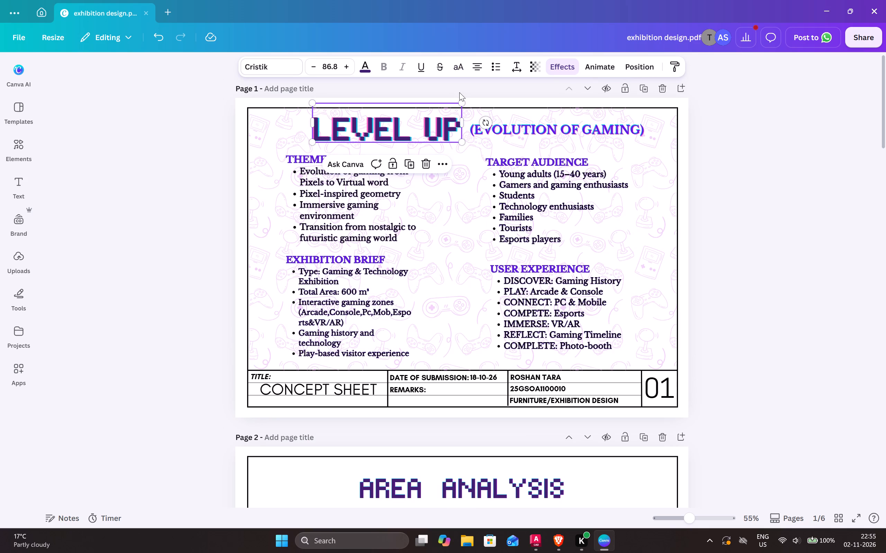
{"action": "left_click", "coordinate": [555, 65]}
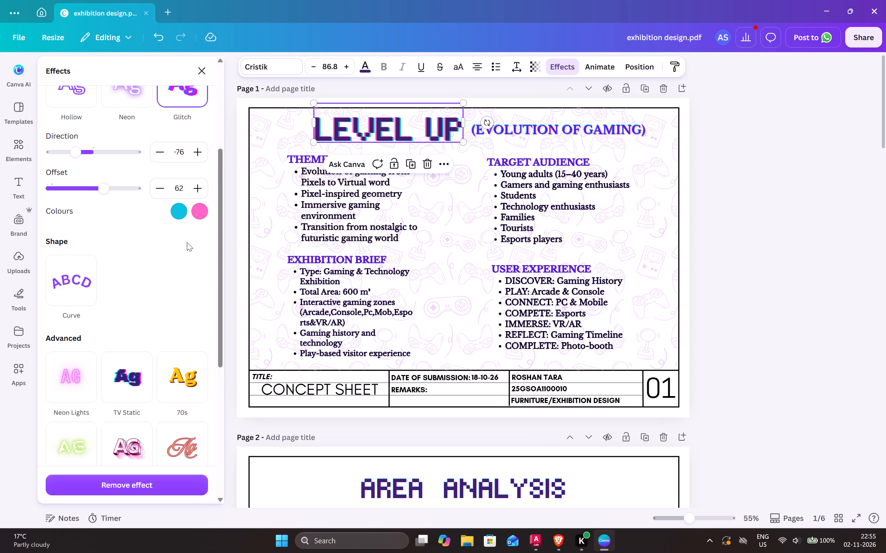
{"action": "left_click", "coordinate": [444, 479]}
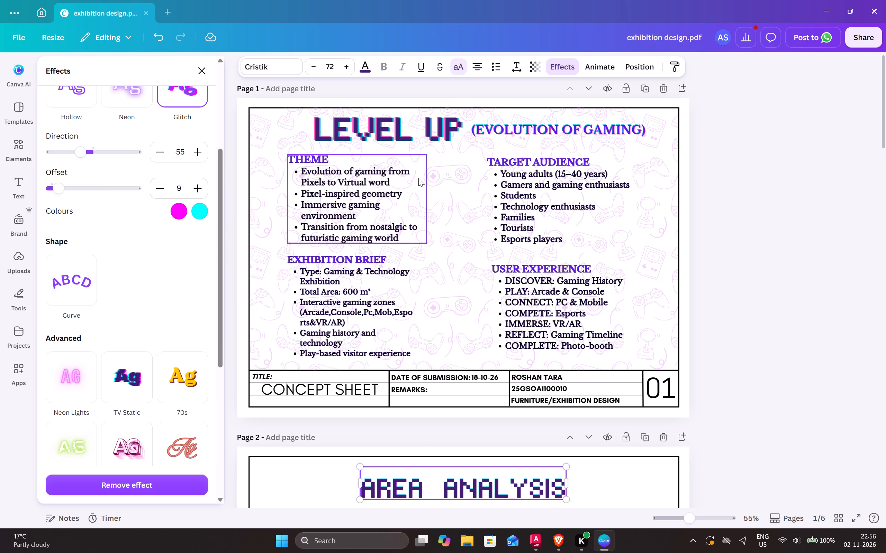
{"action": "left_click", "coordinate": [410, 130]}
{"action": "left_click", "coordinate": [468, 484]}
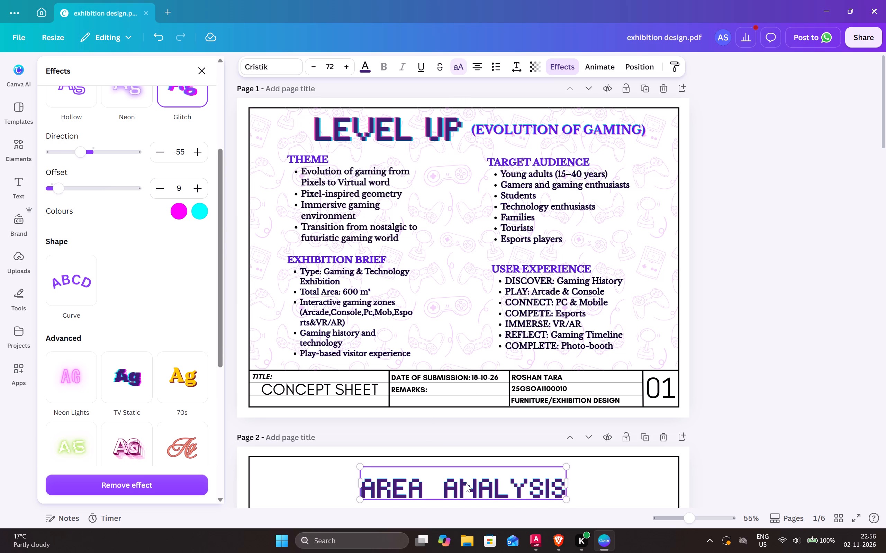
{"action": "left_click", "coordinate": [408, 130]}
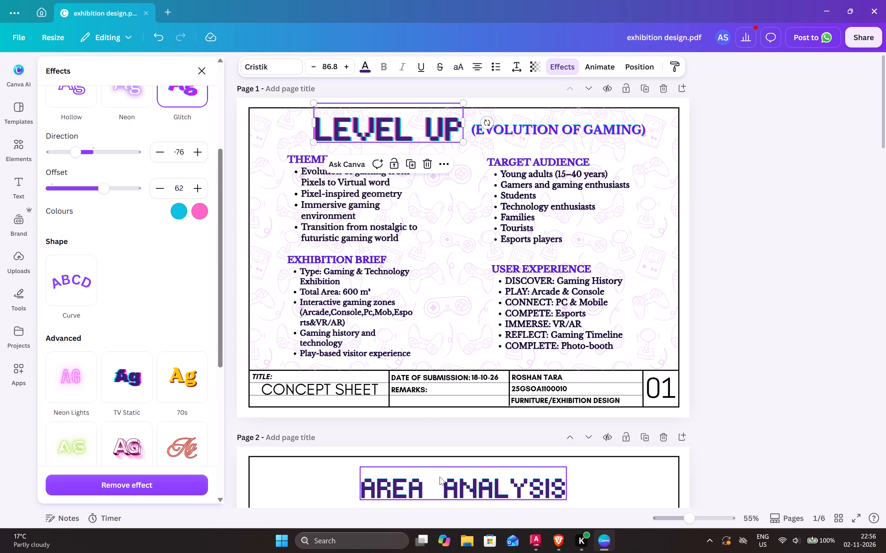
{"action": "left_click", "coordinate": [440, 480]}
{"action": "left_click_drag", "start_coordinate": [195, 215], "coordinate": [173, 215]}
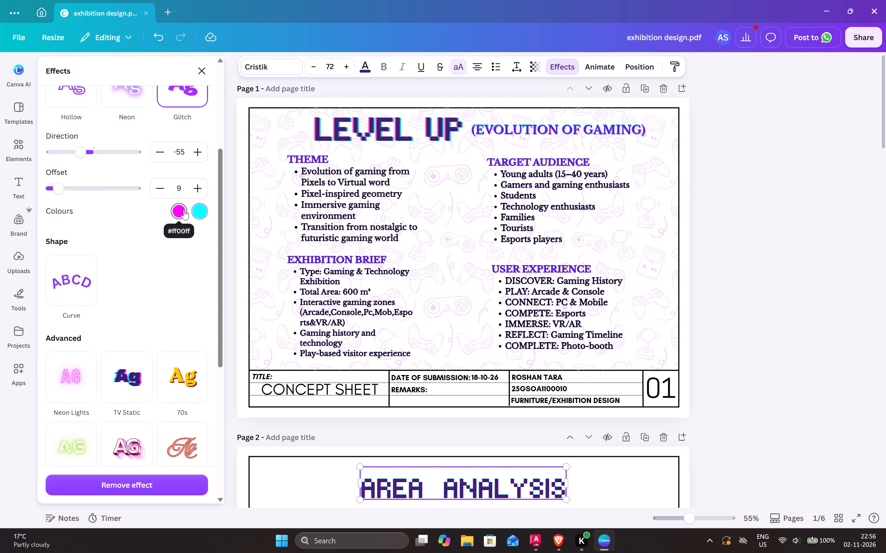
{"action": "left_click", "coordinate": [184, 209]}
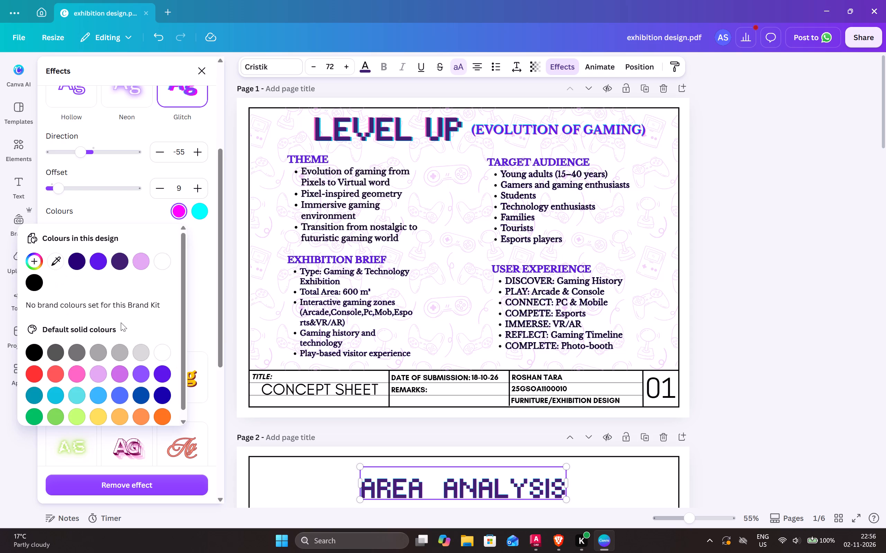
{"action": "left_click", "coordinate": [196, 257]}
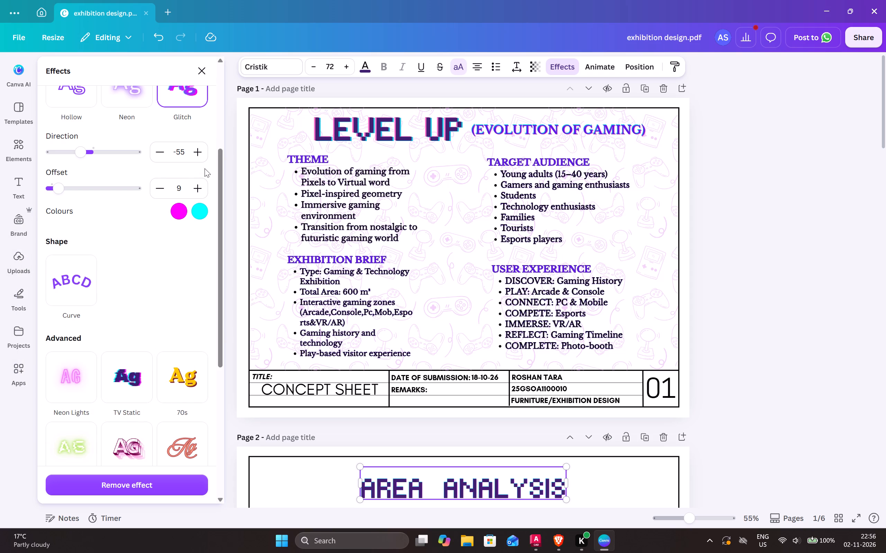
{"action": "left_click", "coordinate": [373, 128]}
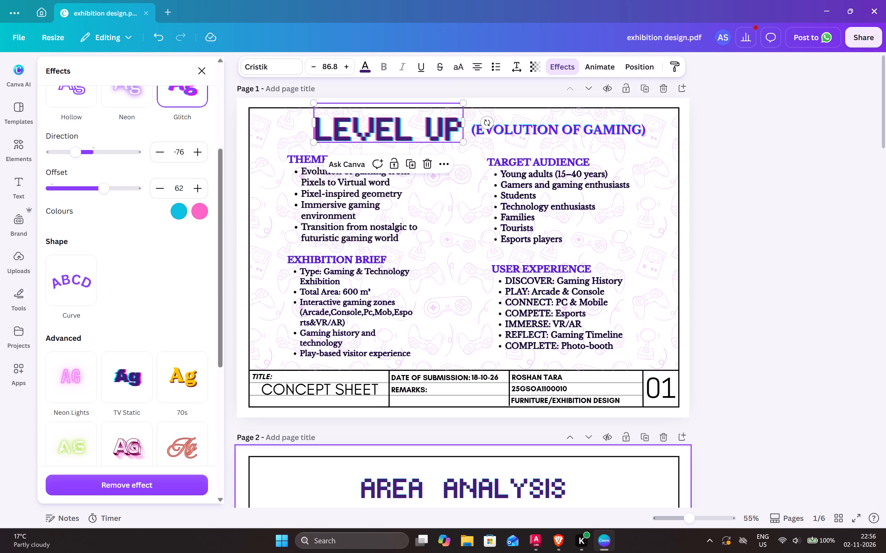
Set the Glitch direction of the AREA ANALYSIS title to -76.
{"action": "left_click", "coordinate": [469, 487]}
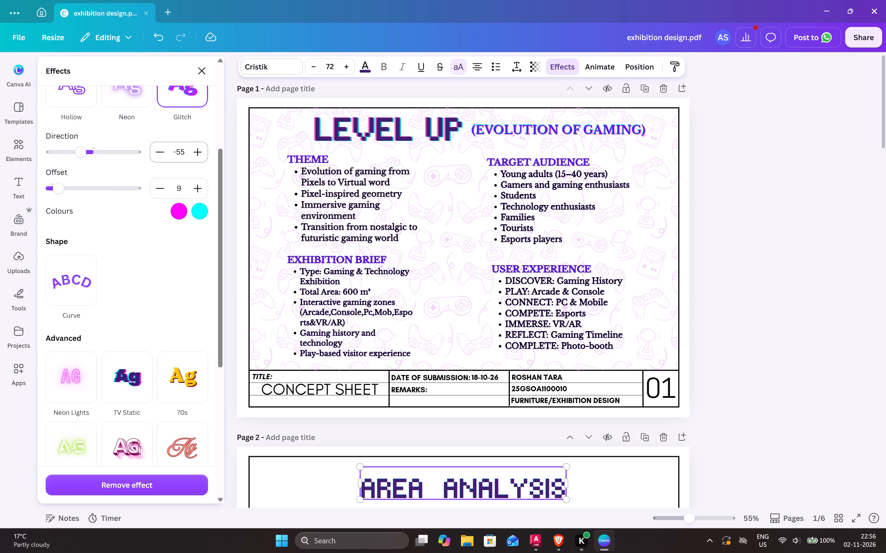
{"action": "left_click", "coordinate": [178, 152]}
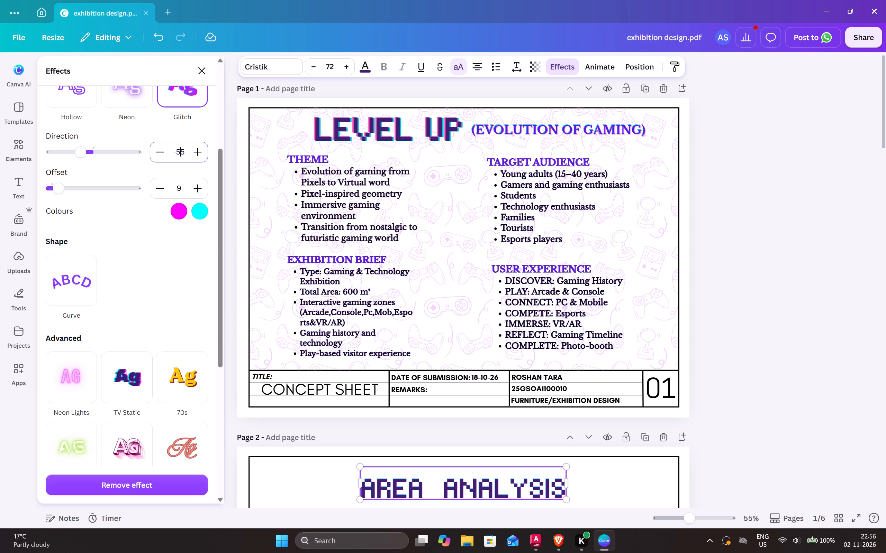
{"action": "left_click", "coordinate": [185, 152]}
{"action": "key", "text": "BackSpace"}
{"action": "key", "text": "BackSpace"}
{"action": "type", "text": "76"}
{"action": "key", "text": "Return"}
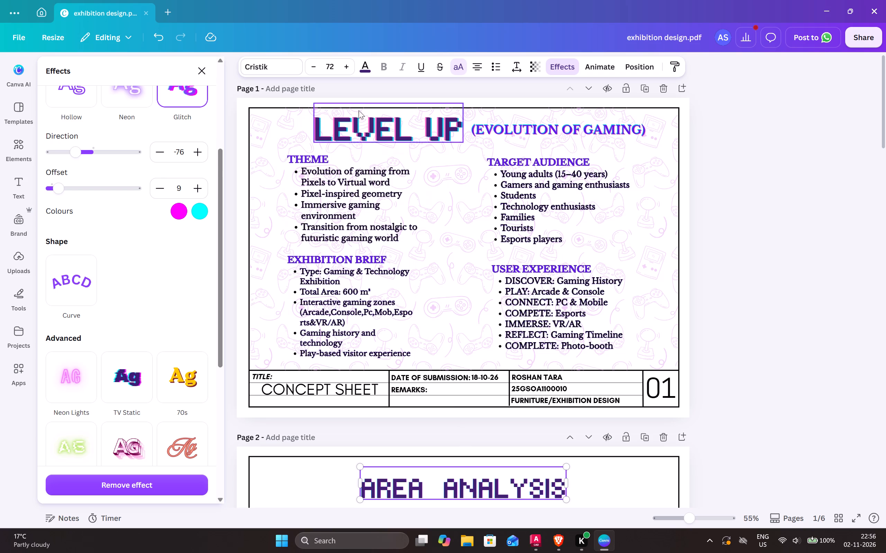
Set the Glitch offset of the AREA ANALYSIS title to 62, matching the LEVEL UP title.
{"action": "left_click", "coordinate": [369, 124]}
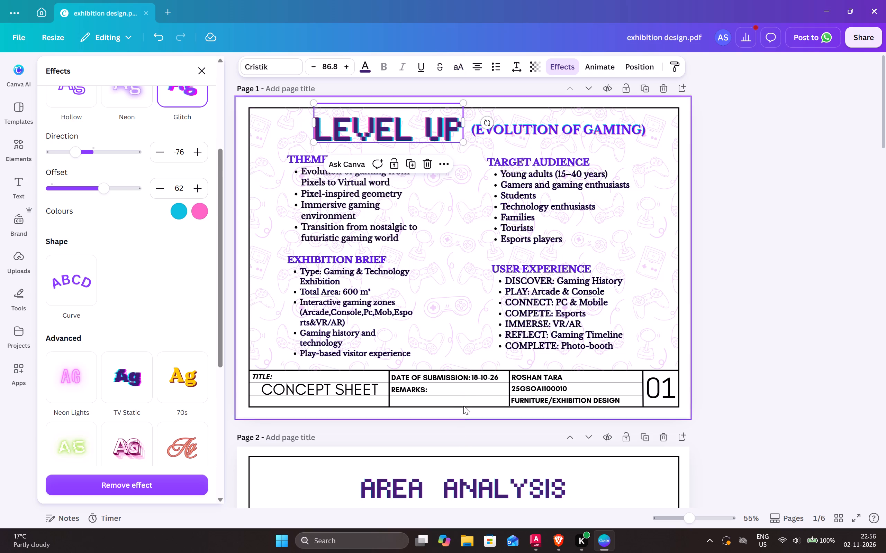
{"action": "left_click", "coordinate": [453, 480]}
{"action": "left_click", "coordinate": [183, 192]}
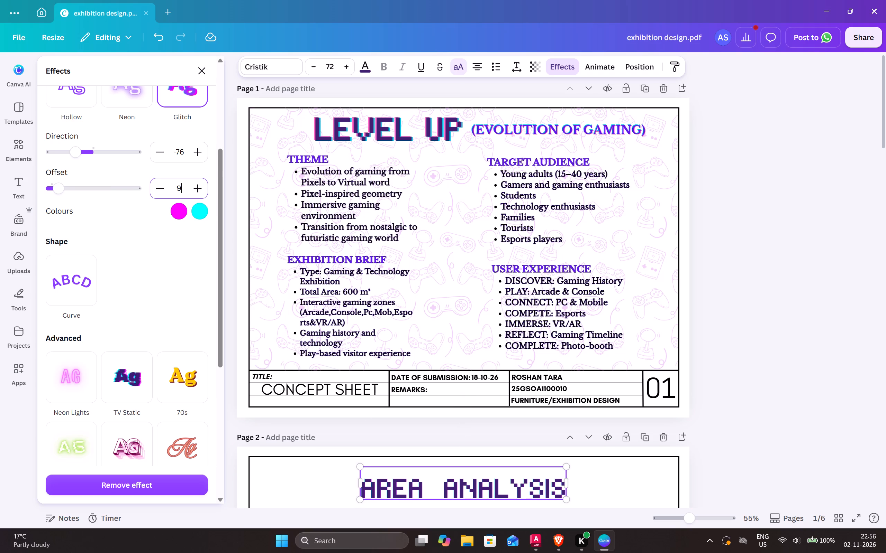
{"action": "type", "text": "62"}
{"action": "key", "text": "Return"}
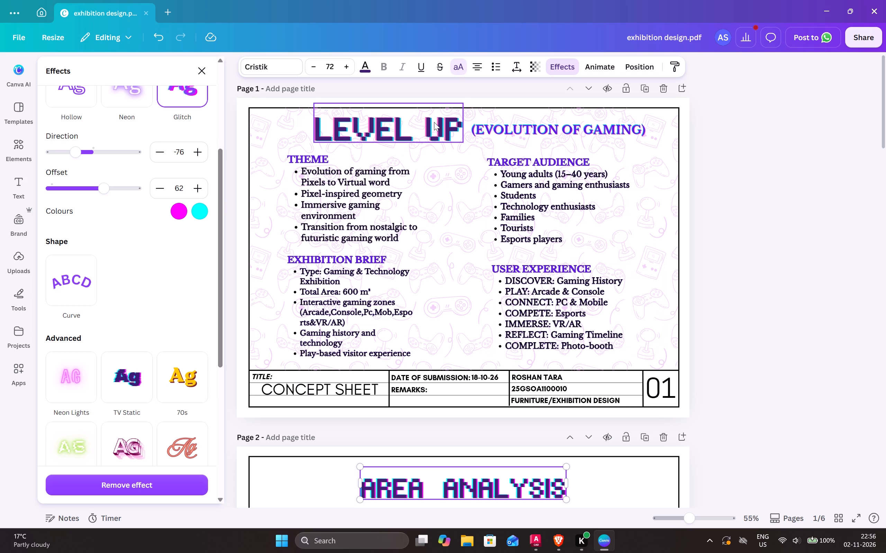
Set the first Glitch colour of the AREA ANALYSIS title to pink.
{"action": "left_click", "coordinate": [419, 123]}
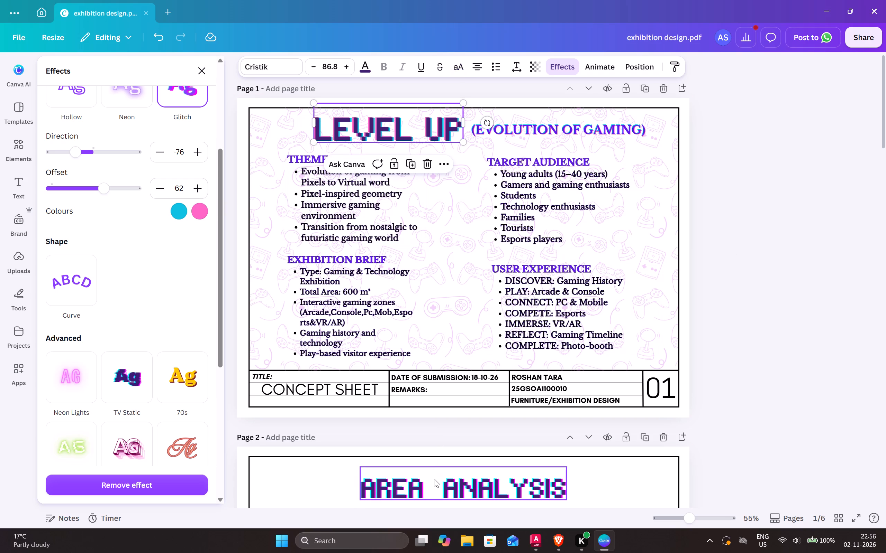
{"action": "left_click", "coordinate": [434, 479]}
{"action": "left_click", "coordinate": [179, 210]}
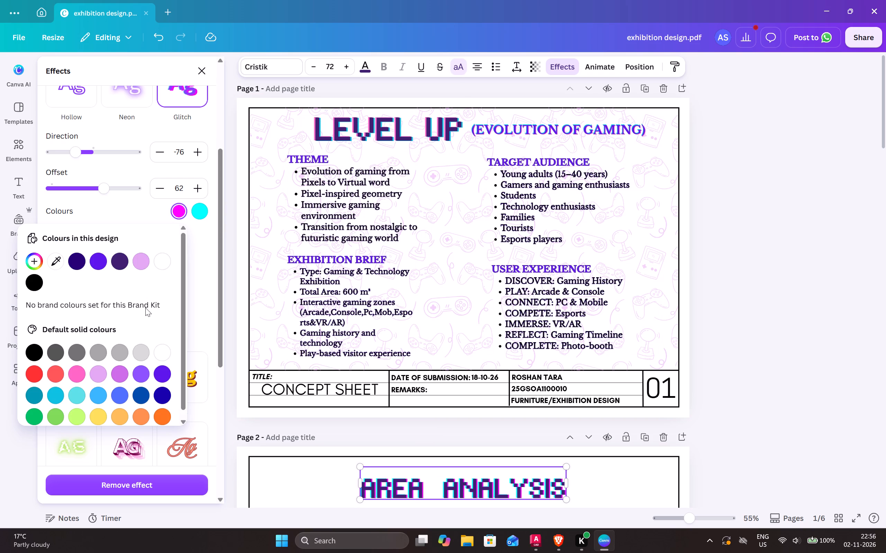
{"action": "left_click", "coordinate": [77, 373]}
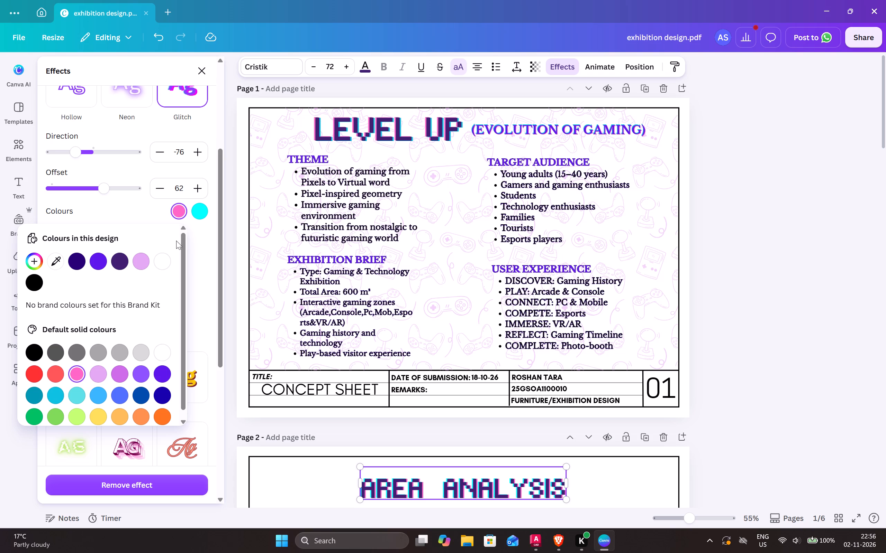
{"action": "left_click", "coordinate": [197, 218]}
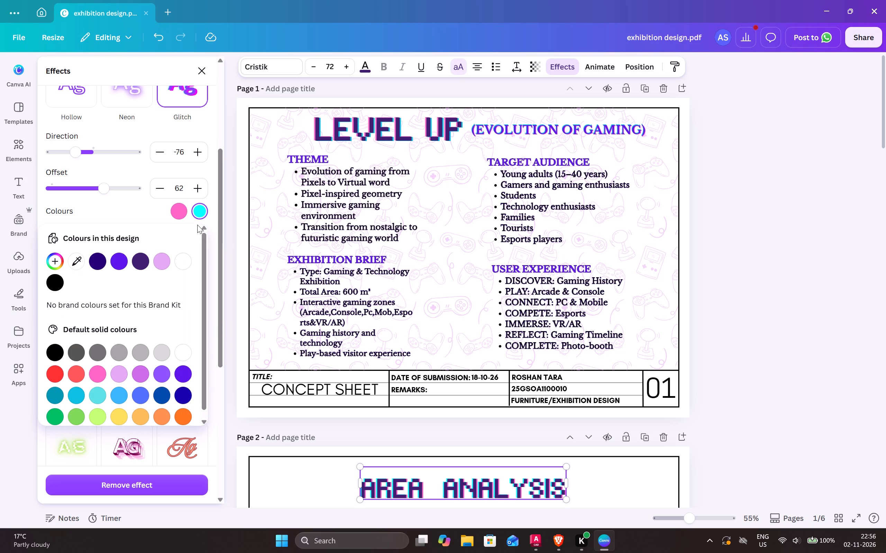
Set the AREA ANALYSIS title's first Glitch colour to turquoise blue and its second to pink #ff66c4, matching the LEVEL UP title.
{"action": "left_click", "coordinate": [358, 127]}
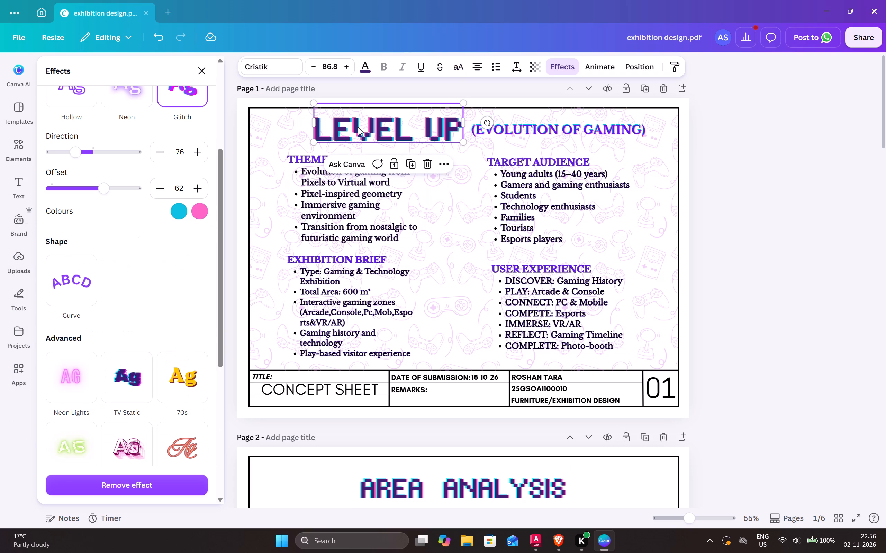
{"action": "left_click", "coordinate": [429, 481]}
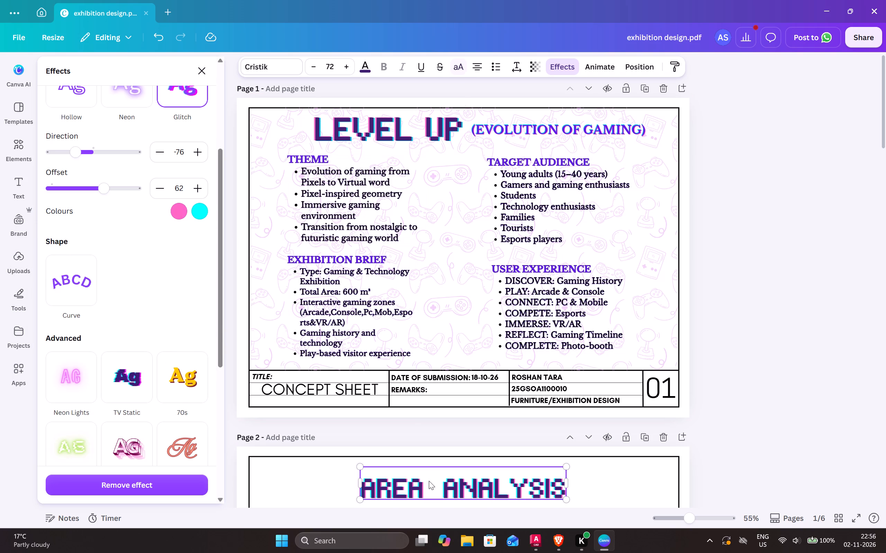
{"action": "left_click", "coordinate": [178, 215]}
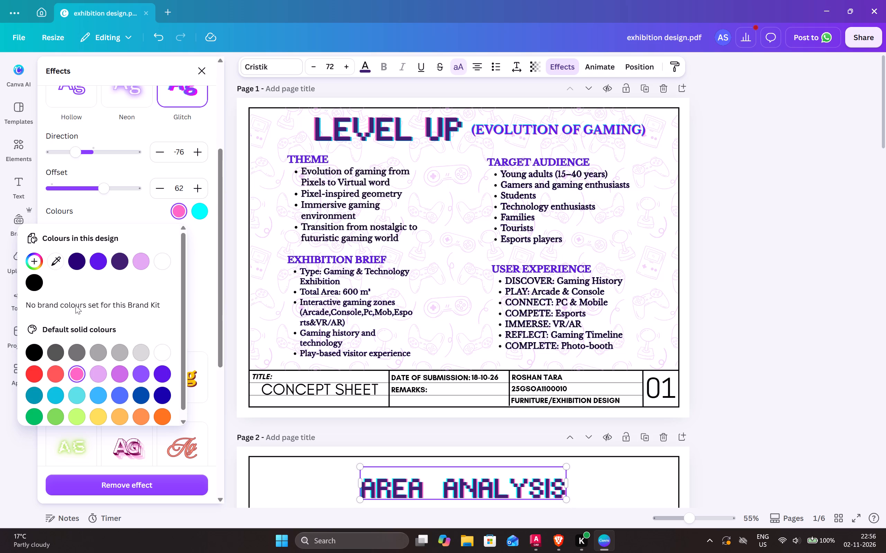
{"action": "left_click", "coordinate": [54, 395]}
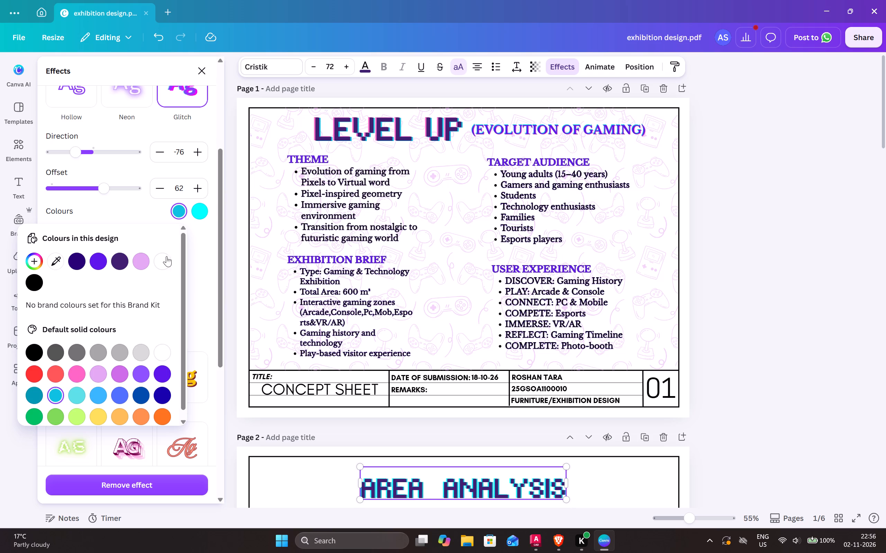
{"action": "left_click", "coordinate": [198, 210]}
{"action": "left_click", "coordinate": [98, 371]}
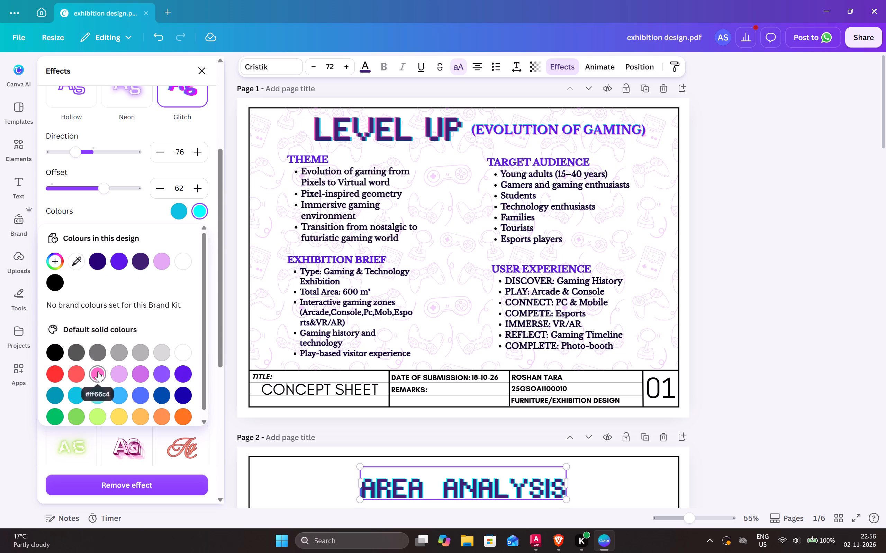
{"action": "left_click", "coordinate": [686, 227]}
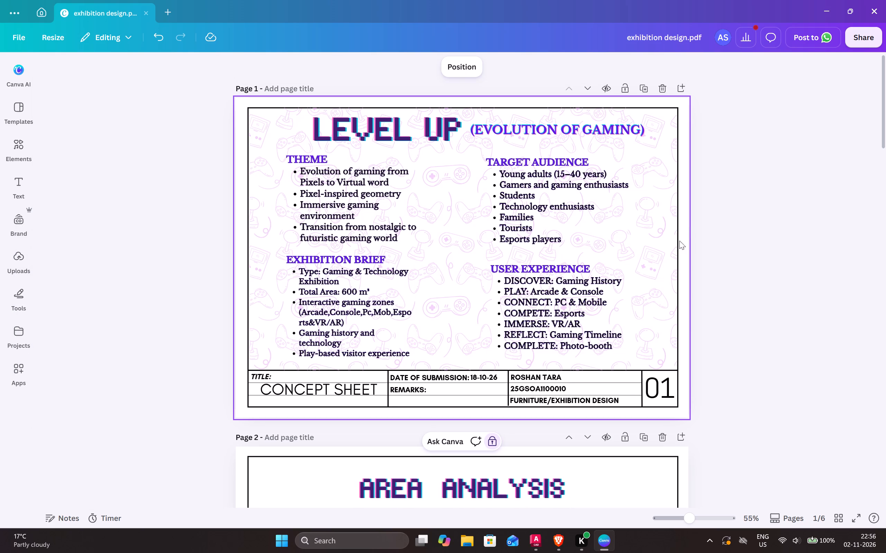
Enlarge the AREA ANALYSIS title on page 2 to a font size of about 84.7.
{"action": "scroll", "coordinate": [668, 260], "scroll_direction": "down", "scroll_amount": 3}
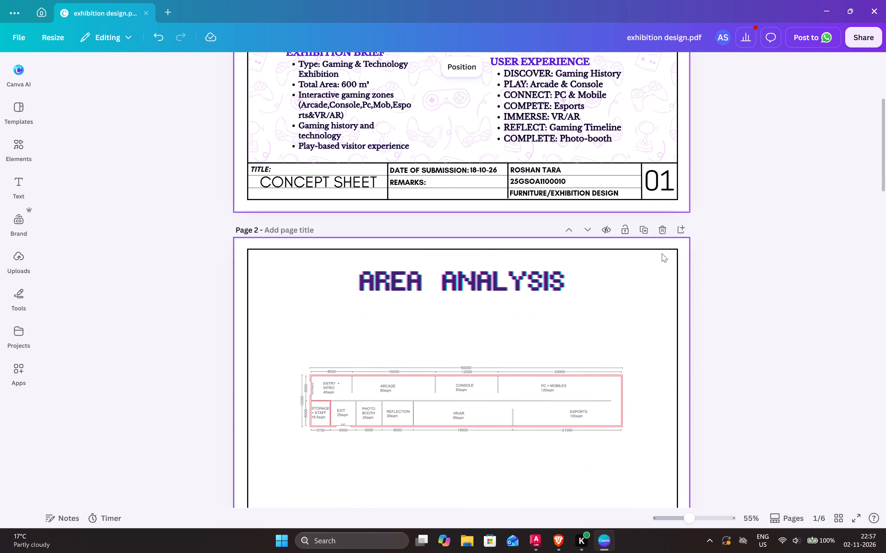
{"action": "left_click", "coordinate": [487, 281]}
{"action": "left_click_drag", "start_coordinate": [359, 262], "coordinate": [337, 256]}
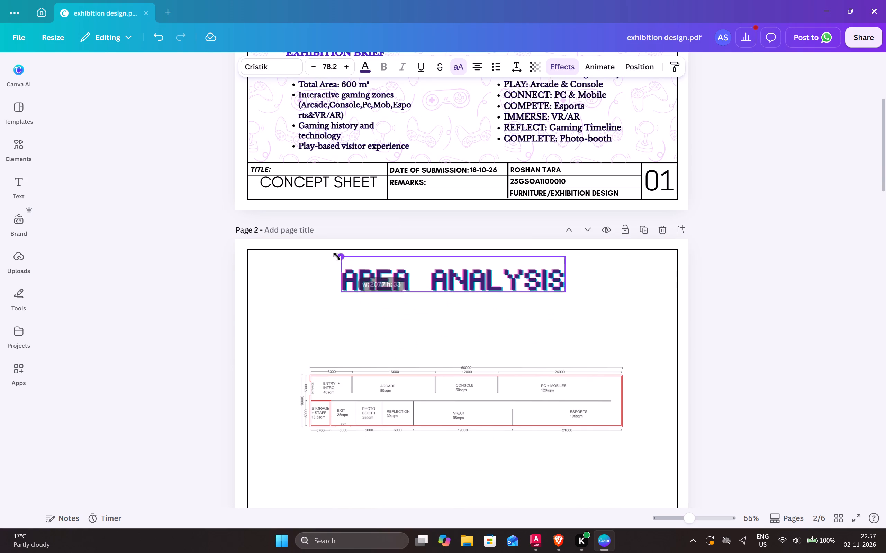
{"action": "left_click_drag", "start_coordinate": [337, 256], "coordinate": [324, 249]}
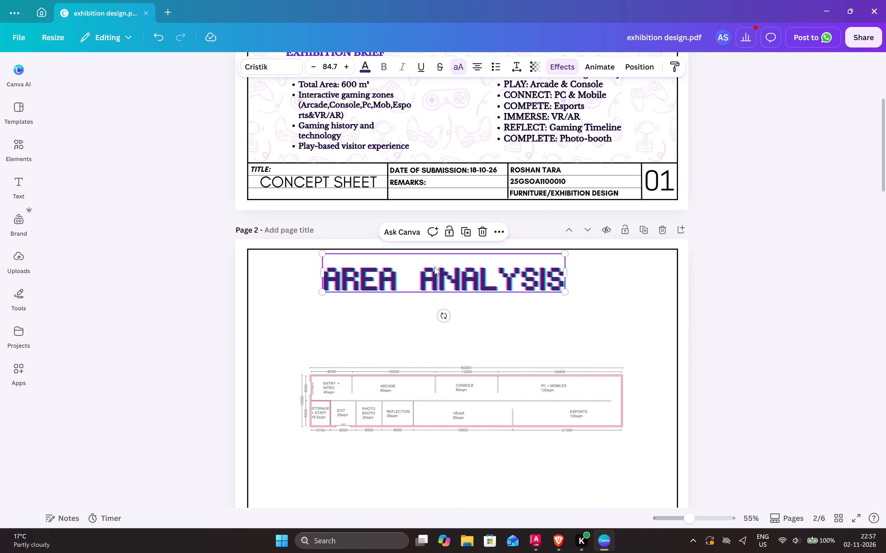
Set the font size of the LEVEL UP title on page 1 to 87.
{"action": "scroll", "coordinate": [544, 169], "scroll_direction": "up", "scroll_amount": 4}
{"action": "left_click", "coordinate": [421, 132]}
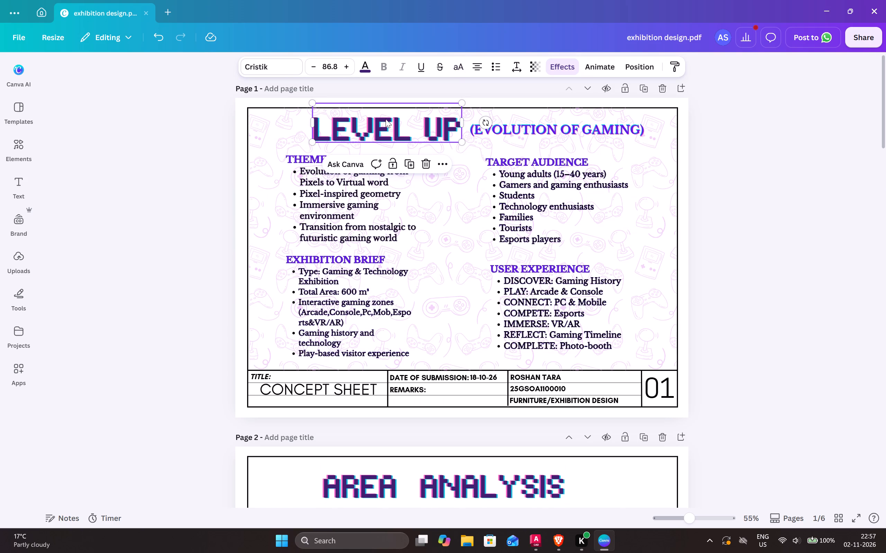
{"action": "left_click", "coordinate": [339, 65]}
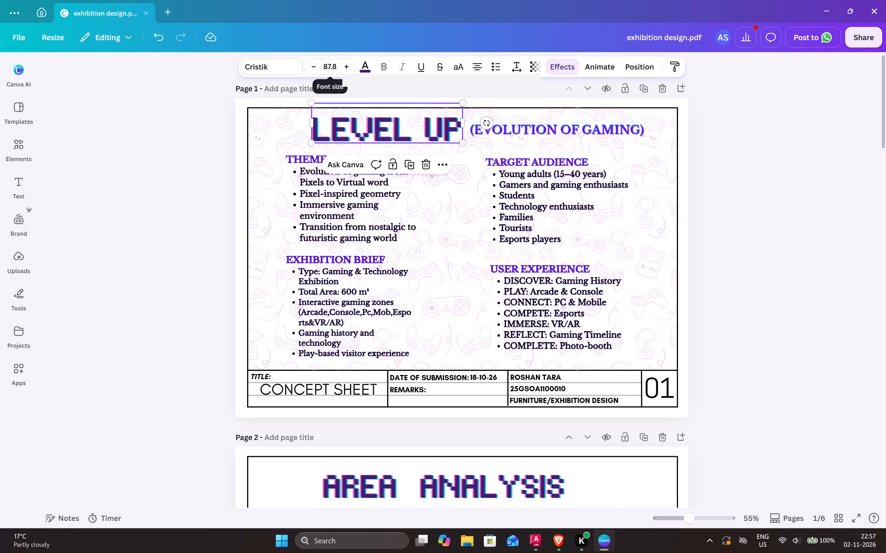
{"action": "key", "text": "ctrl+z"}
{"action": "key", "text": "ctrl+z"}
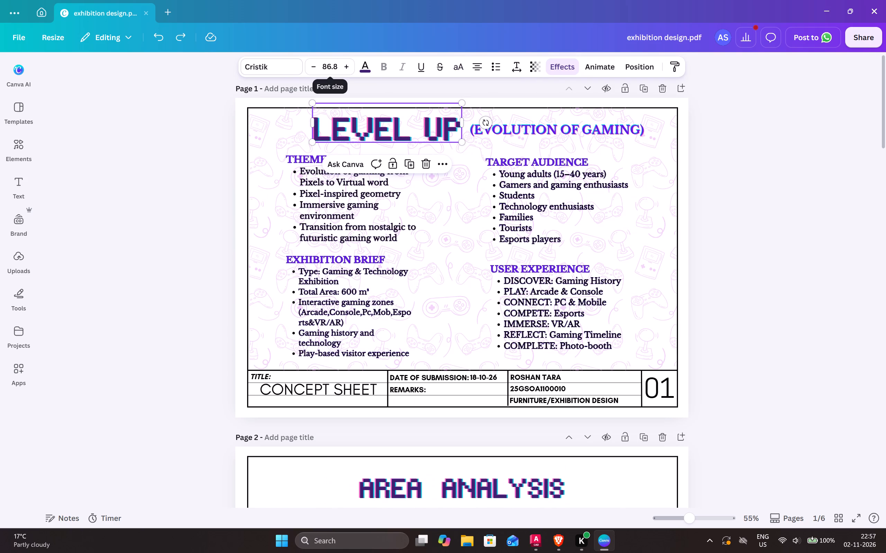
{"action": "key", "text": "ctrl+y"}
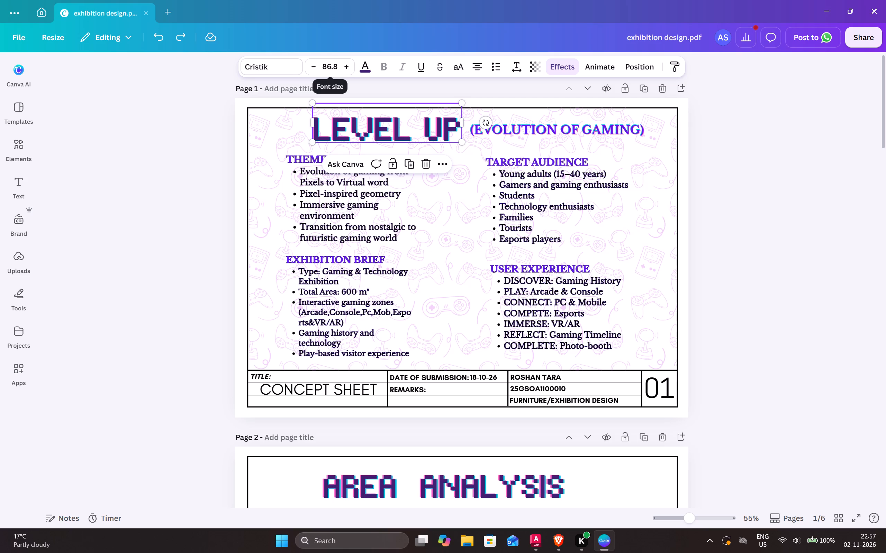
{"action": "left_click", "coordinate": [337, 66]}
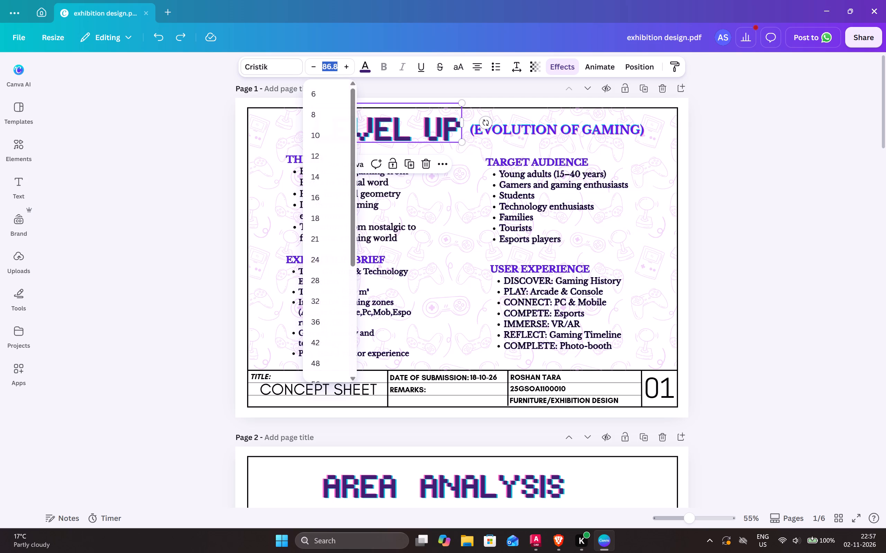
{"action": "type", "text": "87"}
{"action": "key", "text": "Return"}
Increase the font size of the AREA ANALYSIS title on page 2 to 85.7.
{"action": "scroll", "coordinate": [364, 71], "scroll_direction": "down", "scroll_amount": 1}
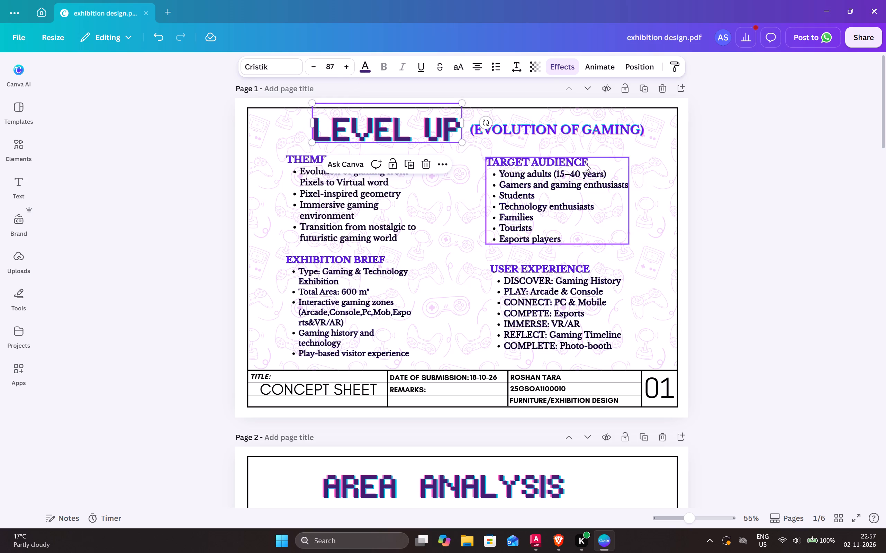
{"action": "left_click", "coordinate": [836, 210]}
{"action": "scroll", "coordinate": [794, 246], "scroll_direction": "down", "scroll_amount": 3}
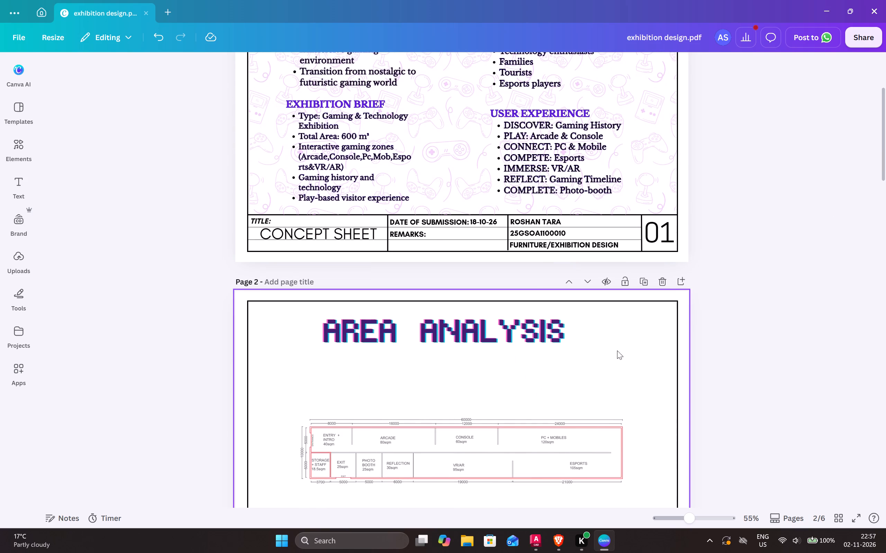
{"action": "left_click", "coordinate": [537, 331]}
{"action": "double_click", "coordinate": [542, 328]}
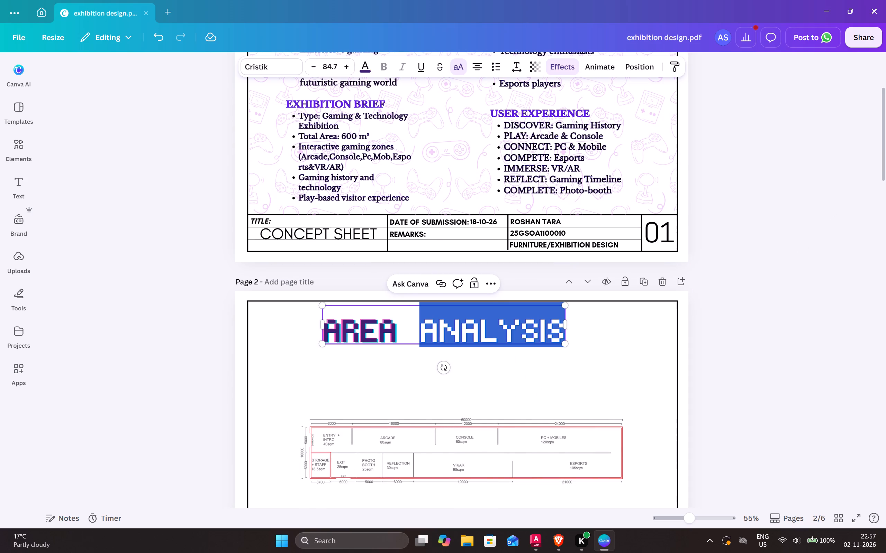
{"action": "left_click", "coordinate": [341, 66]}
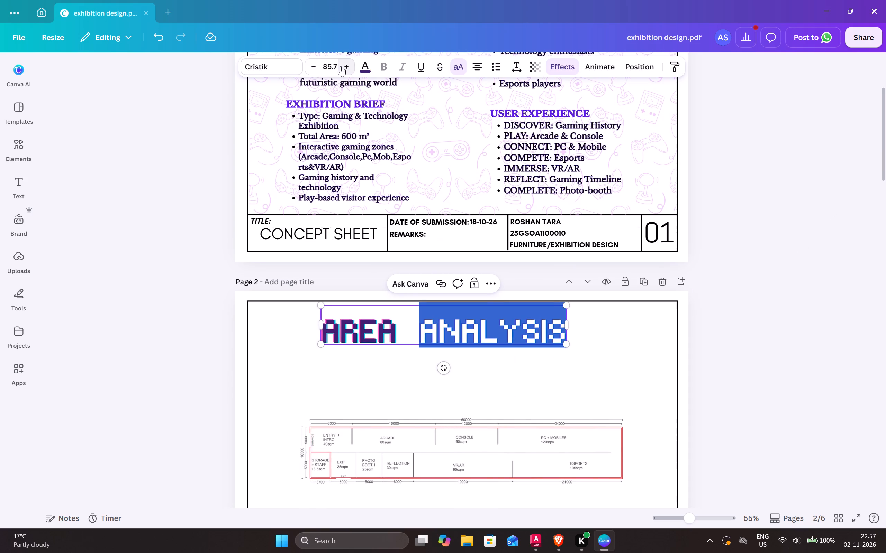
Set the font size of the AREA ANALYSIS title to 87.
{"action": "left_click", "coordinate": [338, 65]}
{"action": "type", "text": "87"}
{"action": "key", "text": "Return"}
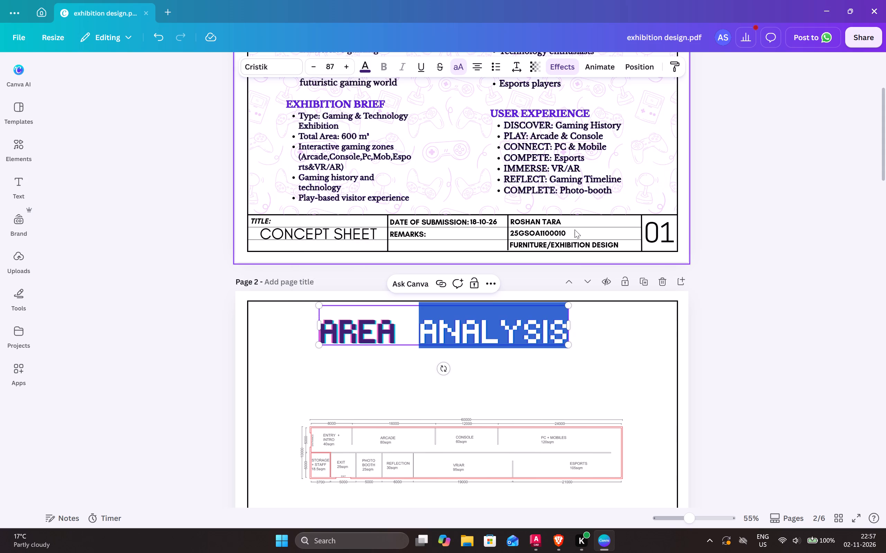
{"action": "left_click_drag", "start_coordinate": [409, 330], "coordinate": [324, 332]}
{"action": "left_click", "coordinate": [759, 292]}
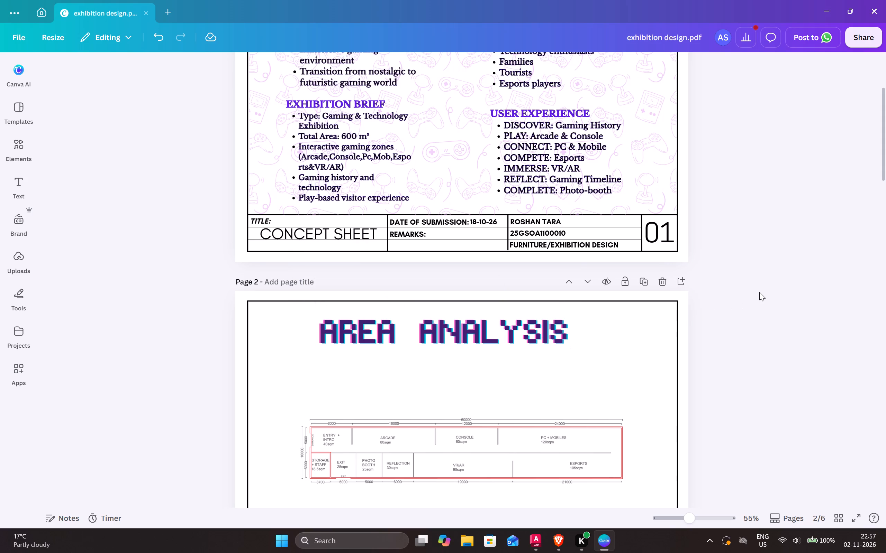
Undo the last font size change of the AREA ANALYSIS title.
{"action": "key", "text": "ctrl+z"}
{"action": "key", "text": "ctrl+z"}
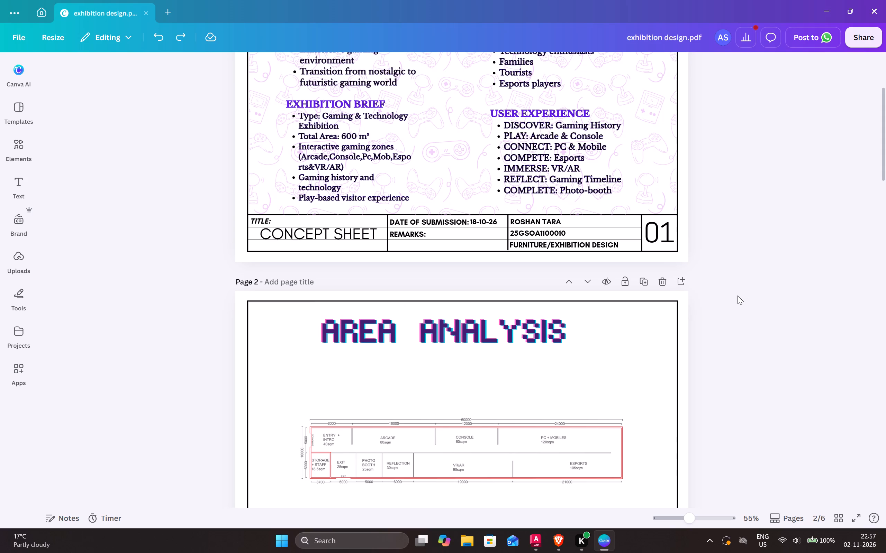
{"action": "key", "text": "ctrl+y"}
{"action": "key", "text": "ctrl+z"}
Move the AREA ANALYSIS title up to just below the top border line of page 2 and centre it horizontally.
{"action": "scroll", "coordinate": [803, 261], "scroll_direction": "up", "scroll_amount": 3}
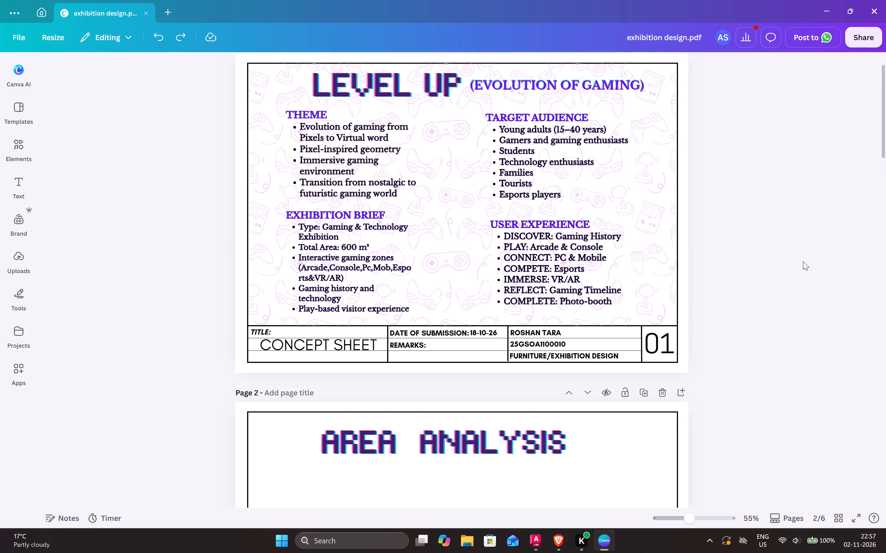
{"action": "scroll", "coordinate": [803, 261], "scroll_direction": "down", "scroll_amount": 3}
{"action": "left_click", "coordinate": [548, 328]}
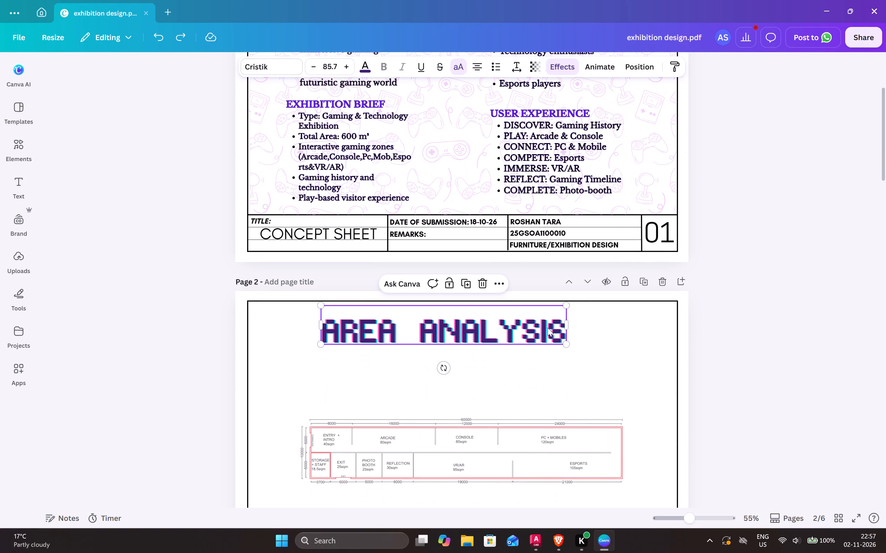
{"action": "left_click_drag", "start_coordinate": [495, 337], "coordinate": [510, 336]}
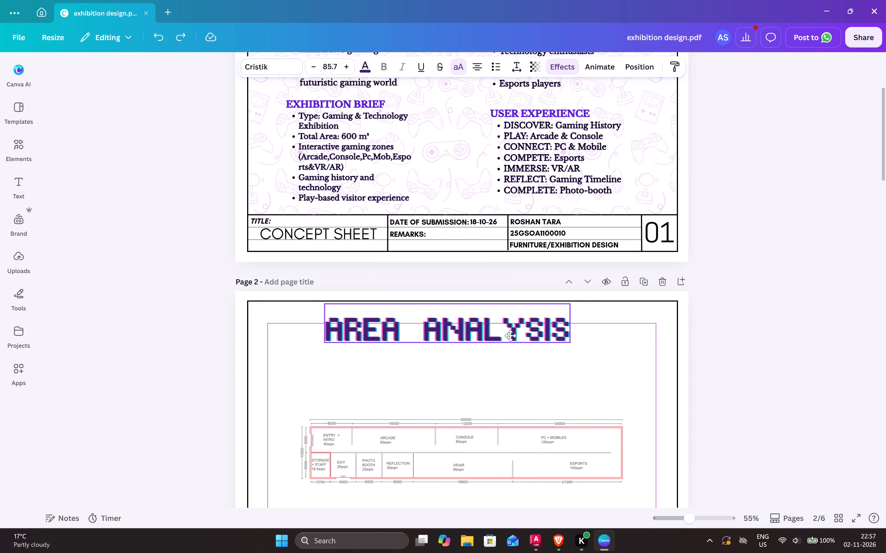
{"action": "left_click_drag", "start_coordinate": [510, 336], "coordinate": [515, 331]}
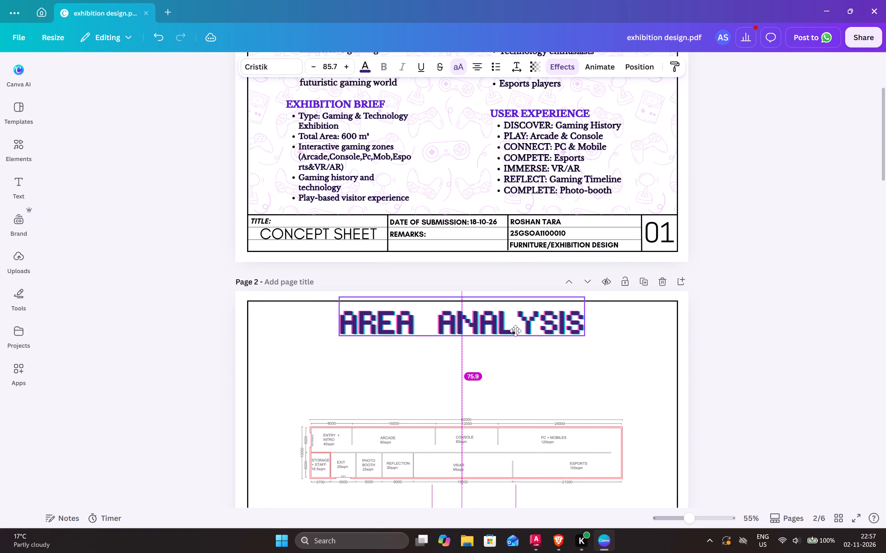
{"action": "left_click_drag", "start_coordinate": [515, 331], "coordinate": [515, 329]}
{"action": "scroll", "coordinate": [759, 307], "scroll_direction": "up", "scroll_amount": 3}
{"action": "scroll", "coordinate": [759, 307], "scroll_direction": "down", "scroll_amount": 5}
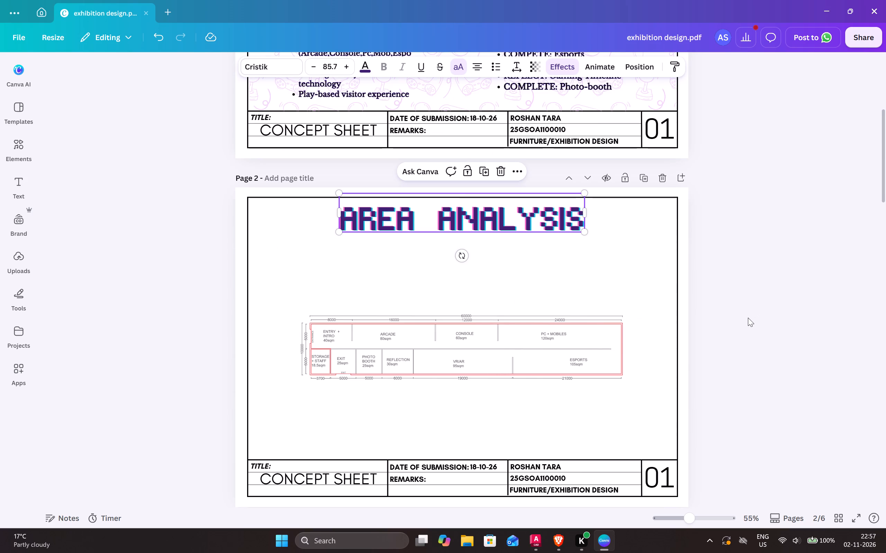
{"action": "left_click", "coordinate": [748, 318]}
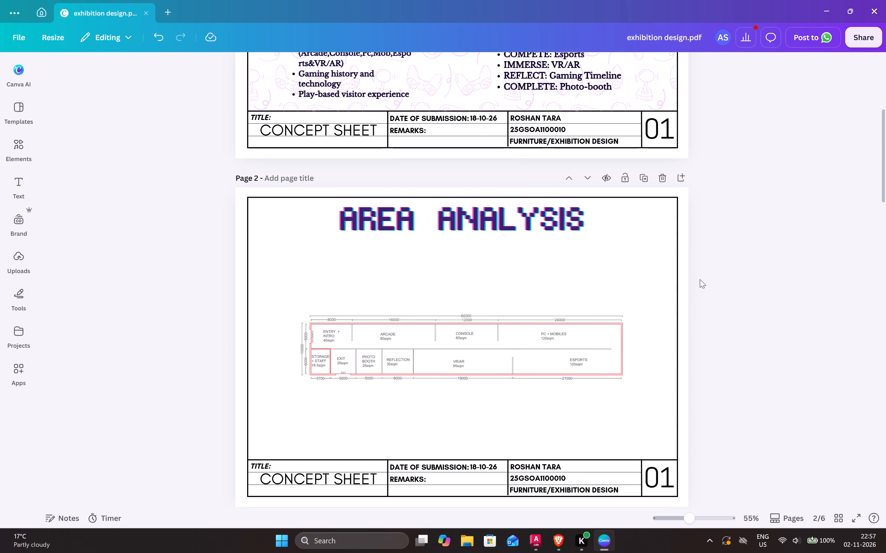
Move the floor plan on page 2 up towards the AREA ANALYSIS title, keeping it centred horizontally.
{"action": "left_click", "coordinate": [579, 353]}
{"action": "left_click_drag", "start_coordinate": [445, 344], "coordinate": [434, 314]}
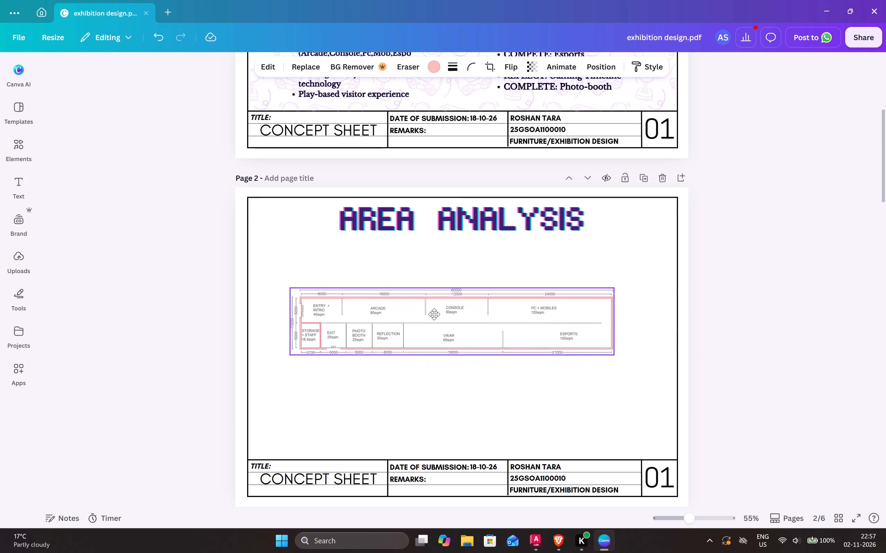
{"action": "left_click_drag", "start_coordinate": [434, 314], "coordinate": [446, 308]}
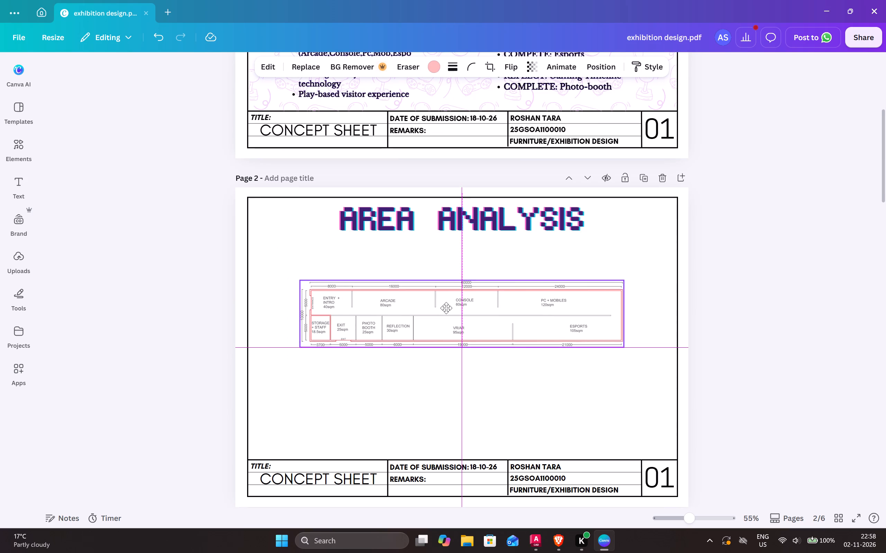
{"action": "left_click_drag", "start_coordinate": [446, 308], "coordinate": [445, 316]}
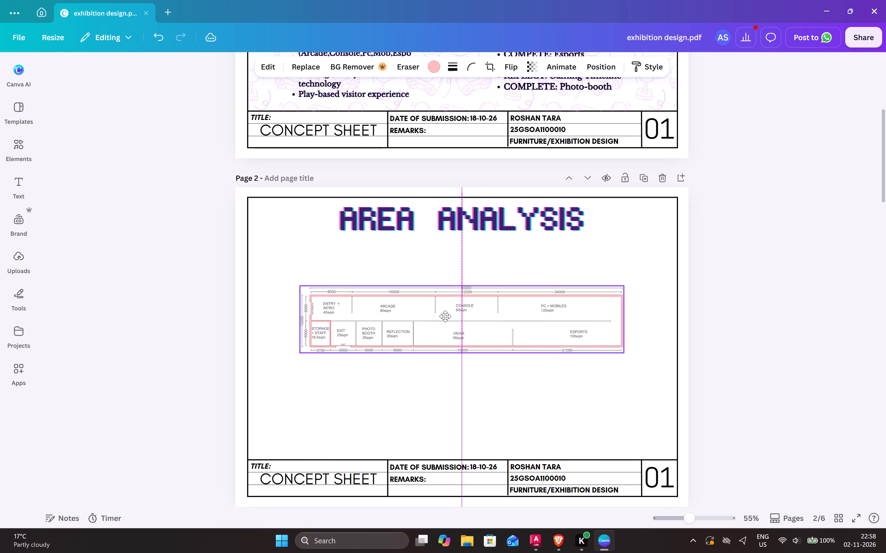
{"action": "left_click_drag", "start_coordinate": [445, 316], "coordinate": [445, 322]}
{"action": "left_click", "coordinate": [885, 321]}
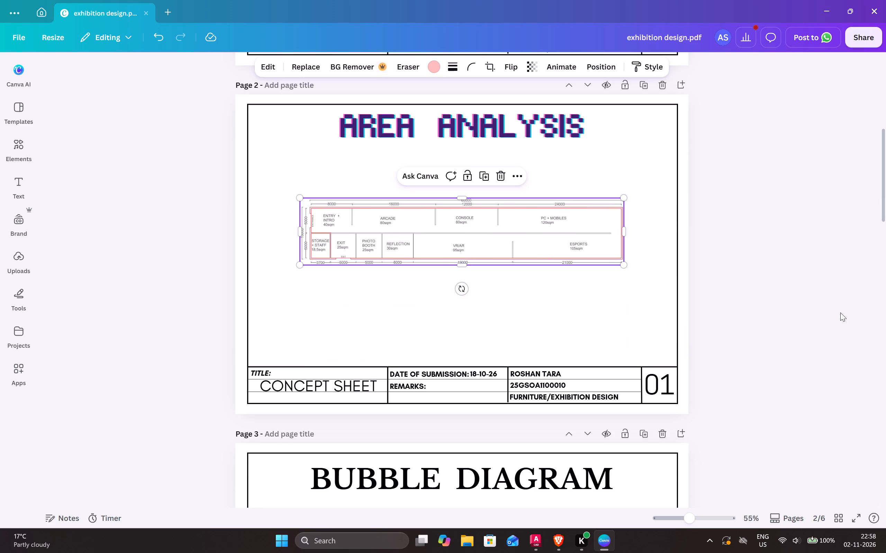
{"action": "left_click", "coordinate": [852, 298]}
Review the layout of pages 1 to 3, from the LEVEL UP sheet to the BUBBLE DIAGRAM sheet.
{"action": "scroll", "coordinate": [749, 214], "scroll_direction": "up", "scroll_amount": 7}
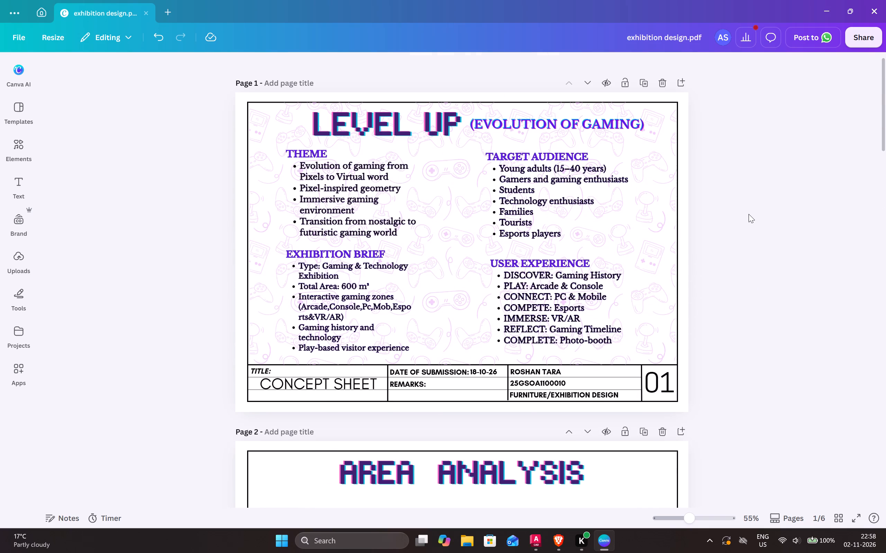
{"action": "scroll", "coordinate": [749, 214], "scroll_direction": "up", "scroll_amount": 2}
{"action": "scroll", "coordinate": [749, 214], "scroll_direction": "down", "scroll_amount": 4}
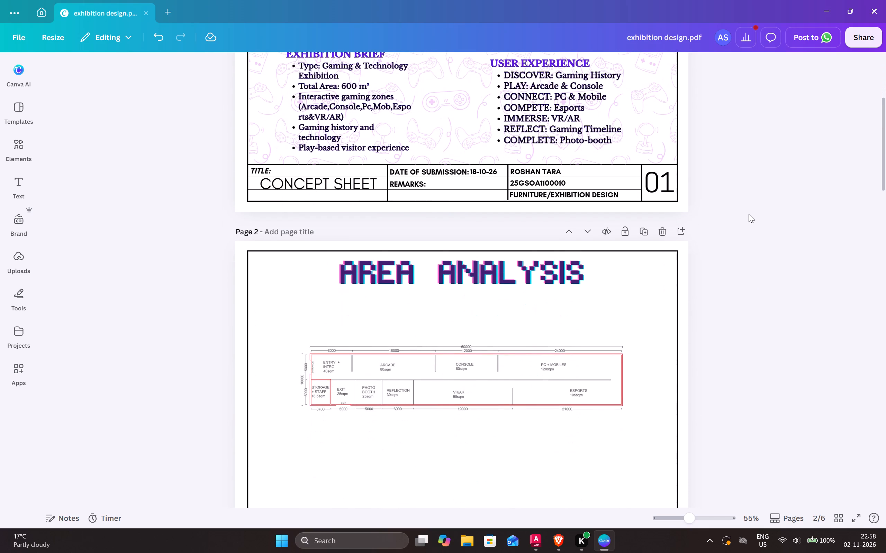
{"action": "scroll", "coordinate": [749, 214], "scroll_direction": "down", "scroll_amount": 5}
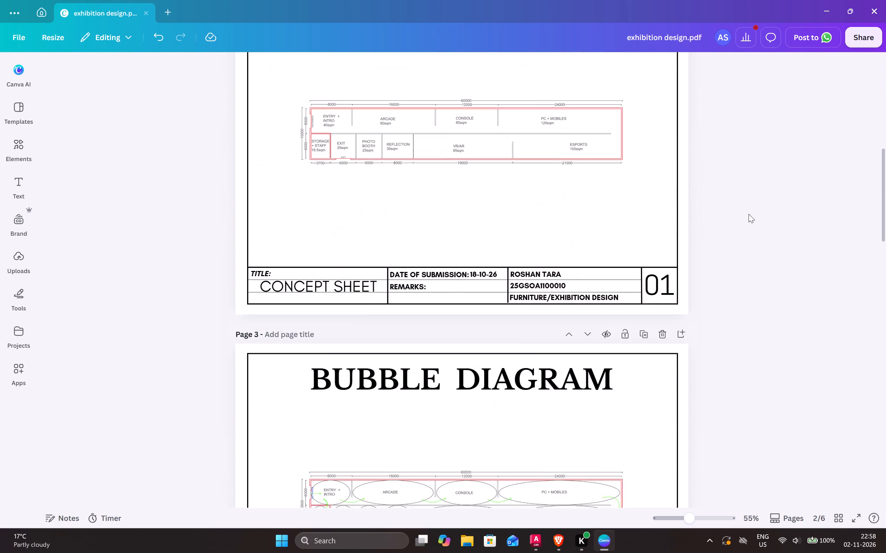
{"action": "scroll", "coordinate": [749, 214], "scroll_direction": "down", "scroll_amount": 2}
{"action": "scroll", "coordinate": [741, 320], "scroll_direction": "down", "scroll_amount": 1}
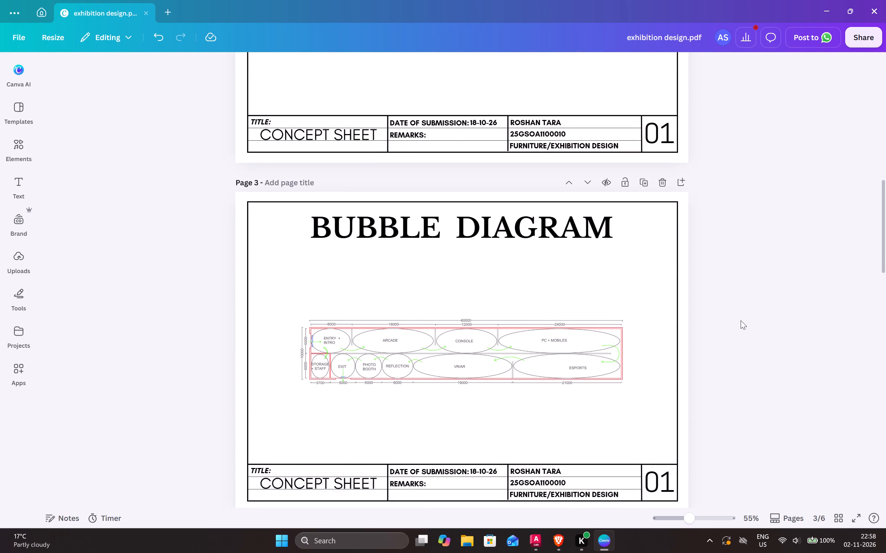
Enlarge the bubble diagram on page 3 to nearly the frame's width and centre it horizontally below the BUBBLE DIAGRAM title.
{"action": "left_click", "coordinate": [501, 343]}
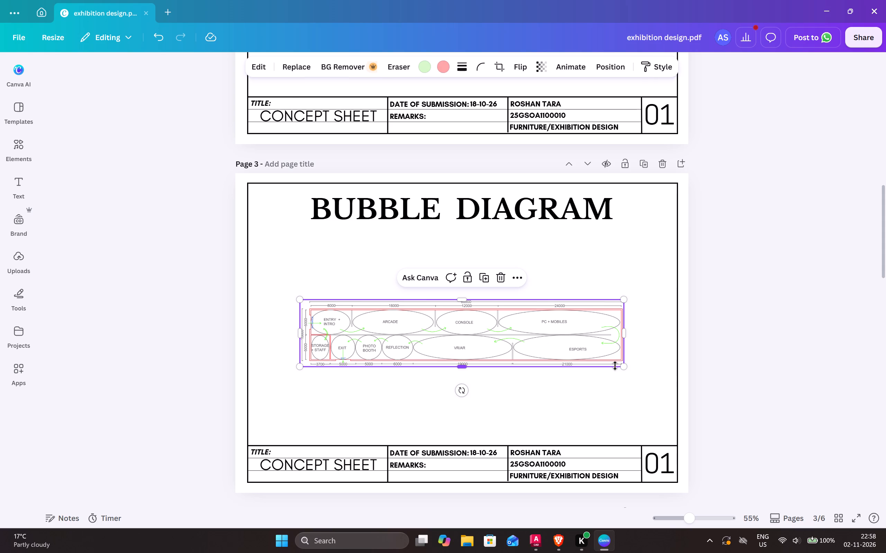
{"action": "left_click_drag", "start_coordinate": [623, 366], "coordinate": [658, 424]}
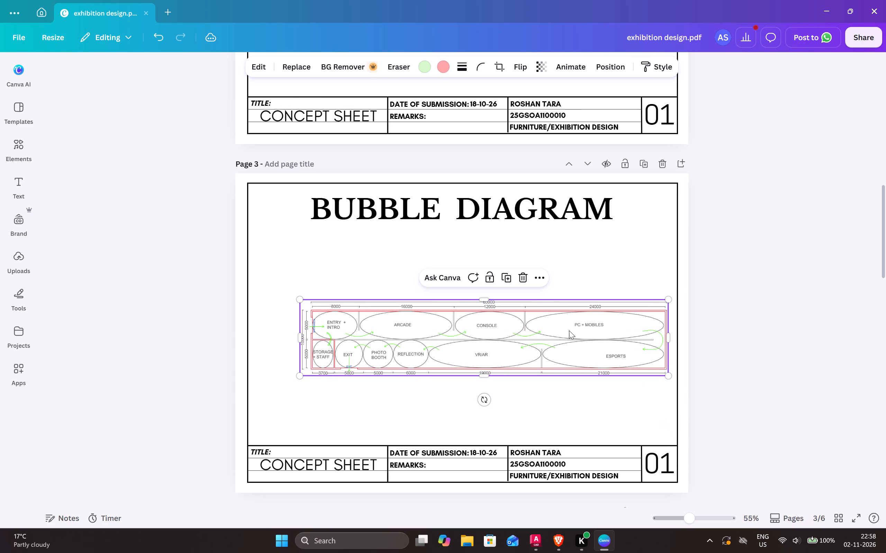
{"action": "left_click_drag", "start_coordinate": [564, 329], "coordinate": [544, 297]}
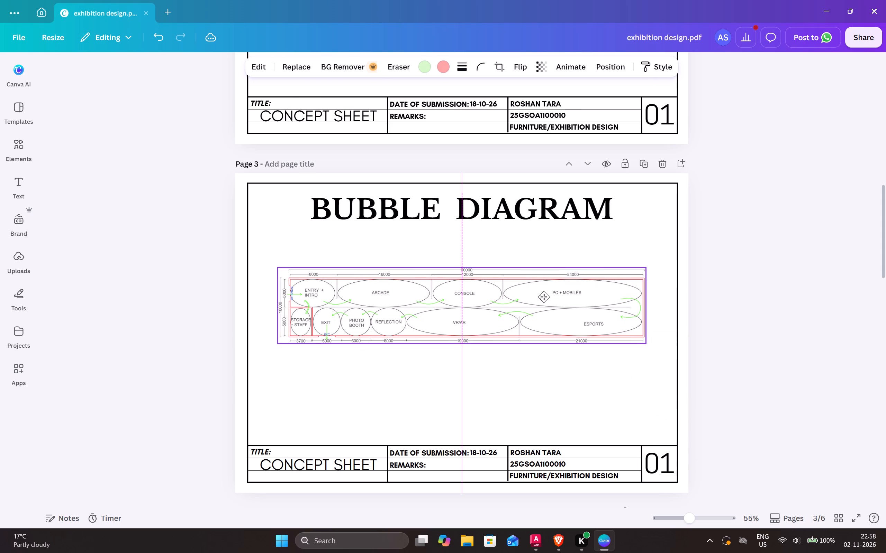
{"action": "left_click_drag", "start_coordinate": [544, 297], "coordinate": [544, 297]}
{"action": "left_click_drag", "start_coordinate": [644, 342], "coordinate": [662, 361]}
{"action": "left_click_drag", "start_coordinate": [566, 318], "coordinate": [561, 318]}
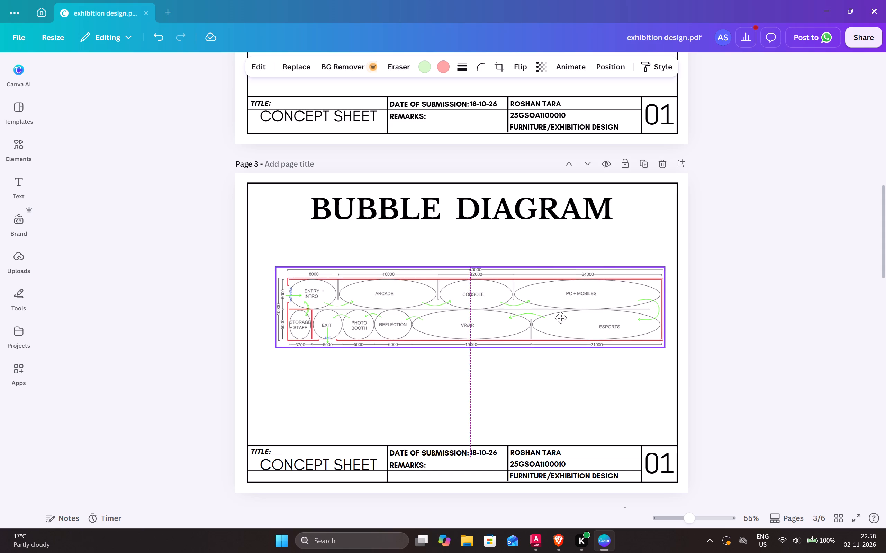
{"action": "left_click_drag", "start_coordinate": [561, 318], "coordinate": [556, 315]}
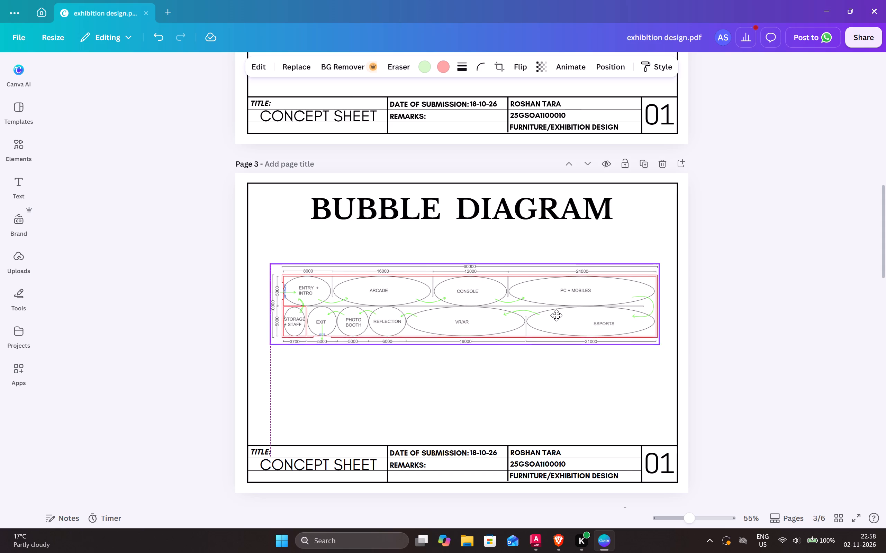
{"action": "left_click_drag", "start_coordinate": [556, 315], "coordinate": [563, 264]}
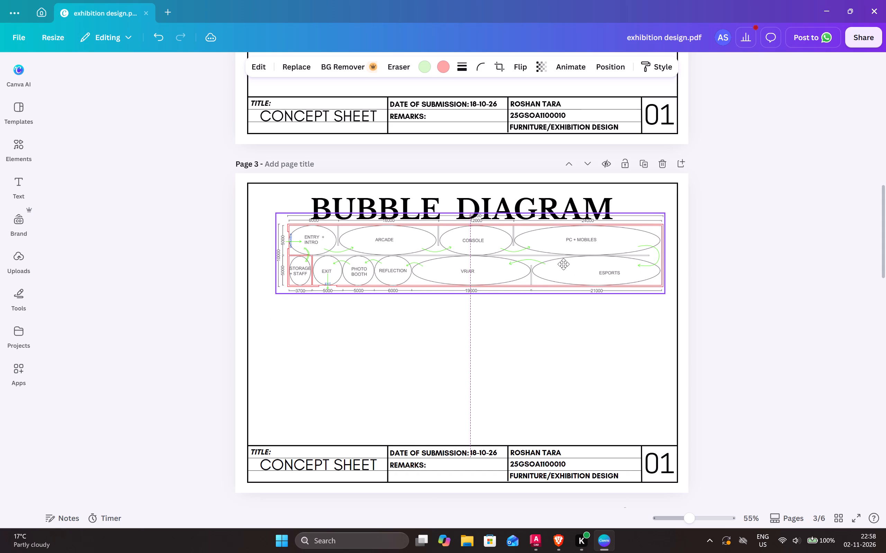
{"action": "left_click_drag", "start_coordinate": [563, 264], "coordinate": [555, 263]}
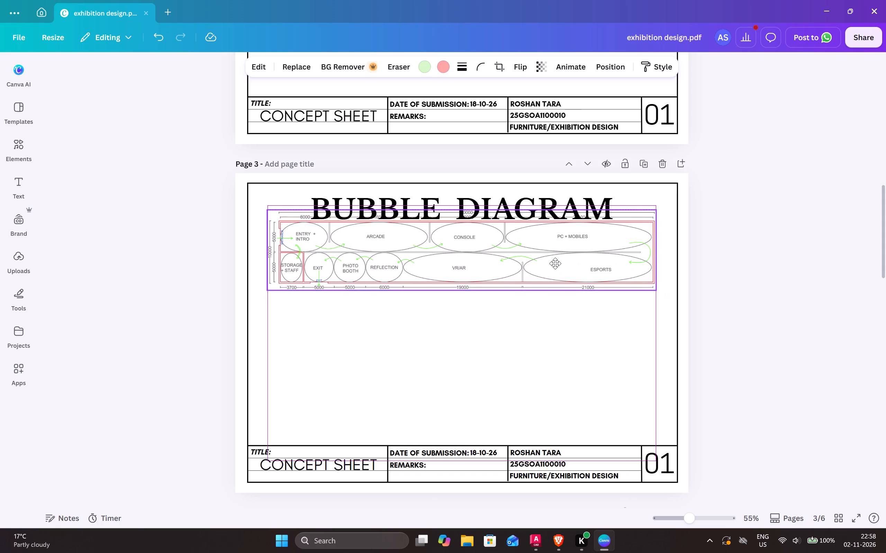
{"action": "left_click_drag", "start_coordinate": [555, 263], "coordinate": [556, 265]}
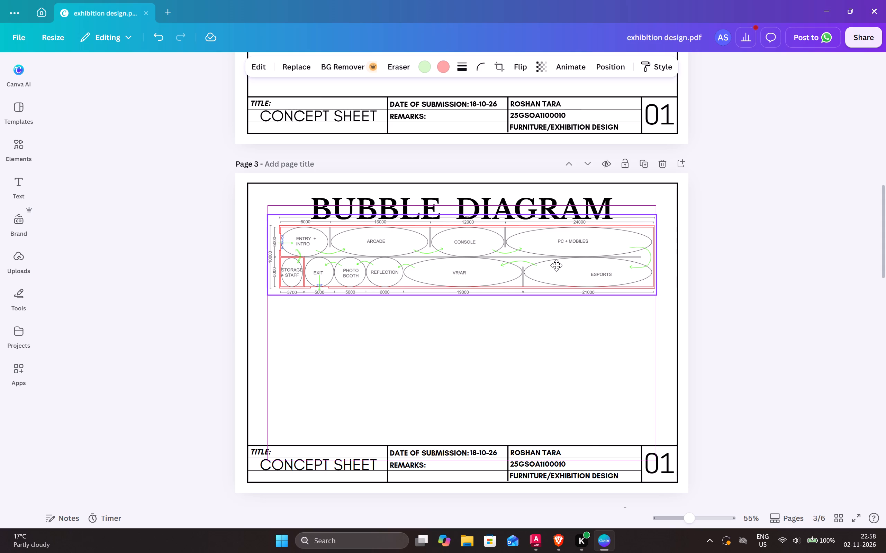
{"action": "left_click_drag", "start_coordinate": [556, 265], "coordinate": [559, 293]}
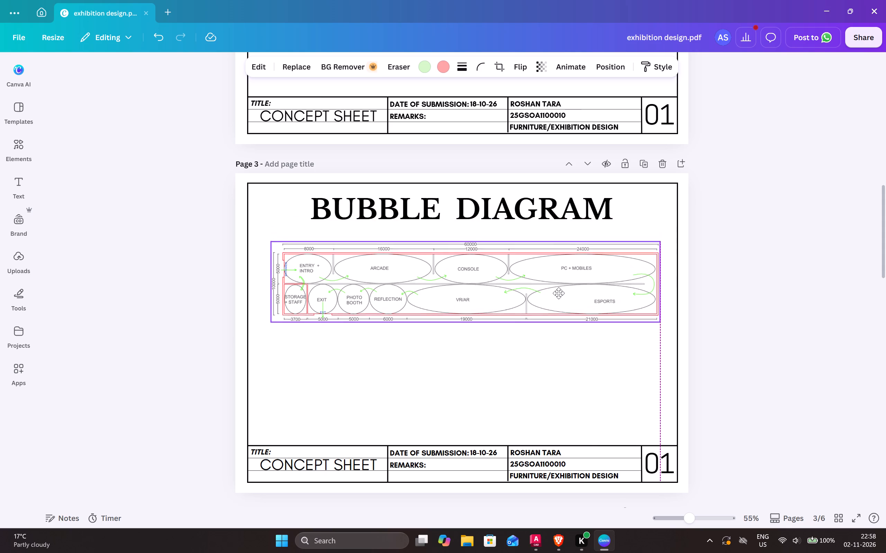
{"action": "left_click_drag", "start_coordinate": [559, 293], "coordinate": [554, 302]}
{"action": "left_click", "coordinate": [740, 283]}
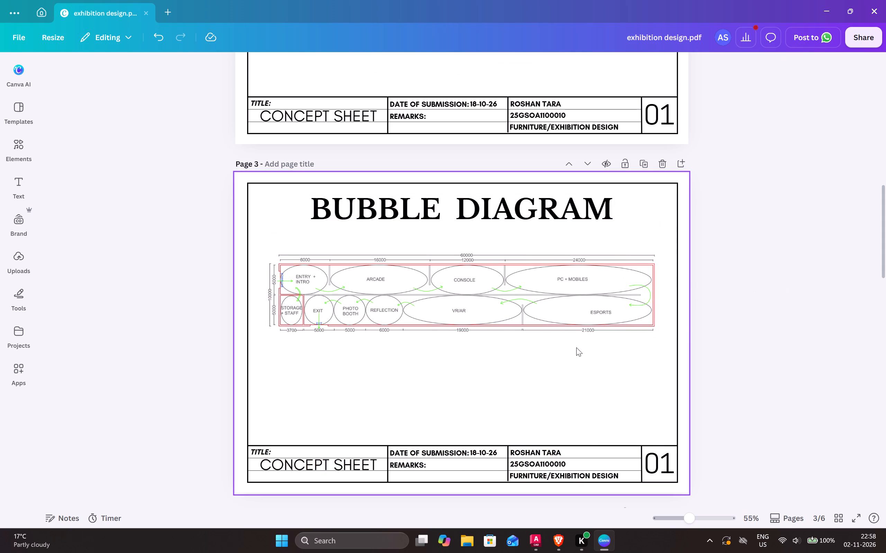
Enlarge the floor plan on page 2 to almost the full frame width and centre it horizontally below the AREA ANALYSIS title.
{"action": "scroll", "coordinate": [513, 215], "scroll_direction": "up", "scroll_amount": 4}
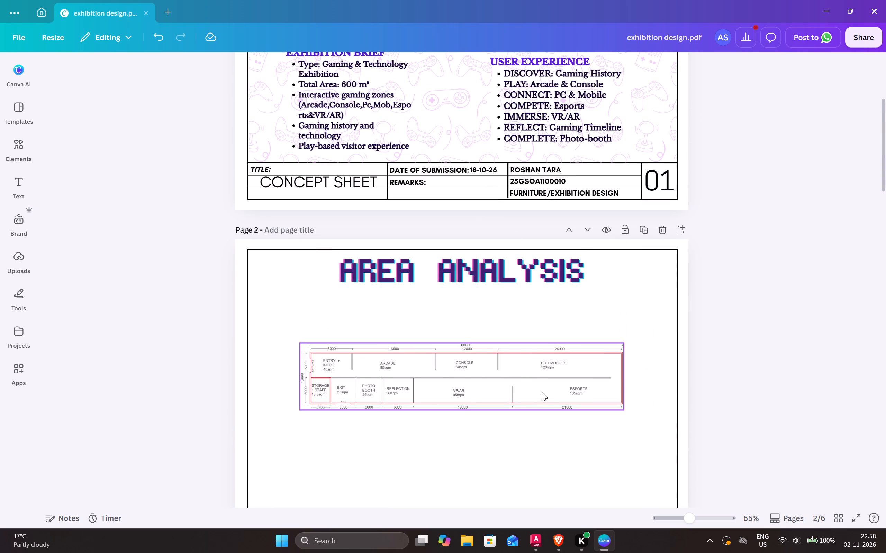
{"action": "left_click", "coordinate": [542, 392]}
{"action": "left_click_drag", "start_coordinate": [625, 409], "coordinate": [651, 431]}
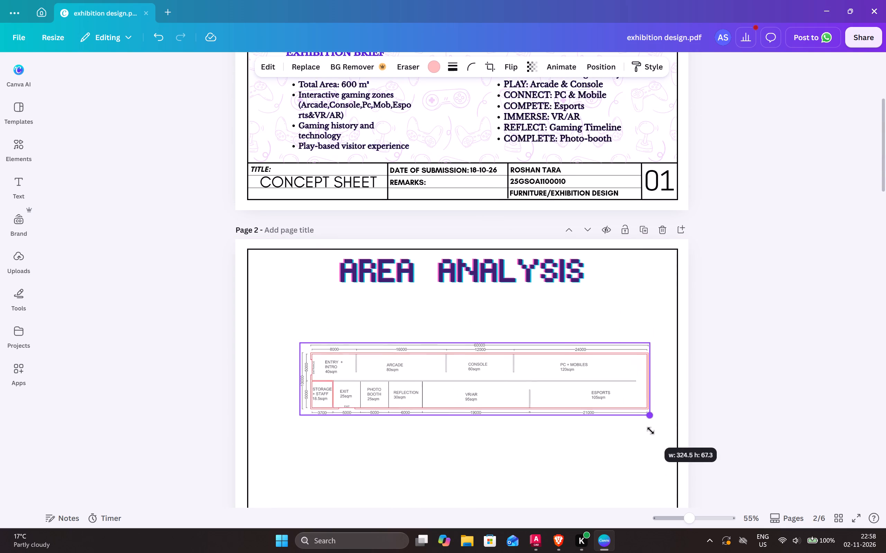
{"action": "left_click_drag", "start_coordinate": [651, 431], "coordinate": [667, 437]}
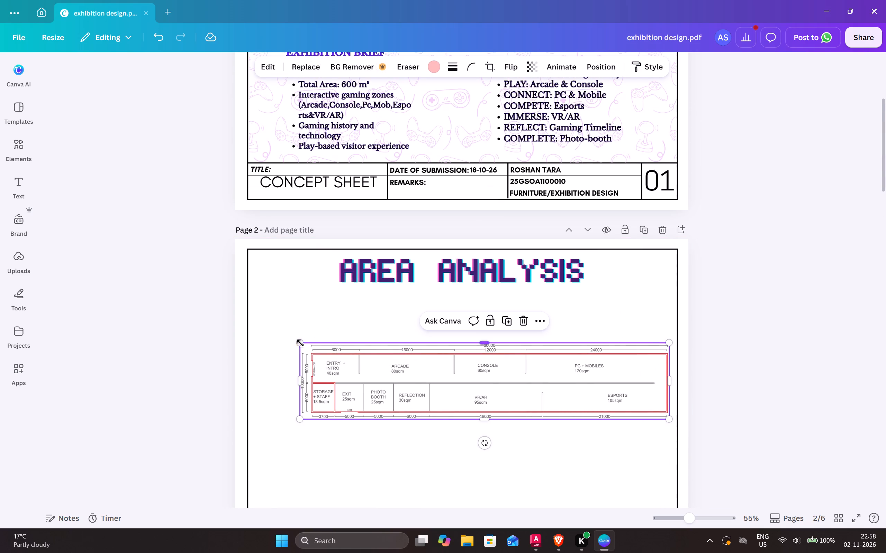
{"action": "left_click_drag", "start_coordinate": [300, 343], "coordinate": [262, 328]}
{"action": "left_click_drag", "start_coordinate": [469, 373], "coordinate": [481, 366]}
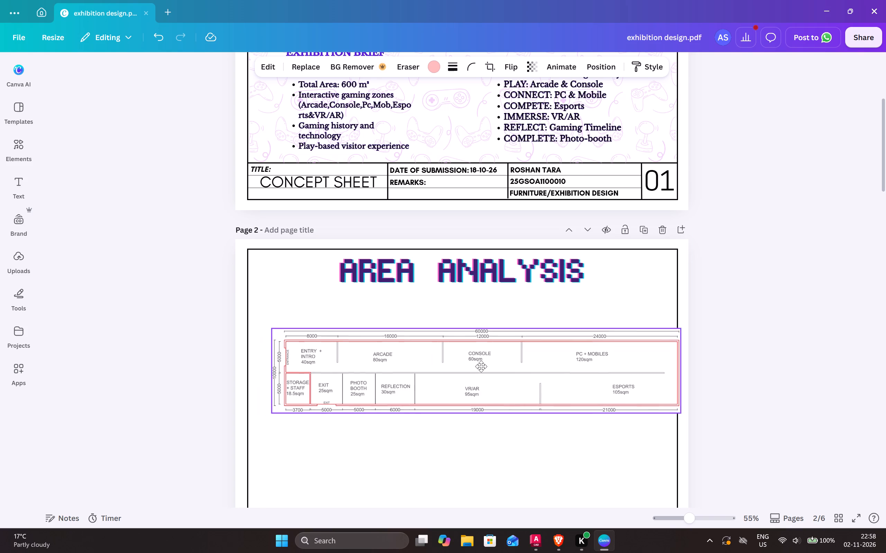
{"action": "left_click_drag", "start_coordinate": [481, 366], "coordinate": [464, 350]}
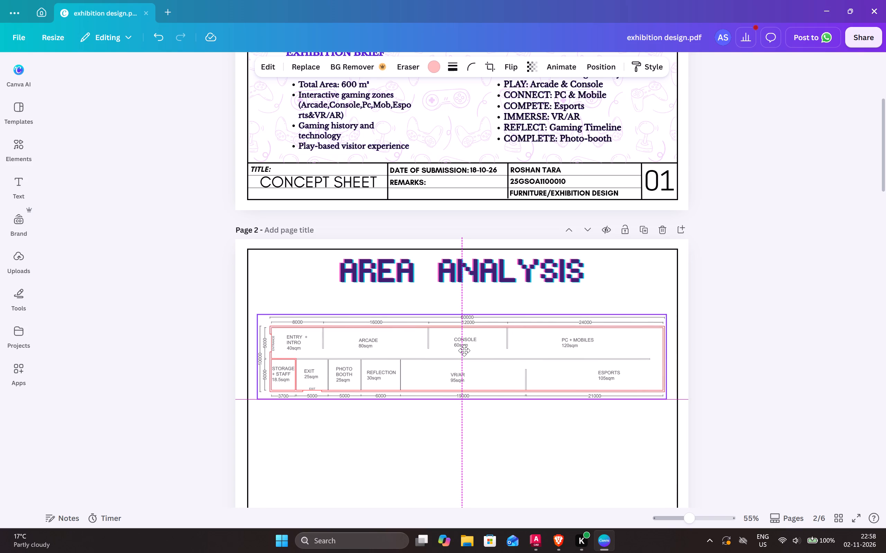
{"action": "left_click_drag", "start_coordinate": [464, 350], "coordinate": [464, 350]}
{"action": "left_click", "coordinate": [792, 341]}
Move the bubble diagram on page 3 slightly down, away from the title, keeping it centred horizontally.
{"action": "scroll", "coordinate": [789, 310], "scroll_direction": "down", "scroll_amount": 2}
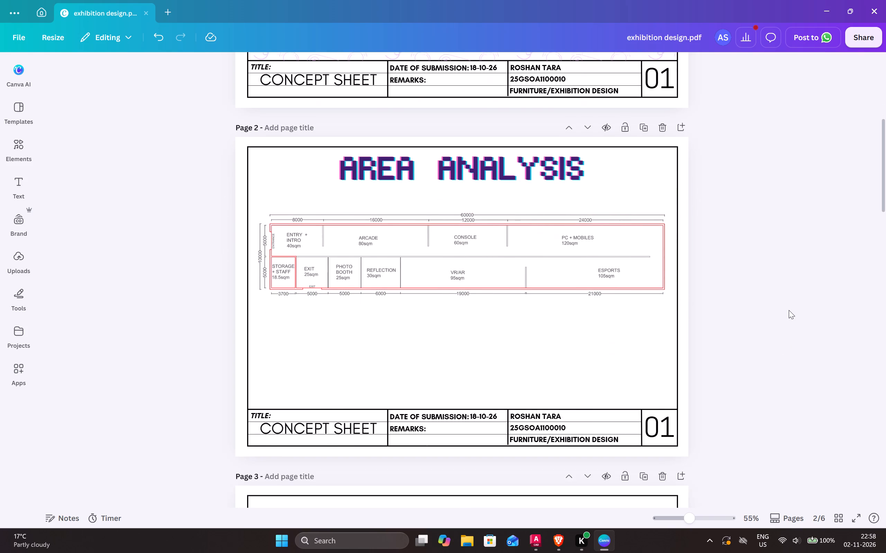
{"action": "scroll", "coordinate": [789, 310], "scroll_direction": "down", "scroll_amount": 5}
{"action": "scroll", "coordinate": [789, 310], "scroll_direction": "up", "scroll_amount": 3}
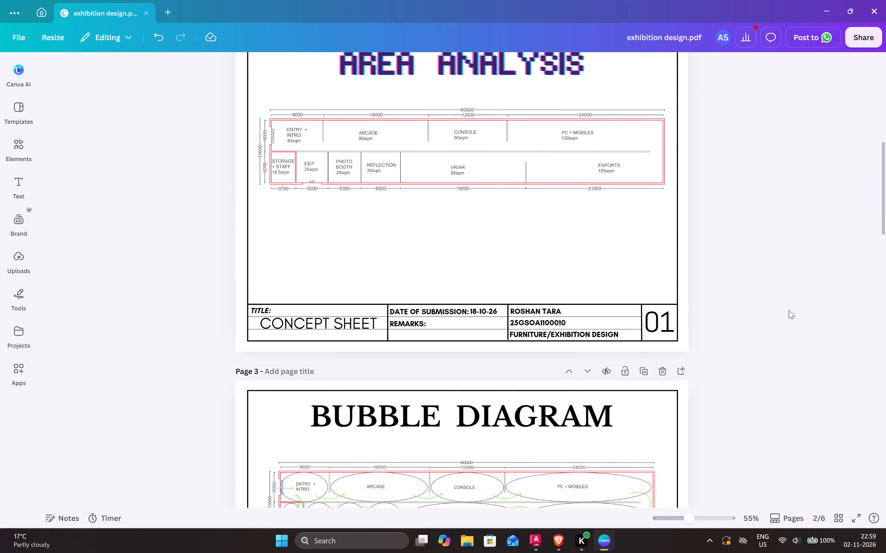
{"action": "scroll", "coordinate": [756, 292], "scroll_direction": "down", "scroll_amount": 4}
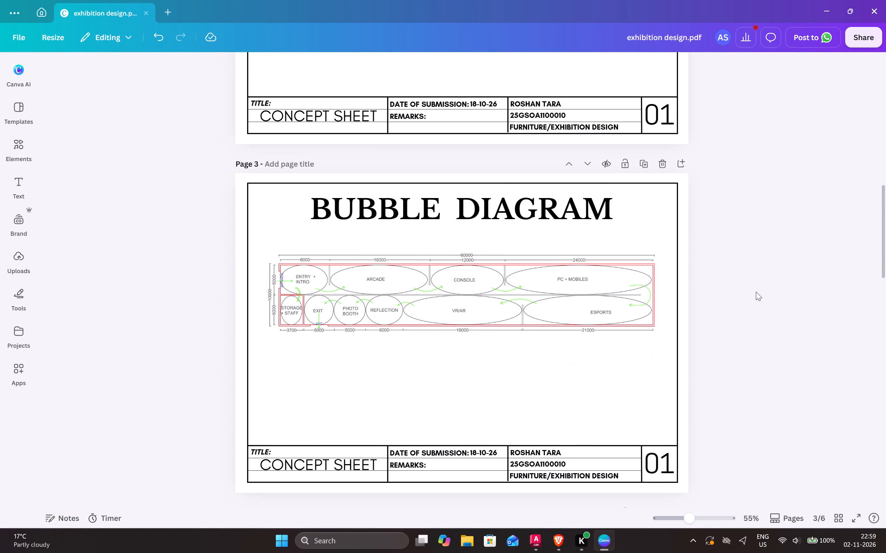
{"action": "scroll", "coordinate": [756, 292], "scroll_direction": "down", "scroll_amount": 1}
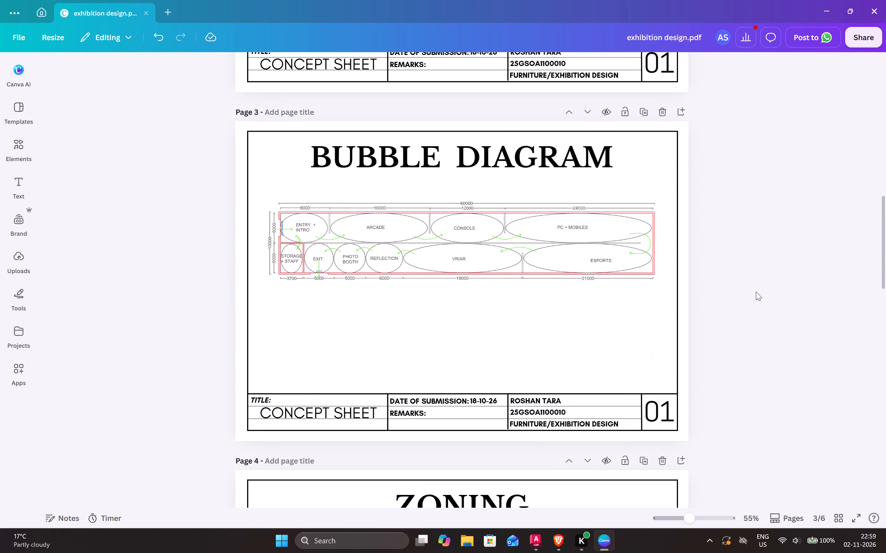
{"action": "left_click", "coordinate": [541, 243]}
{"action": "left_click_drag", "start_coordinate": [531, 241], "coordinate": [527, 253]}
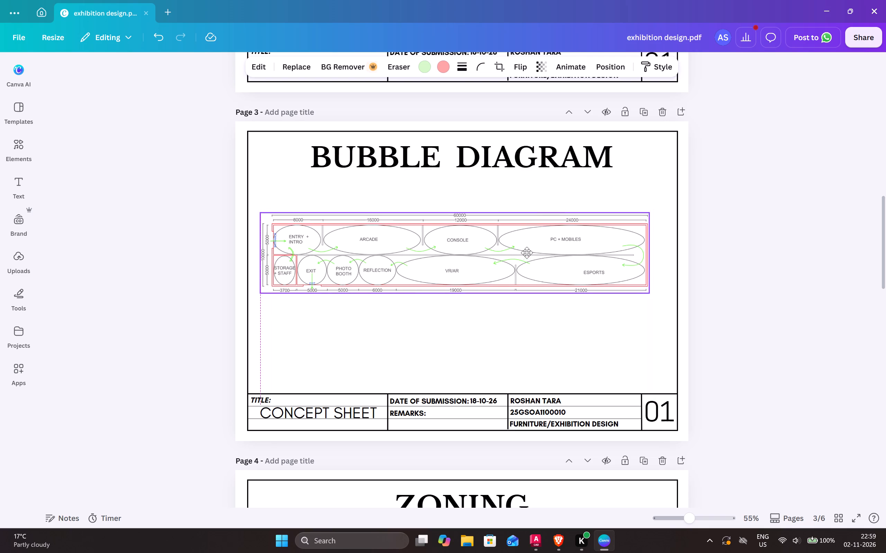
{"action": "left_click_drag", "start_coordinate": [527, 253], "coordinate": [532, 265]}
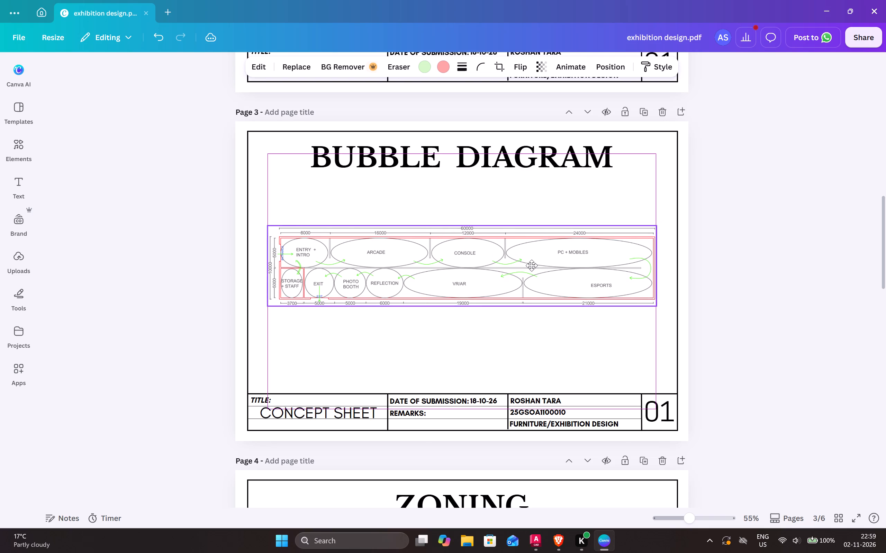
{"action": "left_click_drag", "start_coordinate": [532, 265], "coordinate": [531, 265]}
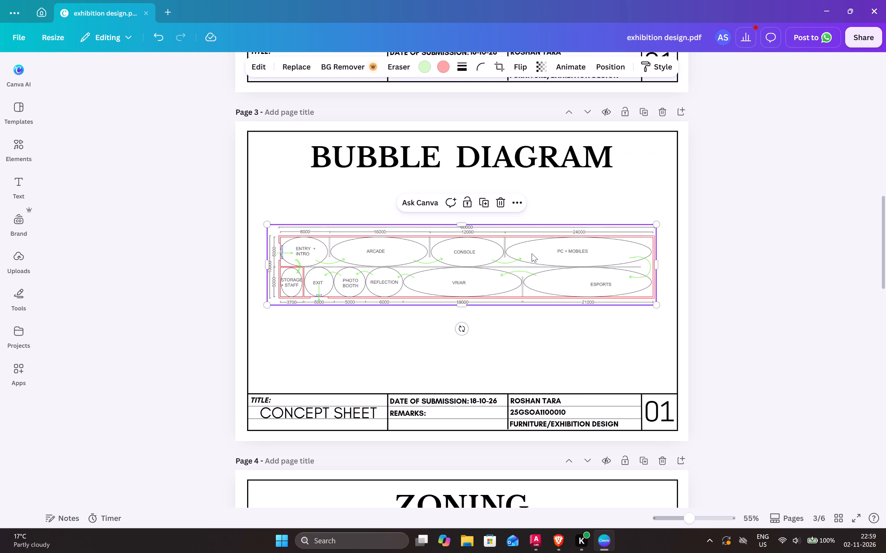
Apply the Glitch effect to the BUBBLE DIAGRAM title on page 3, with turquoise blue as first colour and pink as second.
{"action": "left_click", "coordinate": [538, 152]}
{"action": "left_click", "coordinate": [561, 63]}
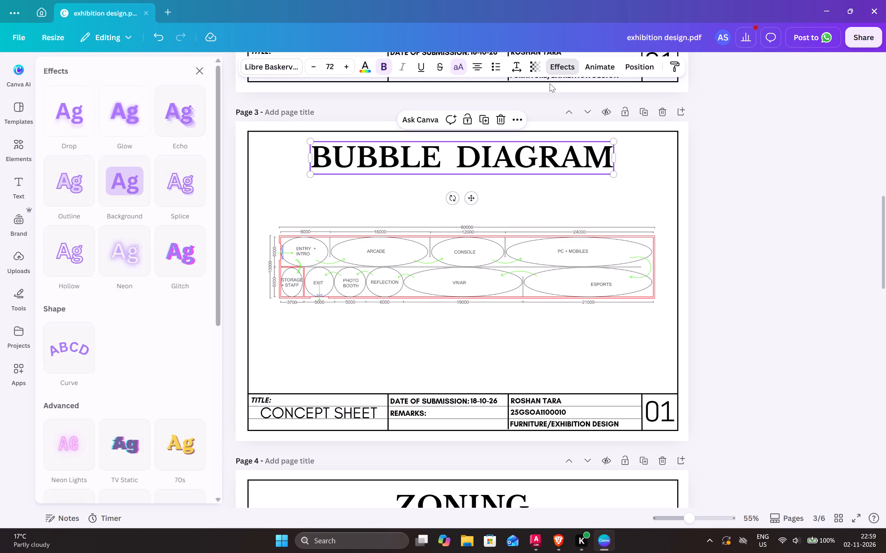
{"action": "left_click", "coordinate": [197, 260]}
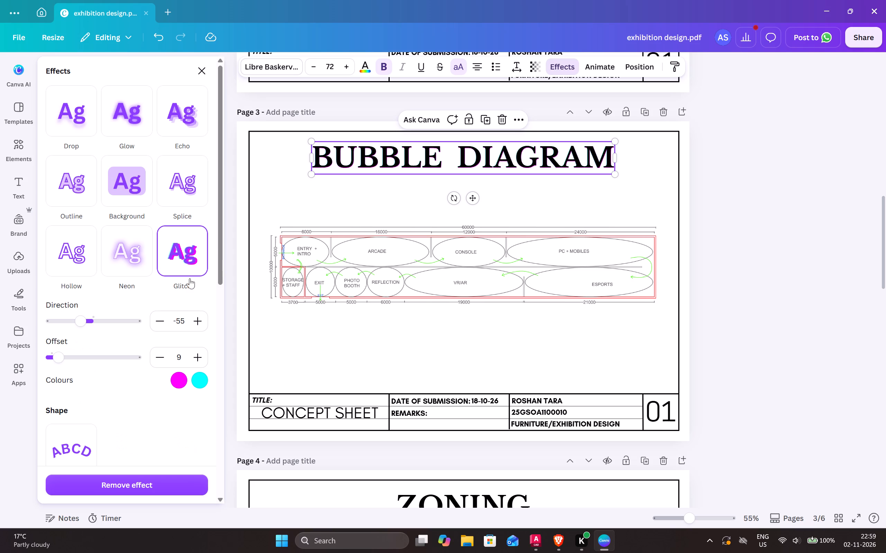
{"action": "left_click", "coordinate": [183, 324]}
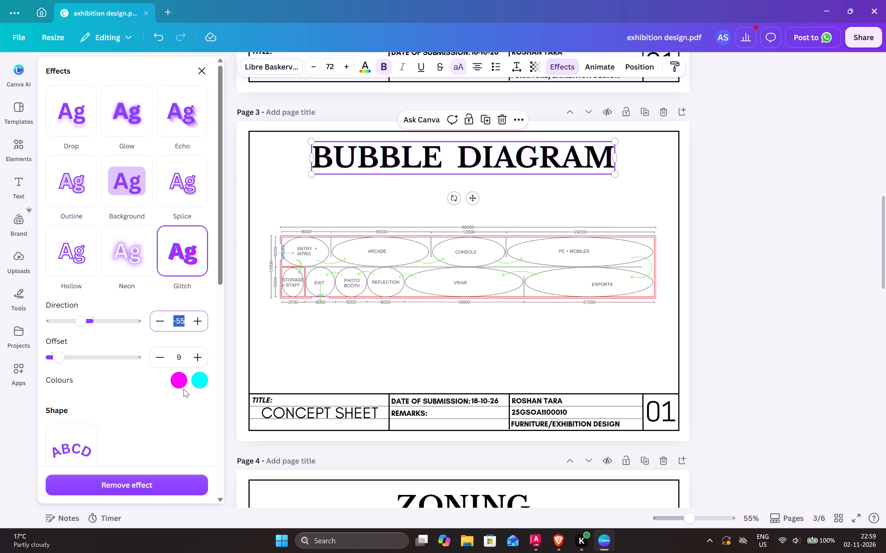
{"action": "left_click", "coordinate": [183, 386]}
{"action": "left_click", "coordinate": [60, 337]}
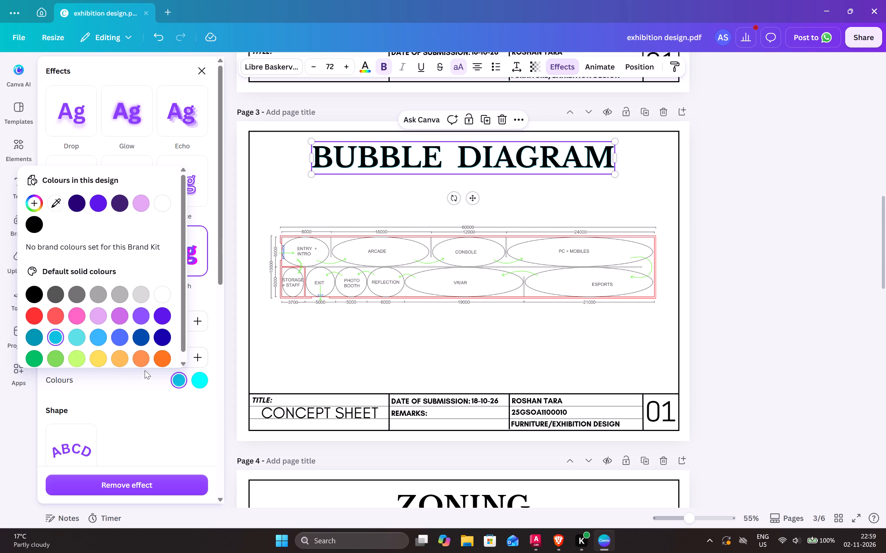
{"action": "left_click", "coordinate": [205, 384]}
{"action": "left_click", "coordinate": [95, 315]}
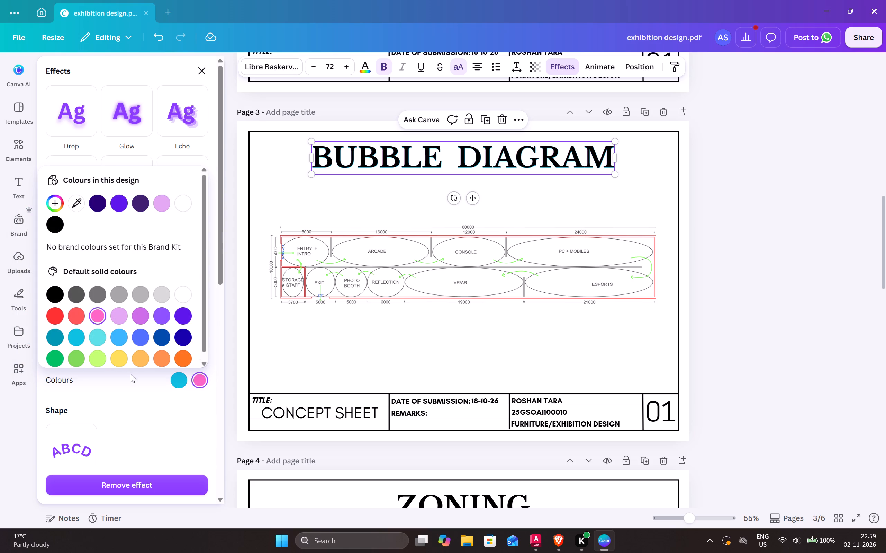
{"action": "left_click", "coordinate": [149, 410]}
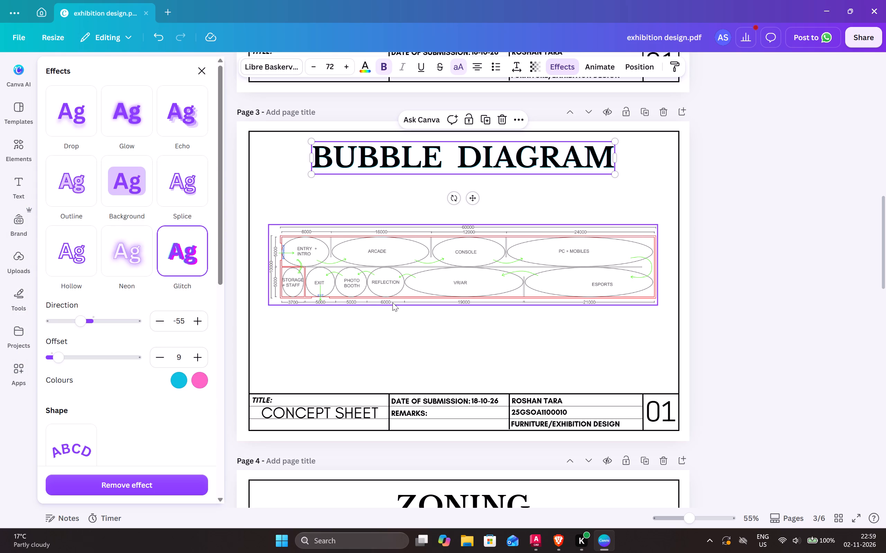
Match the BUBBLE DIAGRAM title's glitch settings to the AREA ANALYSIS title, setting direction to -76 and offset to 62.
{"action": "scroll", "coordinate": [402, 290], "scroll_direction": "up", "scroll_amount": 9}
{"action": "left_click", "coordinate": [429, 269]}
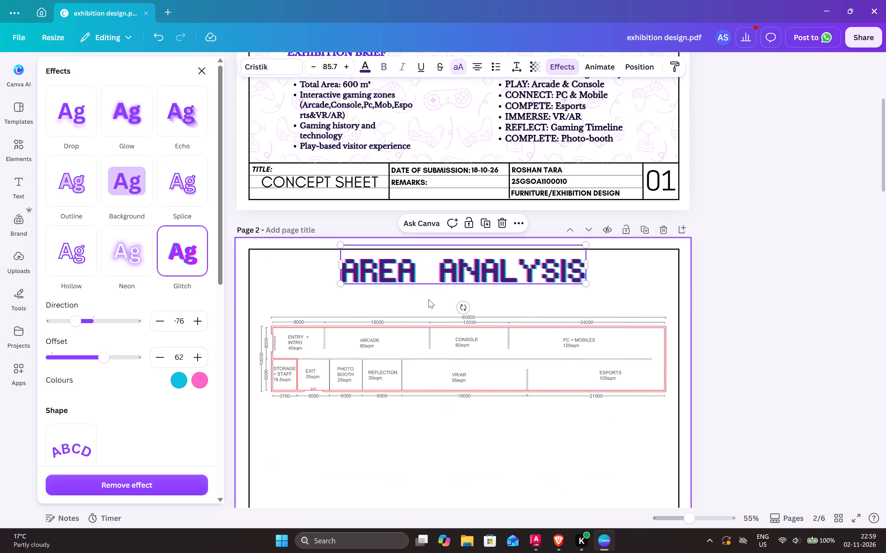
{"action": "scroll", "coordinate": [431, 324], "scroll_direction": "down", "scroll_amount": 7}
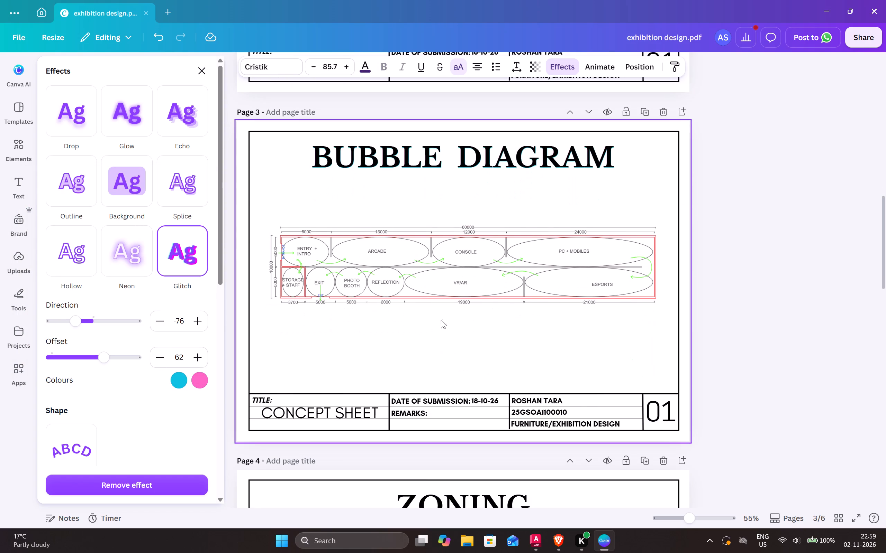
{"action": "left_click", "coordinate": [473, 164]}
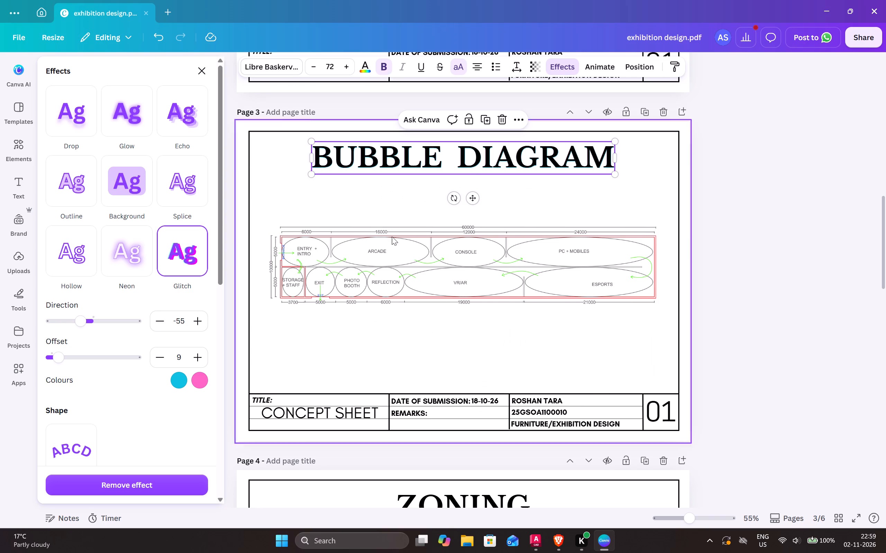
{"action": "left_click", "coordinate": [182, 320]}
{"action": "left_click", "coordinate": [182, 320]}
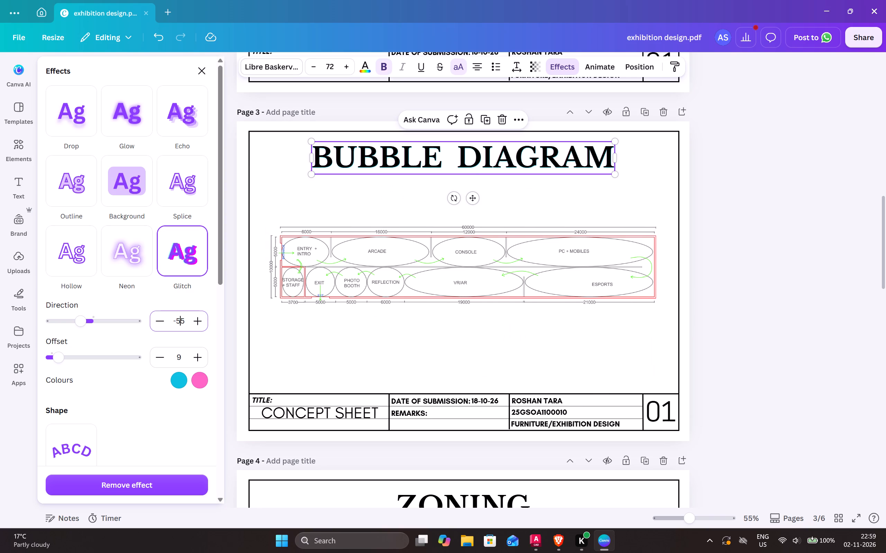
{"action": "left_click", "coordinate": [184, 320]}
{"action": "left_click", "coordinate": [186, 320]}
{"action": "left_click", "coordinate": [182, 321]}
{"action": "left_click", "coordinate": [183, 321]}
{"action": "key", "text": "BackSpace"}
{"action": "key", "text": "BackSpace"}
{"action": "type", "text": "76"}
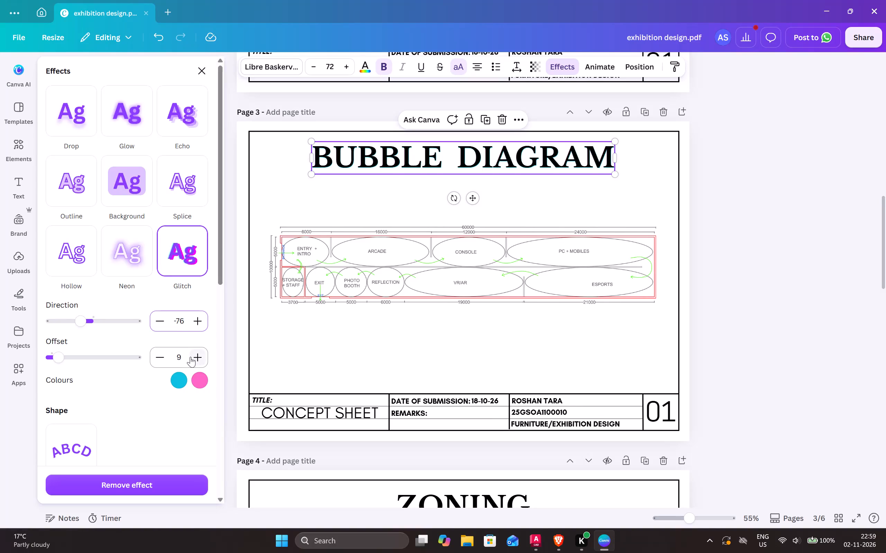
{"action": "key", "text": "Return"}
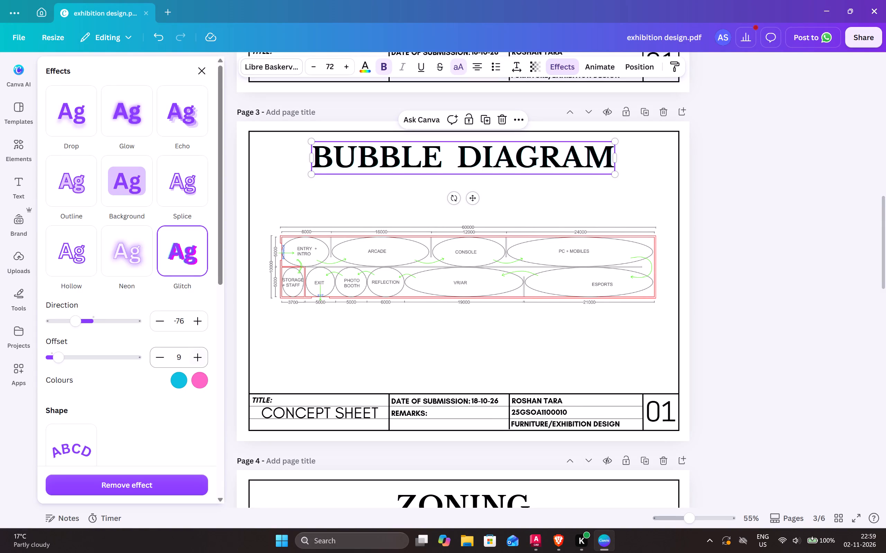
{"action": "left_click", "coordinate": [187, 355]}
{"action": "key", "text": "BackSpace"}
{"action": "type", "text": "62"}
{"action": "key", "text": "Return"}
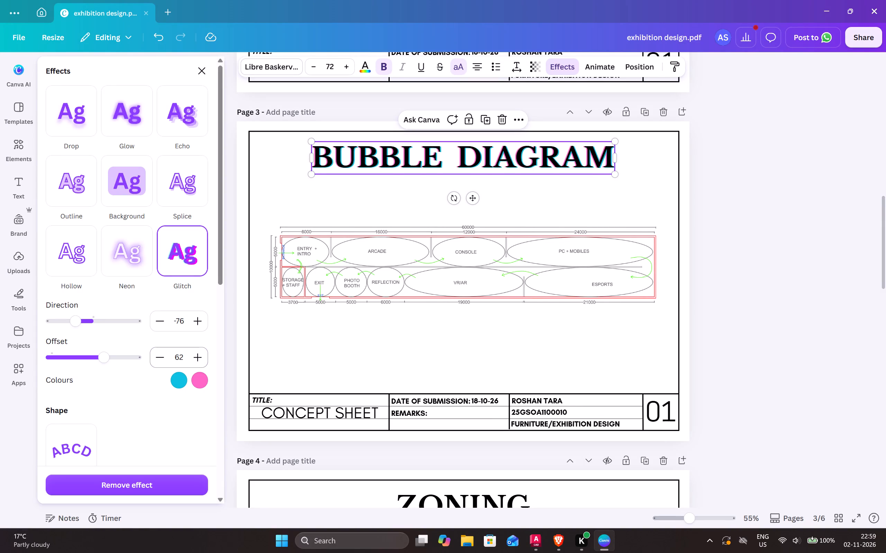
{"action": "left_click", "coordinate": [749, 210]}
Remove the Glitch effect from the AREA ANALYSIS title on page 2.
{"action": "scroll", "coordinate": [749, 210], "scroll_direction": "up", "scroll_amount": 1}
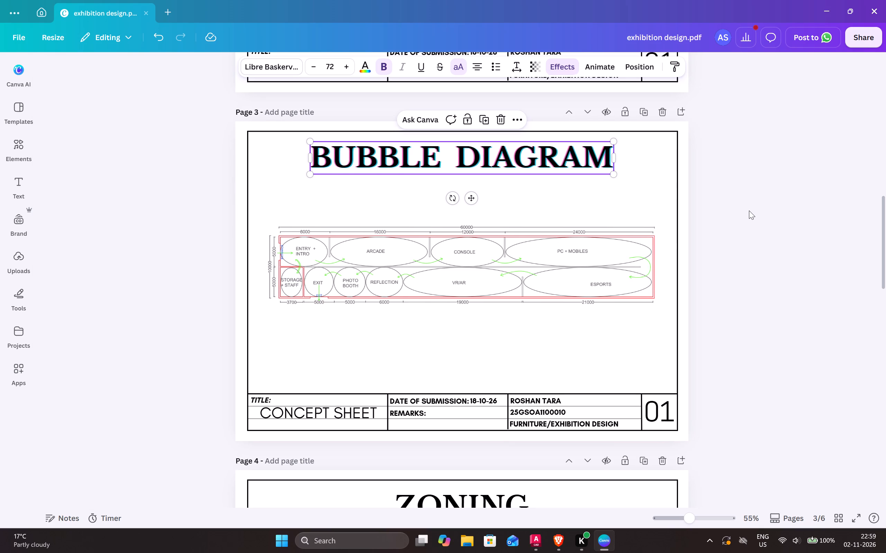
{"action": "scroll", "coordinate": [749, 210], "scroll_direction": "up", "scroll_amount": 4}
{"action": "left_click", "coordinate": [749, 210]}
{"action": "scroll", "coordinate": [750, 204], "scroll_direction": "up", "scroll_amount": 3}
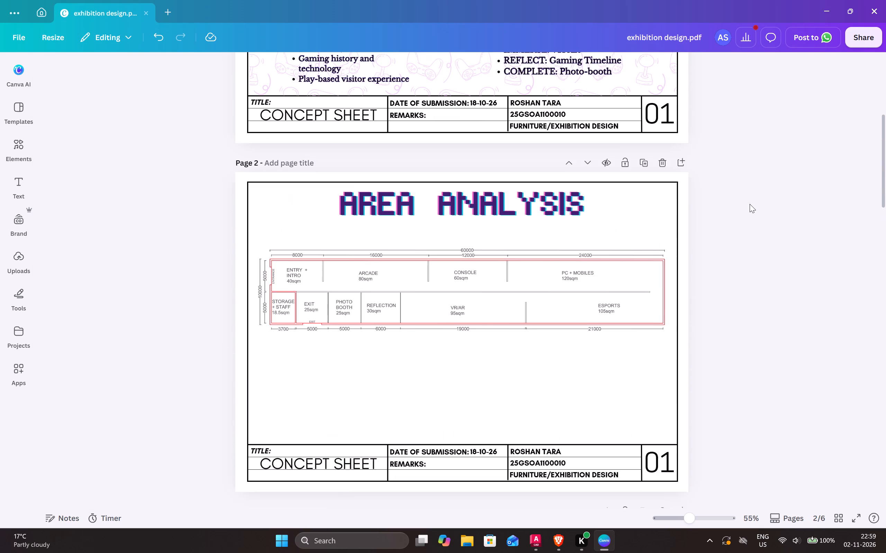
{"action": "left_click", "coordinate": [567, 217]}
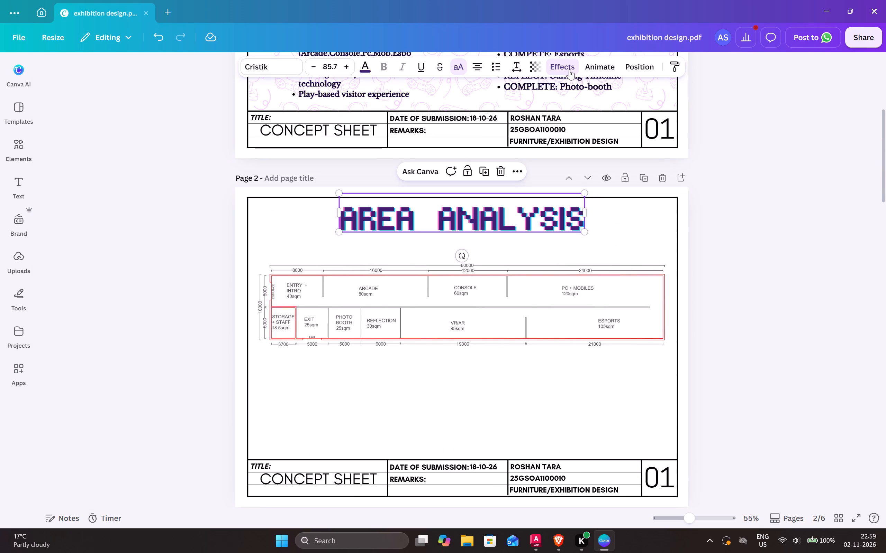
{"action": "left_click", "coordinate": [568, 68]}
{"action": "scroll", "coordinate": [177, 275], "scroll_direction": "up", "scroll_amount": 5}
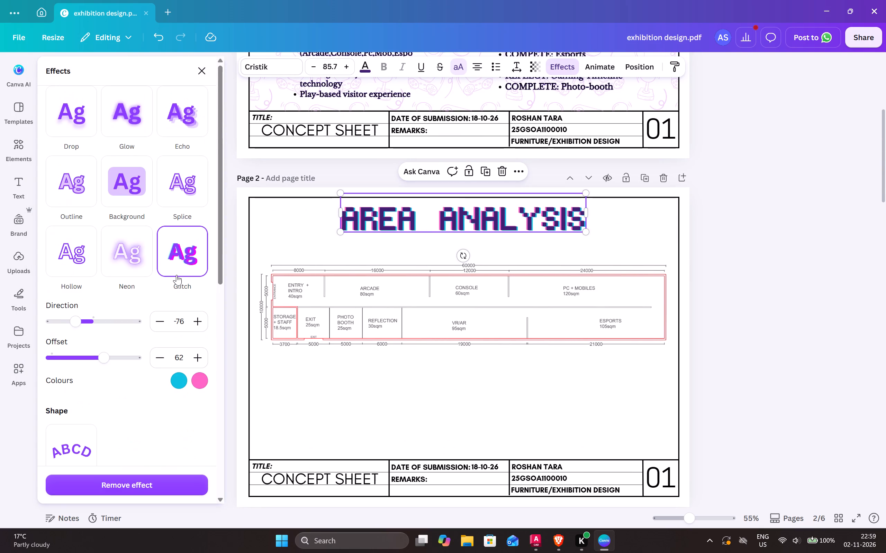
{"action": "scroll", "coordinate": [177, 275], "scroll_direction": "up", "scroll_amount": 3}
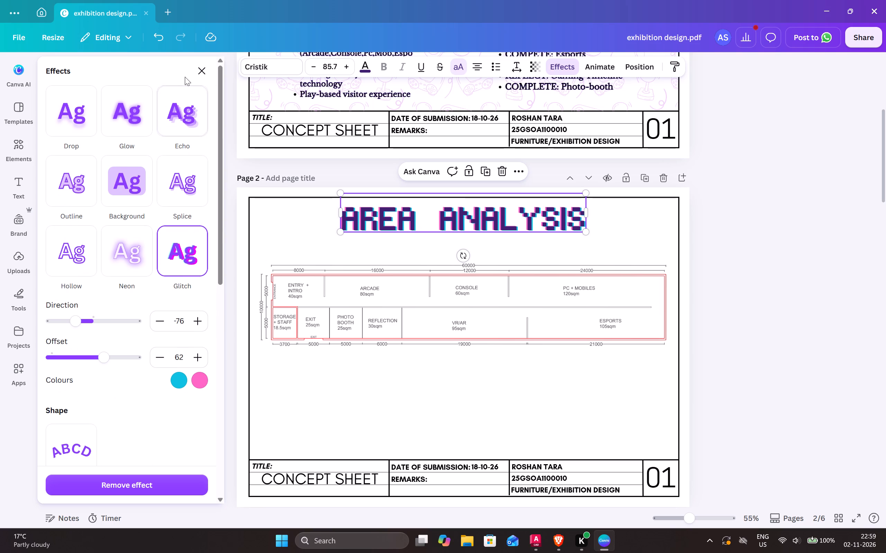
{"action": "scroll", "coordinate": [116, 315], "scroll_direction": "down", "scroll_amount": 9}
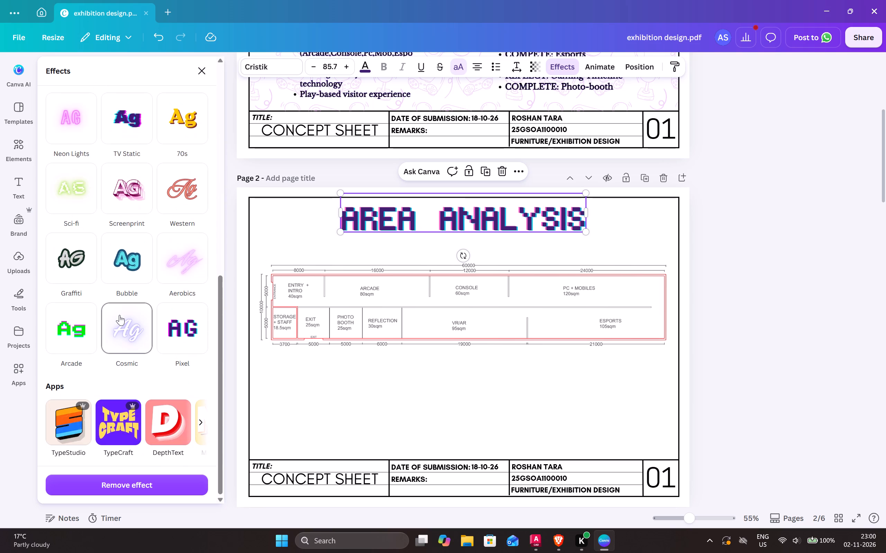
{"action": "scroll", "coordinate": [195, 271], "scroll_direction": "up", "scroll_amount": 7}
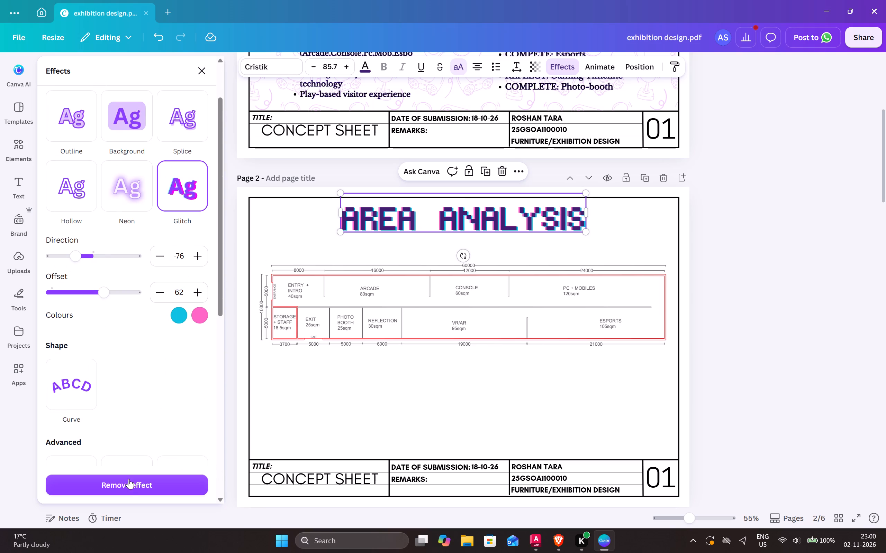
{"action": "left_click", "coordinate": [129, 482]}
{"action": "scroll", "coordinate": [181, 236], "scroll_direction": "up", "scroll_amount": 4}
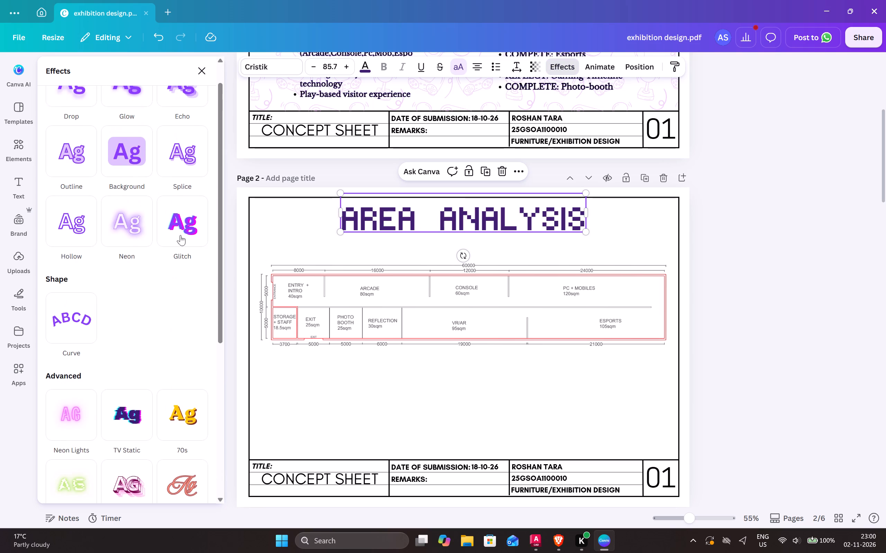
Change the AREA ANALYSIS title's font to Libre Baskerville and its text colour to black.
{"action": "left_click", "coordinate": [271, 71]}
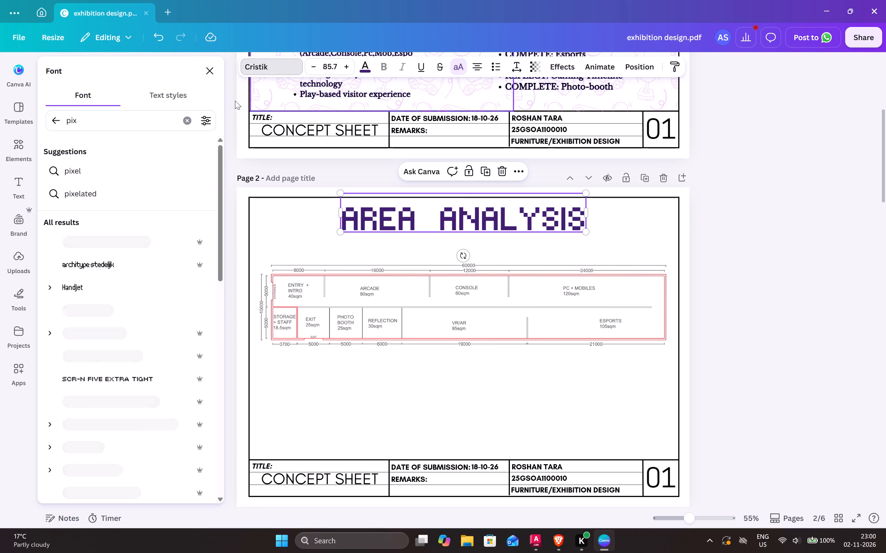
{"action": "scroll", "coordinate": [114, 222], "scroll_direction": "up", "scroll_amount": 4}
{"action": "left_click", "coordinate": [187, 118]}
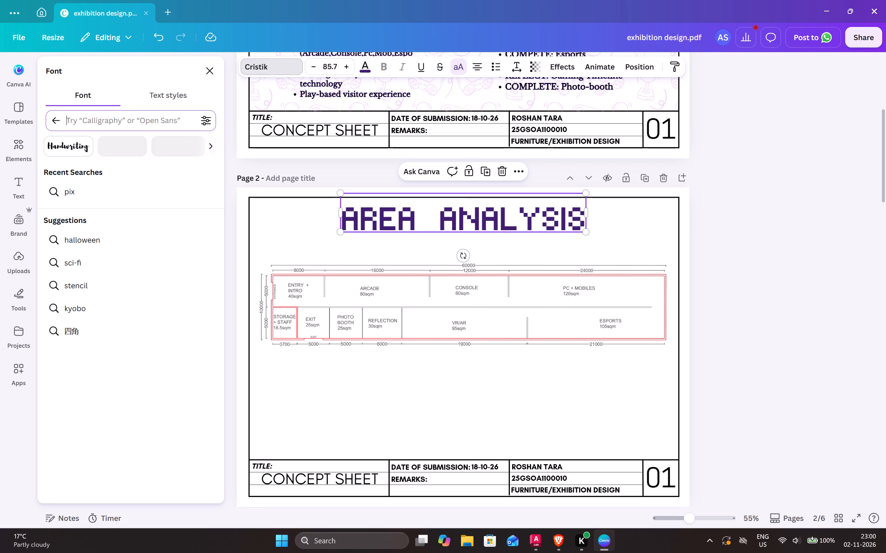
{"action": "left_click", "coordinate": [55, 123]}
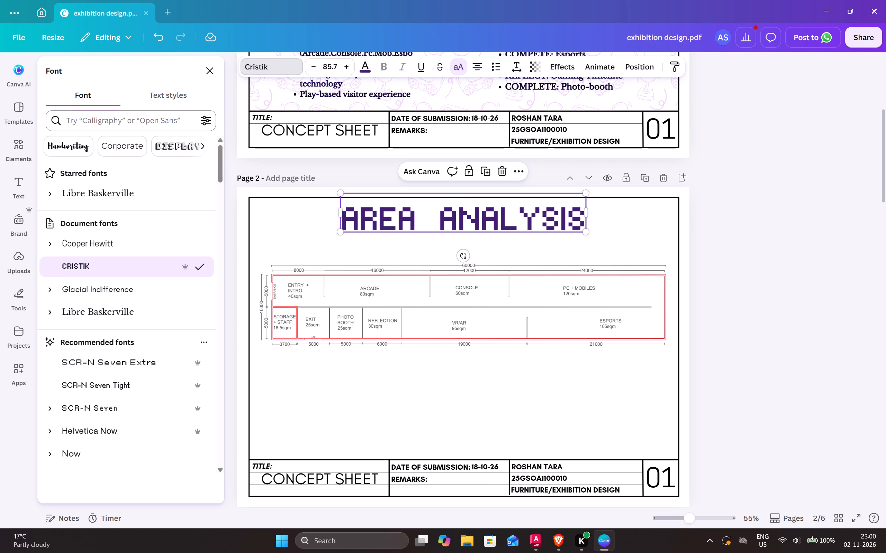
{"action": "left_click", "coordinate": [101, 195]}
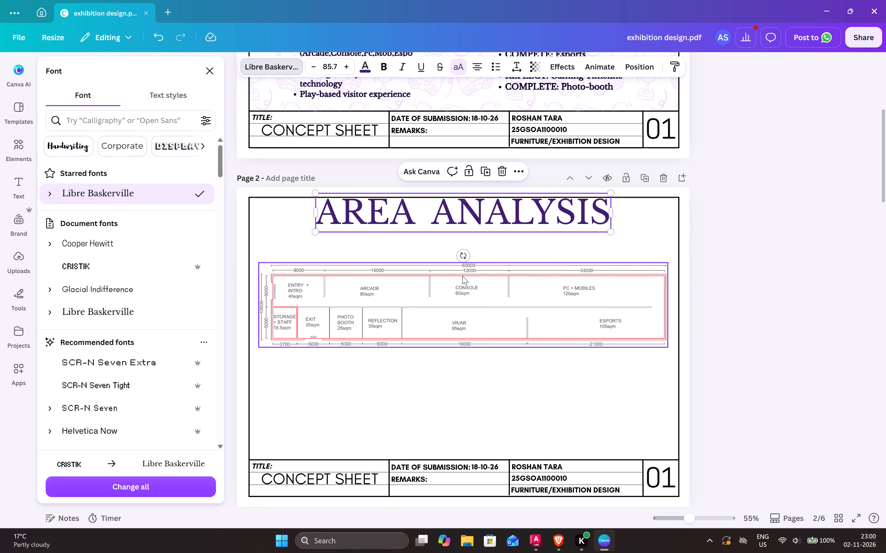
{"action": "left_click", "coordinate": [369, 67]}
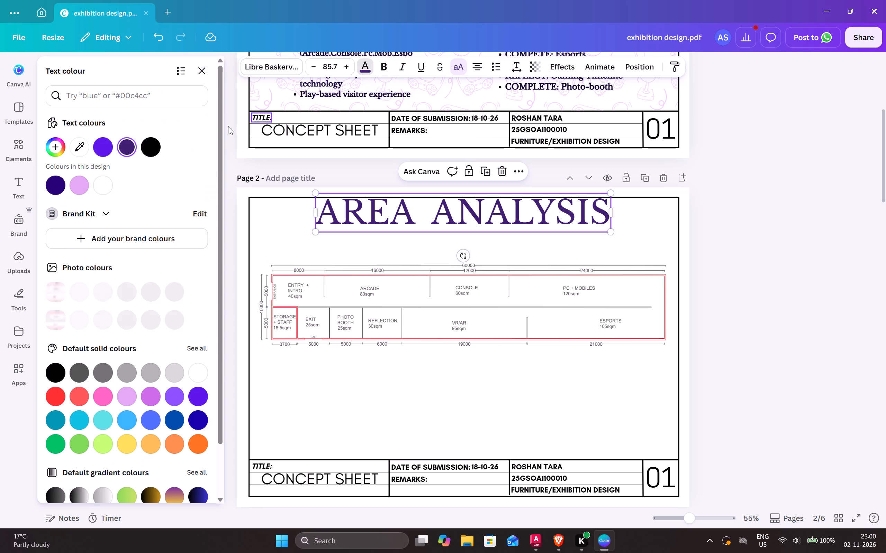
{"action": "left_click", "coordinate": [150, 152]}
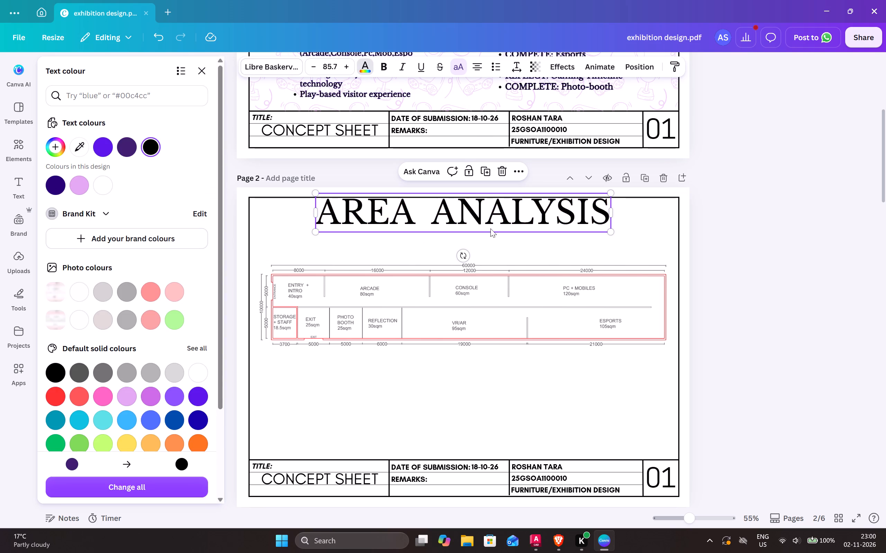
Apply the Glitch effect to the AREA ANALYSIS title, with turquoise blue as first colour and pink as second.
{"action": "left_click", "coordinate": [564, 66]}
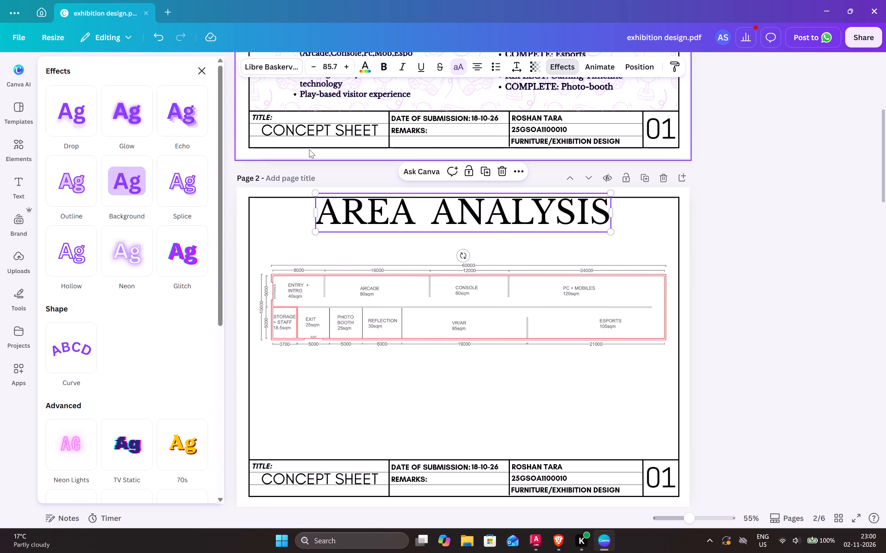
{"action": "left_click", "coordinate": [179, 264]}
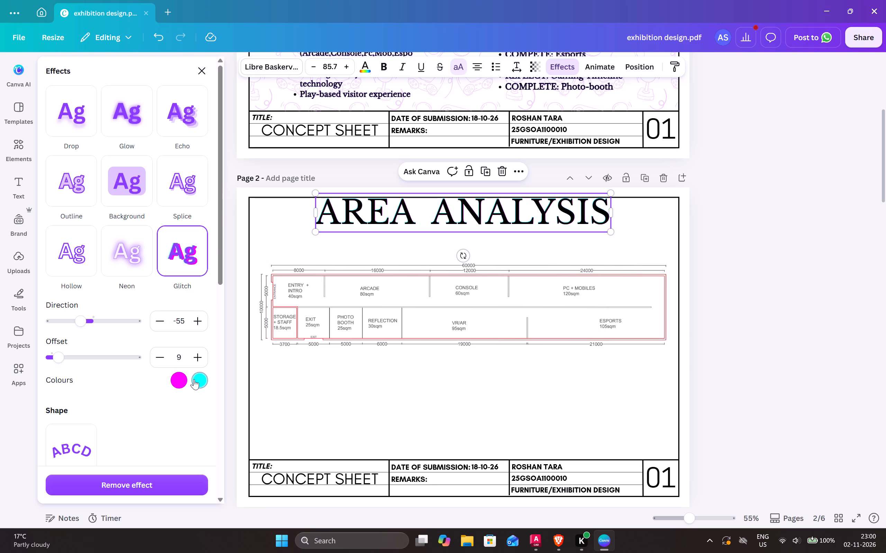
{"action": "left_click", "coordinate": [177, 380]}
{"action": "left_click", "coordinate": [56, 338]}
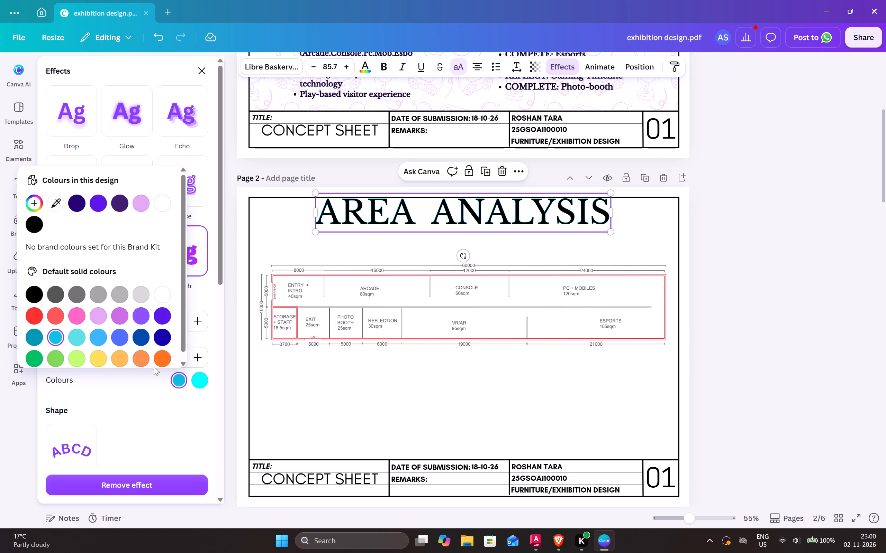
{"action": "left_click", "coordinate": [200, 381]}
{"action": "left_click", "coordinate": [99, 317]}
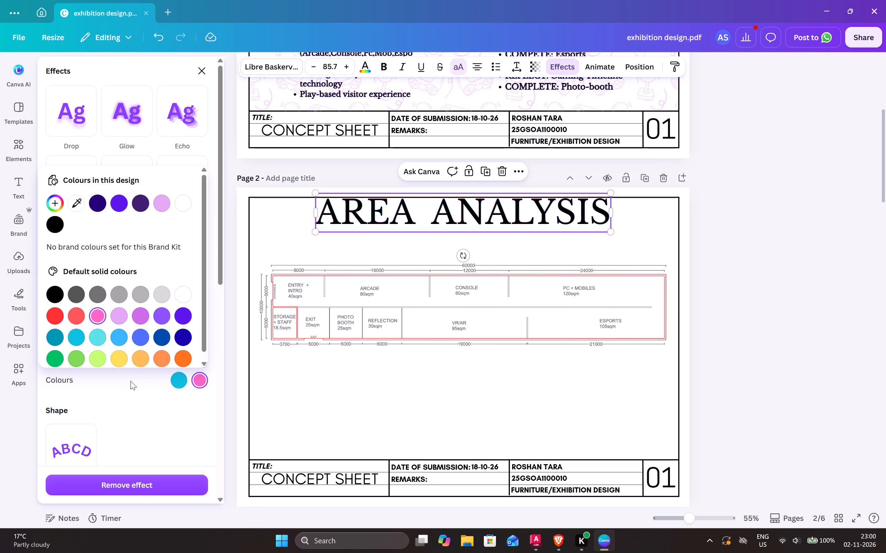
{"action": "left_click", "coordinate": [144, 413]}
Set the AREA ANALYSIS title's Glitch direction to -76 and offset to 62.
{"action": "left_click", "coordinate": [186, 325]}
{"action": "left_click", "coordinate": [188, 321]}
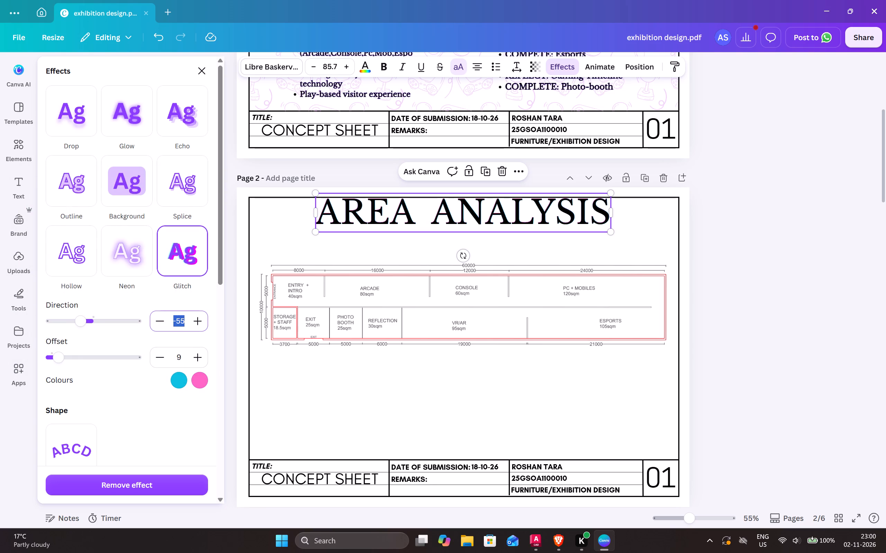
{"action": "left_click", "coordinate": [188, 321]}
{"action": "left_click", "coordinate": [188, 321]}
{"action": "left_click", "coordinate": [188, 318]}
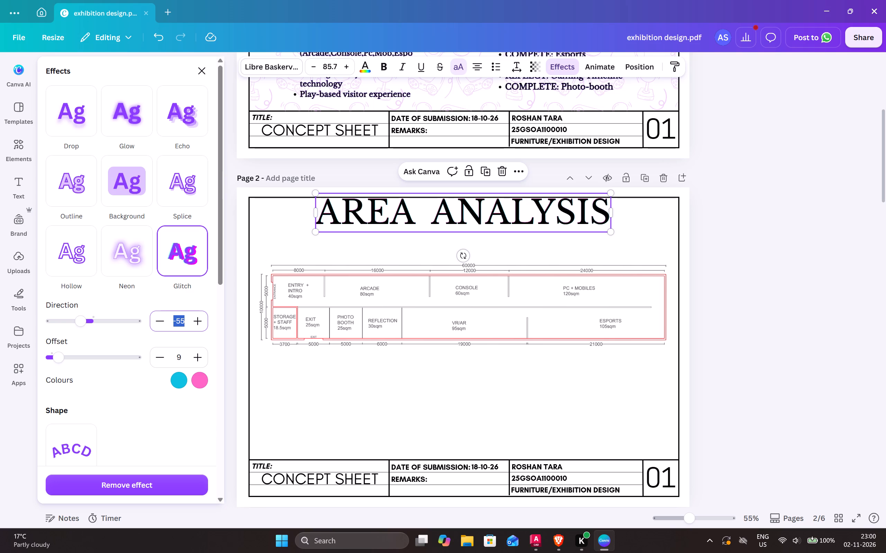
{"action": "left_click", "coordinate": [183, 320]}
{"action": "key", "text": "BackSpace"}
{"action": "key", "text": "BackSpace"}
{"action": "type", "text": "76"}
{"action": "left_click", "coordinate": [180, 359]}
{"action": "type", "text": "62"}
{"action": "key", "text": "Return"}
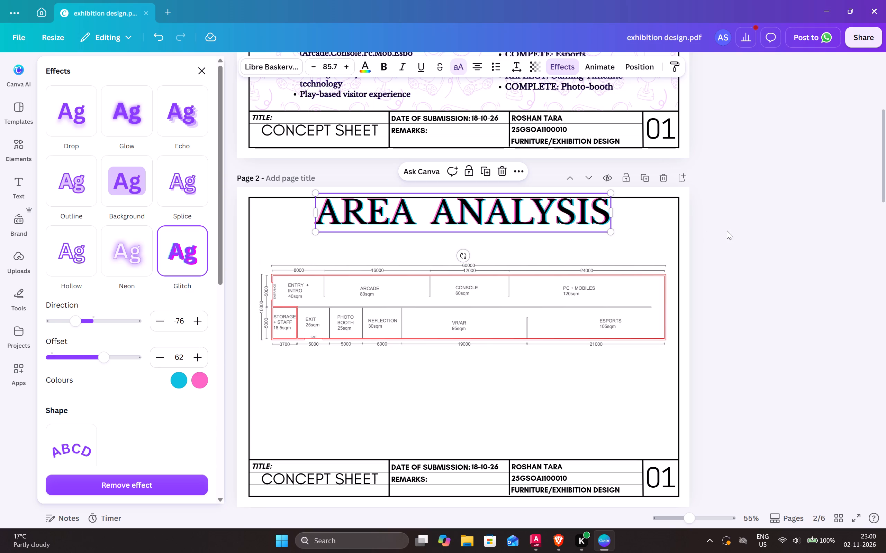
{"action": "left_click", "coordinate": [727, 231]}
Move the AREA ANALYSIS title slightly down so it sits inside the page 2 frame, keeping it horizontally centred.
{"action": "left_click", "coordinate": [524, 208]}
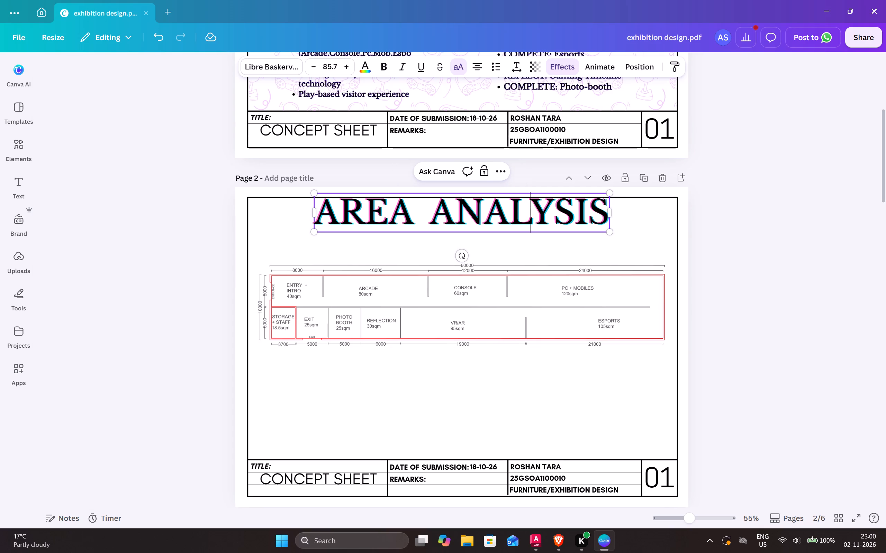
{"action": "left_click_drag", "start_coordinate": [532, 213], "coordinate": [532, 220]}
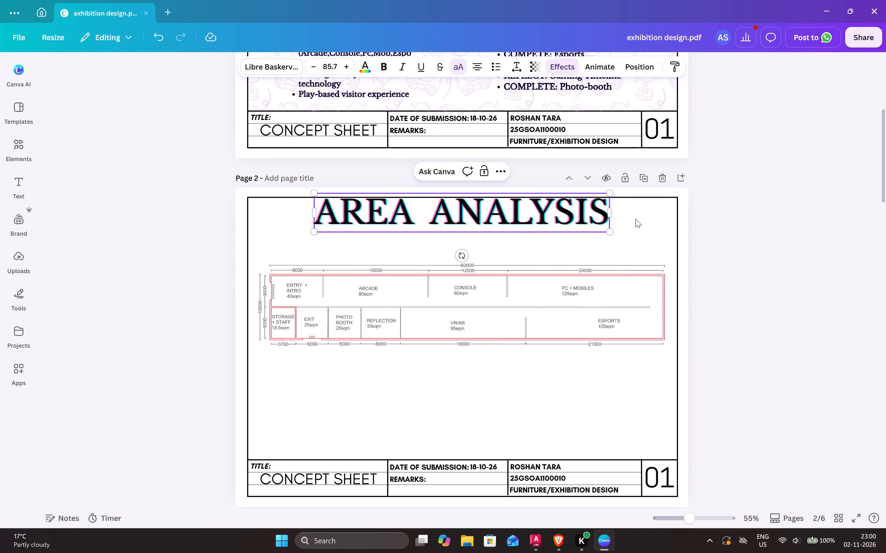
{"action": "left_click", "coordinate": [635, 219]}
{"action": "left_click_drag", "start_coordinate": [468, 210], "coordinate": [469, 222]}
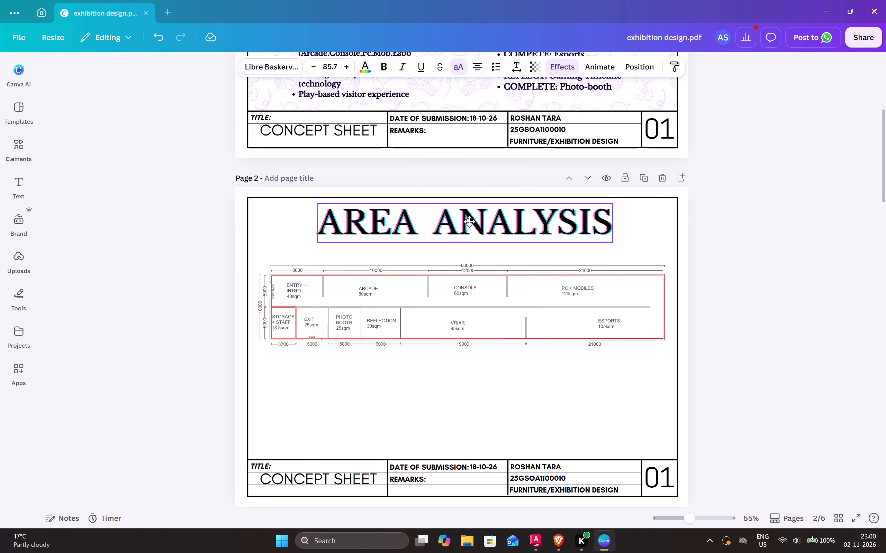
{"action": "left_click_drag", "start_coordinate": [469, 222], "coordinate": [469, 221]}
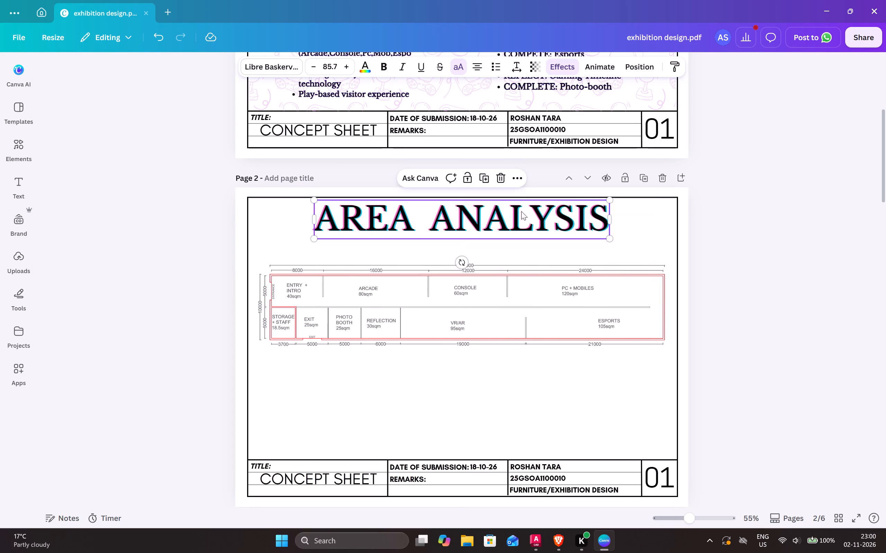
{"action": "scroll", "coordinate": [730, 215], "scroll_direction": "down", "scroll_amount": 2}
{"action": "left_click_drag", "start_coordinate": [753, 233], "coordinate": [756, 234]}
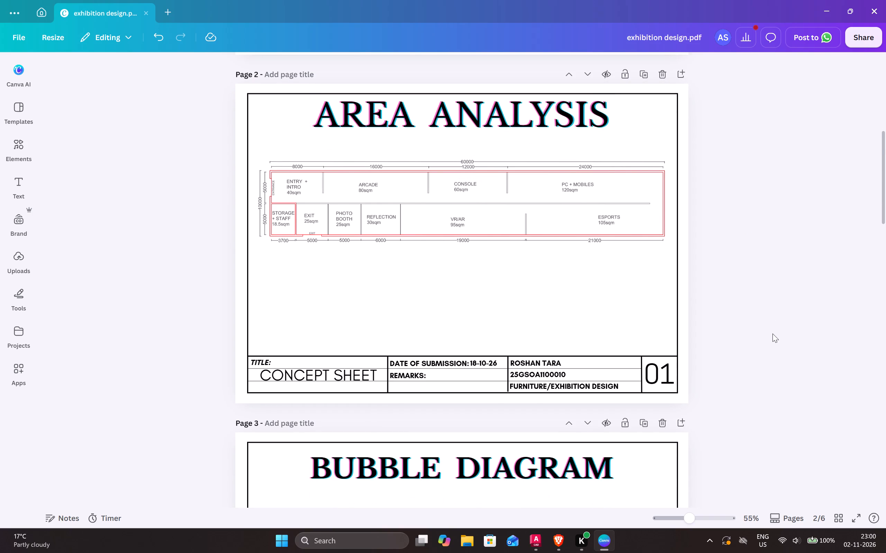
Set the font size of the BUBBLE DIAGRAM title on page 3 to 85.
{"action": "scroll", "coordinate": [777, 350], "scroll_direction": "down", "scroll_amount": 2}
{"action": "left_click", "coordinate": [587, 357]}
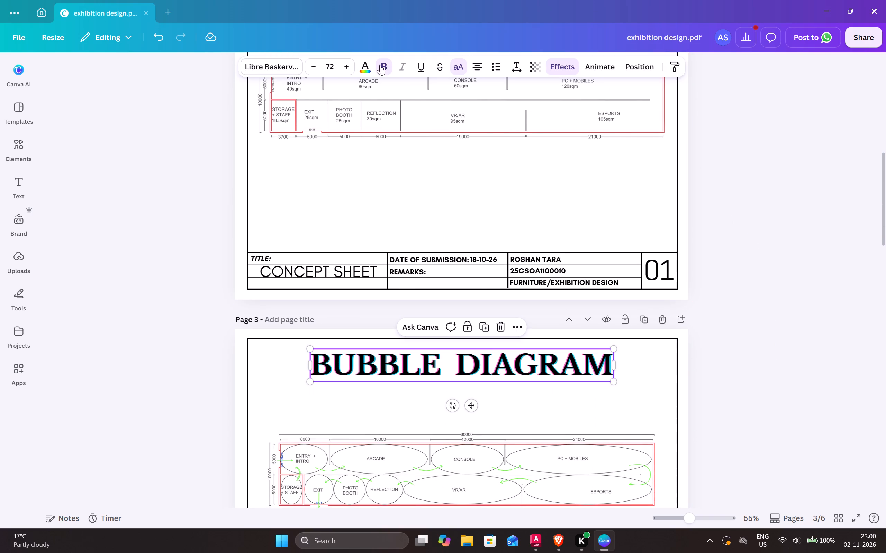
{"action": "left_click", "coordinate": [336, 68]}
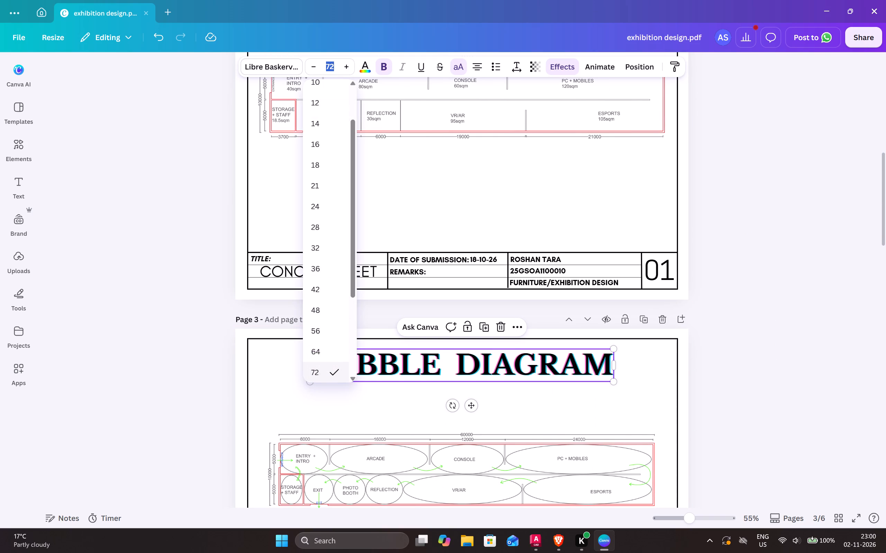
{"action": "type", "text": "85"}
{"action": "key", "text": "Return"}
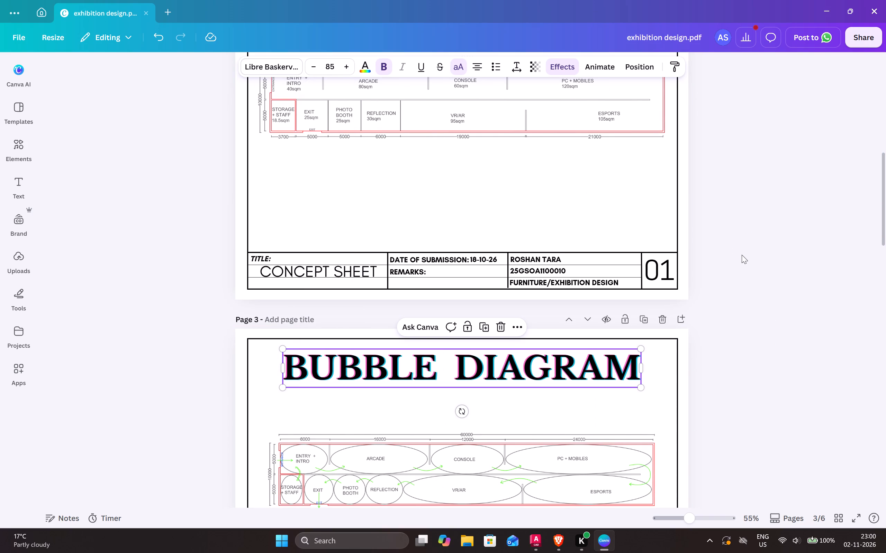
{"action": "left_click", "coordinate": [747, 260]}
Move the BUBBLE DIAGRAM title slightly up towards the frame's top edge, keeping it horizontally centred.
{"action": "left_click", "coordinate": [550, 374]}
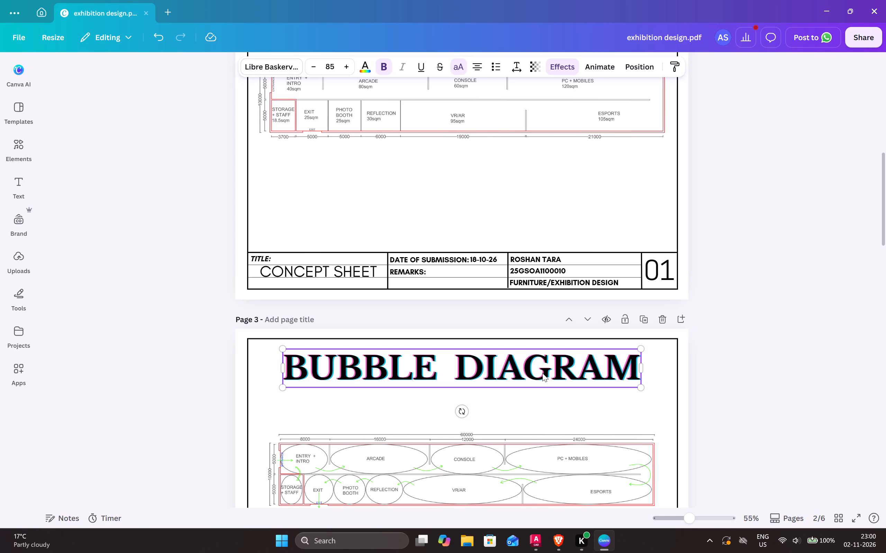
{"action": "left_click_drag", "start_coordinate": [540, 373], "coordinate": [542, 366]}
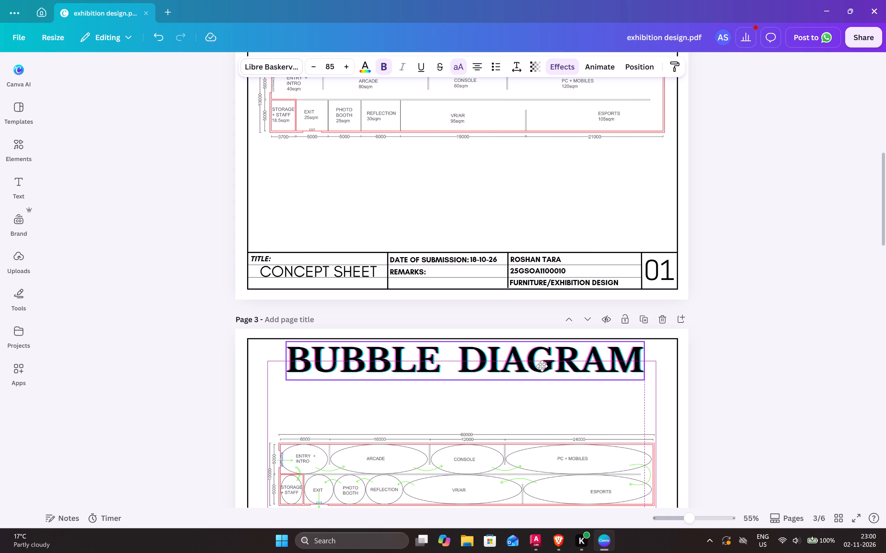
{"action": "left_click_drag", "start_coordinate": [542, 366], "coordinate": [541, 367]}
{"action": "left_click", "coordinate": [807, 342]}
Review pages 1 to 3 to compare the styling and placement of their titles.
{"action": "scroll", "coordinate": [807, 342], "scroll_direction": "down", "scroll_amount": 3}
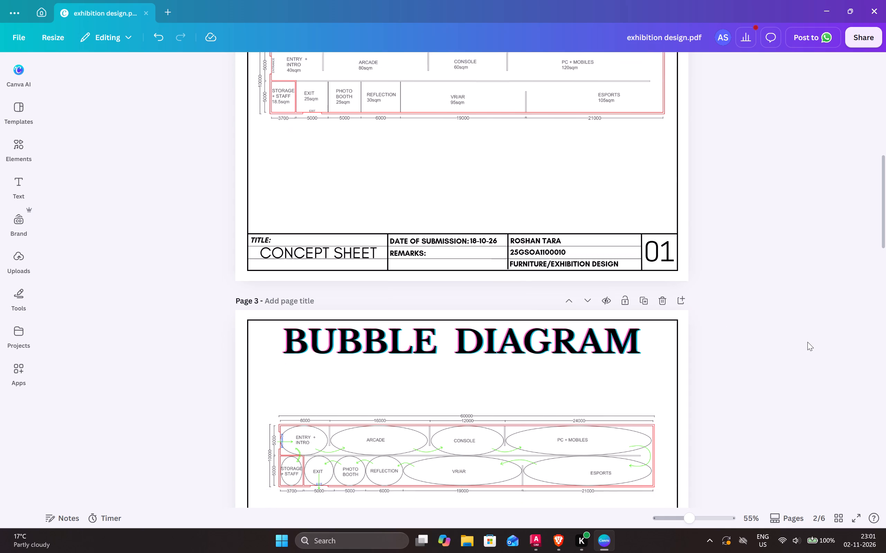
{"action": "scroll", "coordinate": [800, 328], "scroll_direction": "up", "scroll_amount": 2}
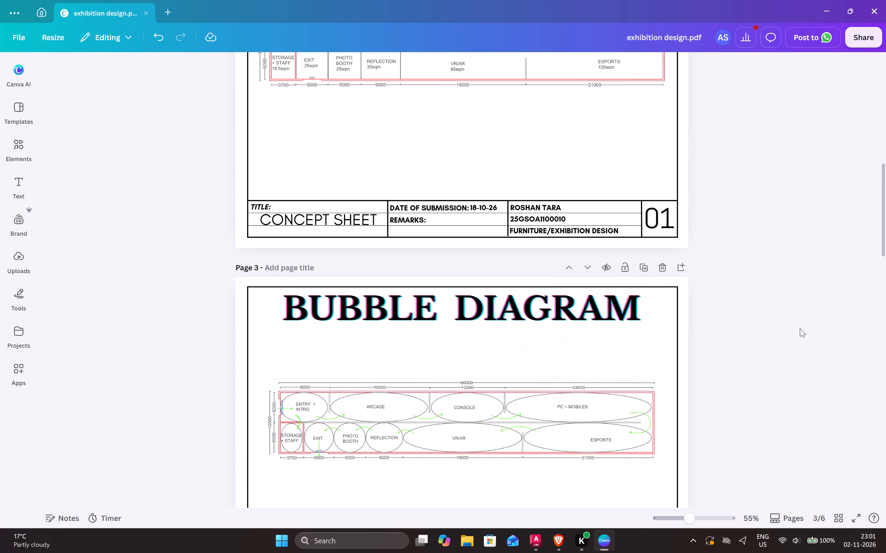
{"action": "scroll", "coordinate": [800, 328], "scroll_direction": "up", "scroll_amount": 11}
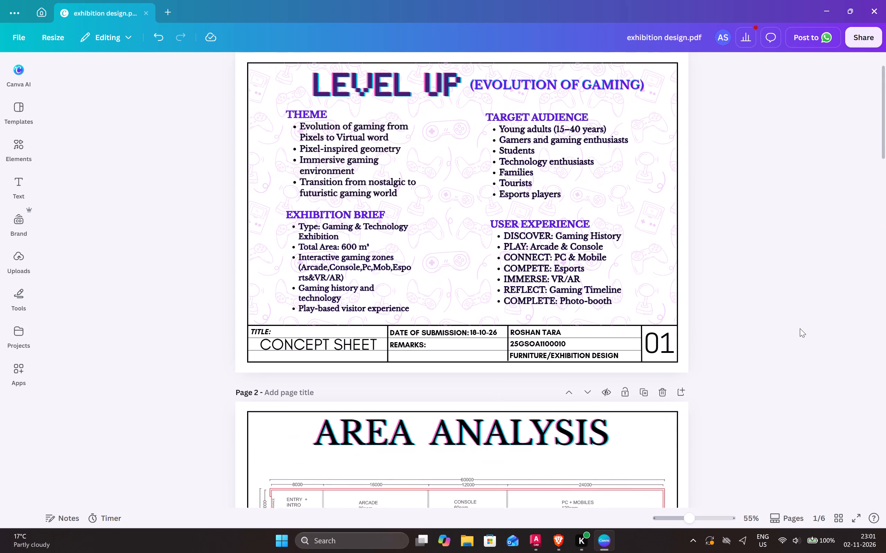
{"action": "scroll", "coordinate": [800, 328], "scroll_direction": "up", "scroll_amount": 2}
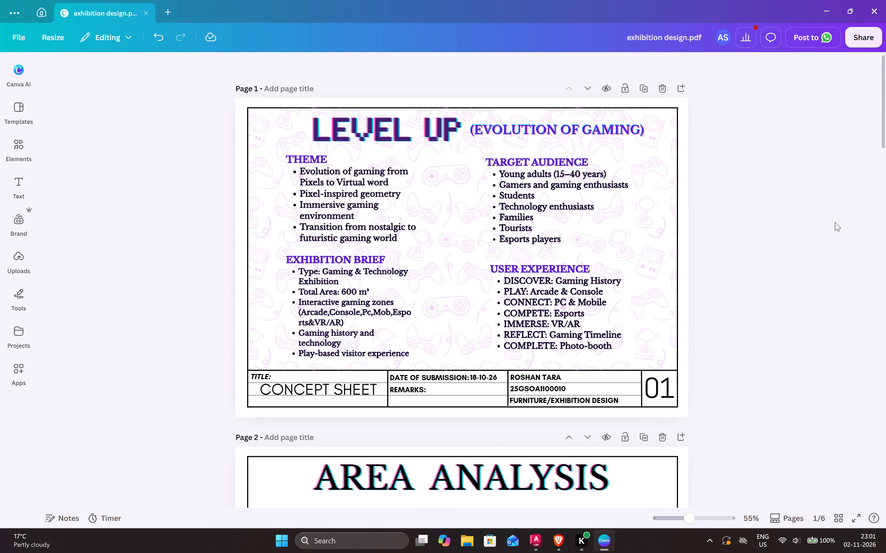
{"action": "scroll", "coordinate": [806, 256], "scroll_direction": "down", "scroll_amount": 14}
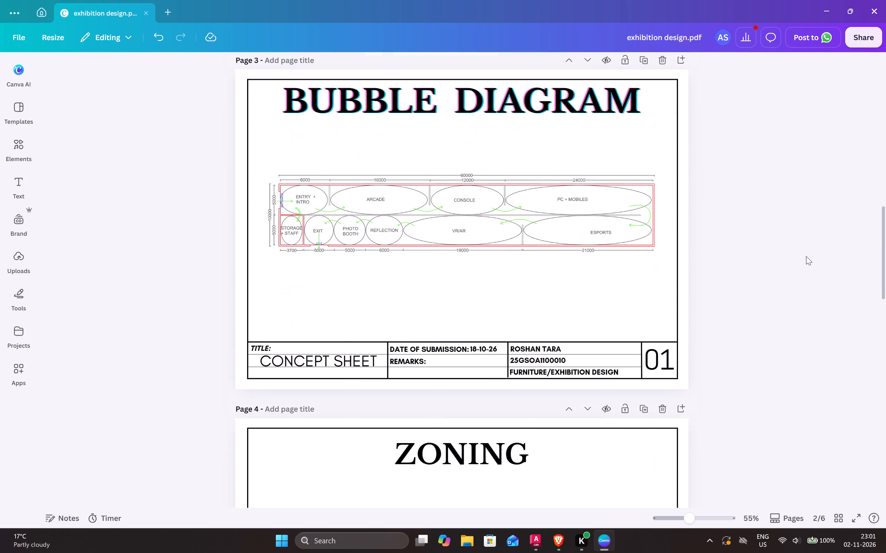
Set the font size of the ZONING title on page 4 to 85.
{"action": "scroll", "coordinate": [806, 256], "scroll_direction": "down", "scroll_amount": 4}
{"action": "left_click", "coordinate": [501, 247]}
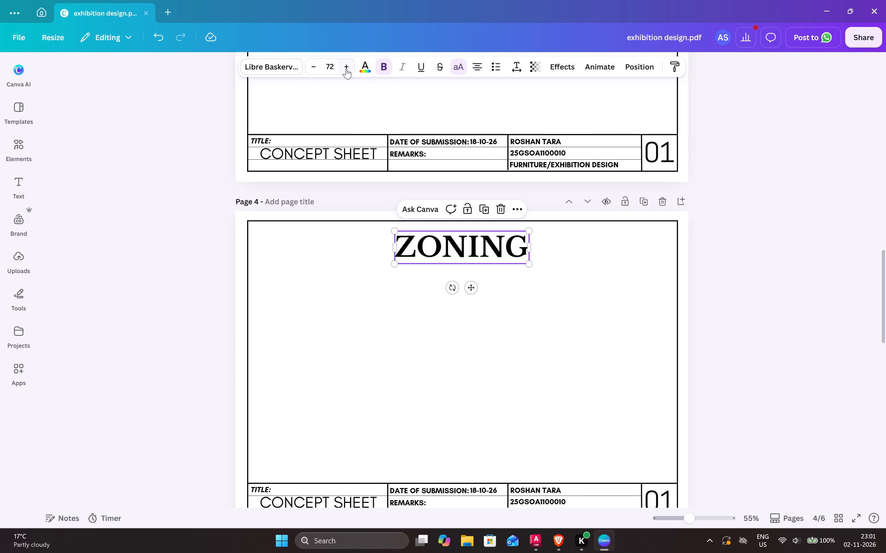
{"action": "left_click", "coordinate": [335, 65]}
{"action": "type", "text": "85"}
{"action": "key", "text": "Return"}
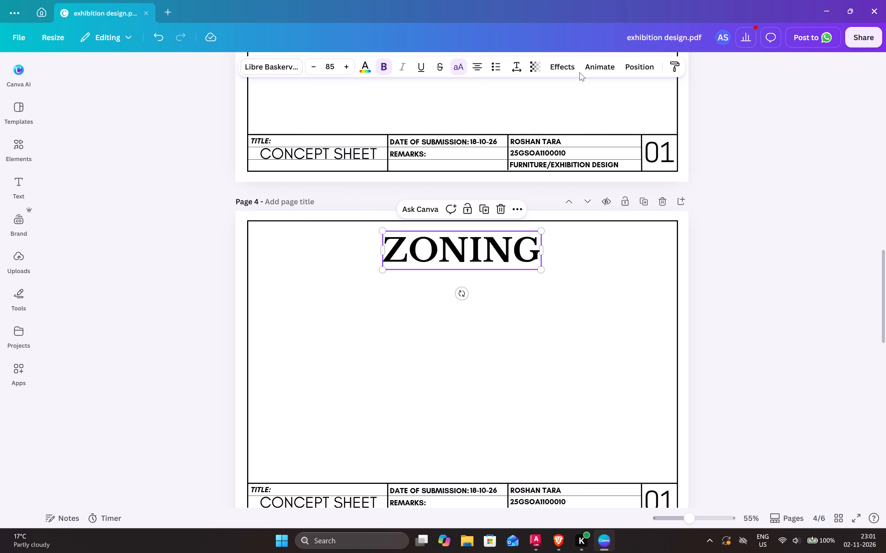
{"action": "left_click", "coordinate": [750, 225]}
Delete the old ZONING and MOOD BOARD pages that follow the BUBBLE DIAGRAM page.
{"action": "left_click", "coordinate": [662, 207]}
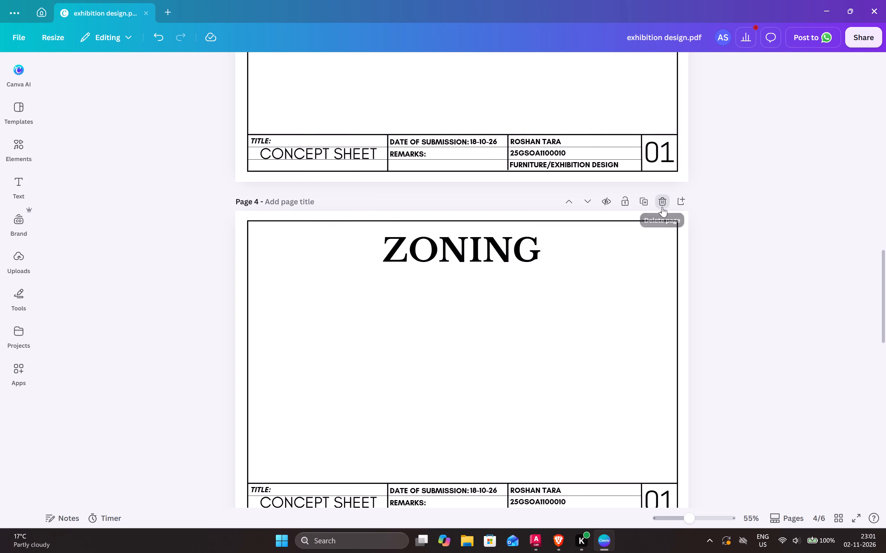
{"action": "left_click", "coordinate": [665, 205]}
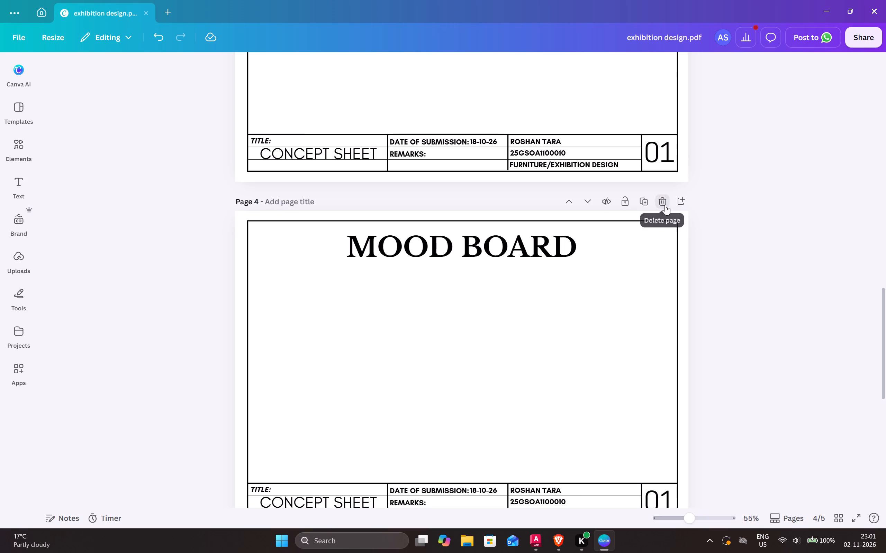
Duplicate the BUBBLE DIAGRAM page and delete the bubble plan image from the copy.
{"action": "left_click", "coordinate": [646, 55]}
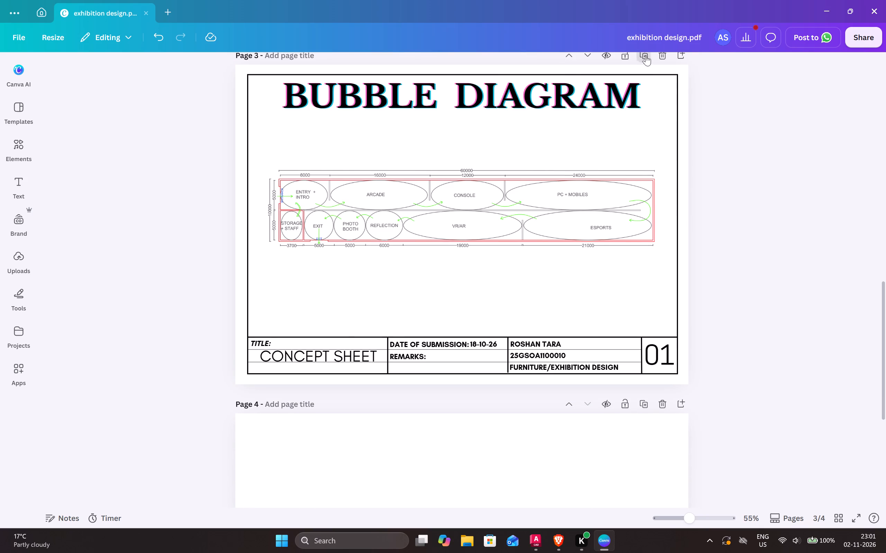
{"action": "left_click", "coordinate": [558, 185]}
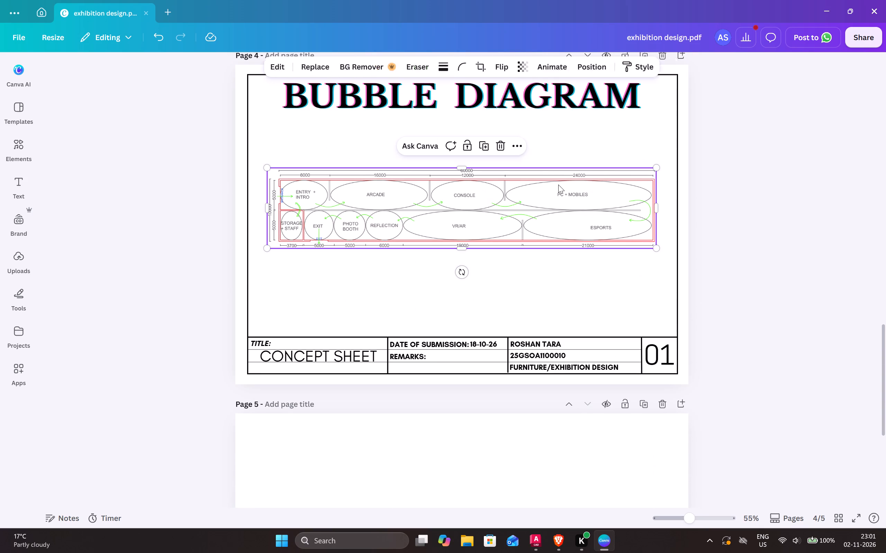
{"action": "left_click", "coordinate": [500, 146]}
Replace the title text on the duplicated page 4 with ZONING.
{"action": "double_click", "coordinate": [535, 101]}
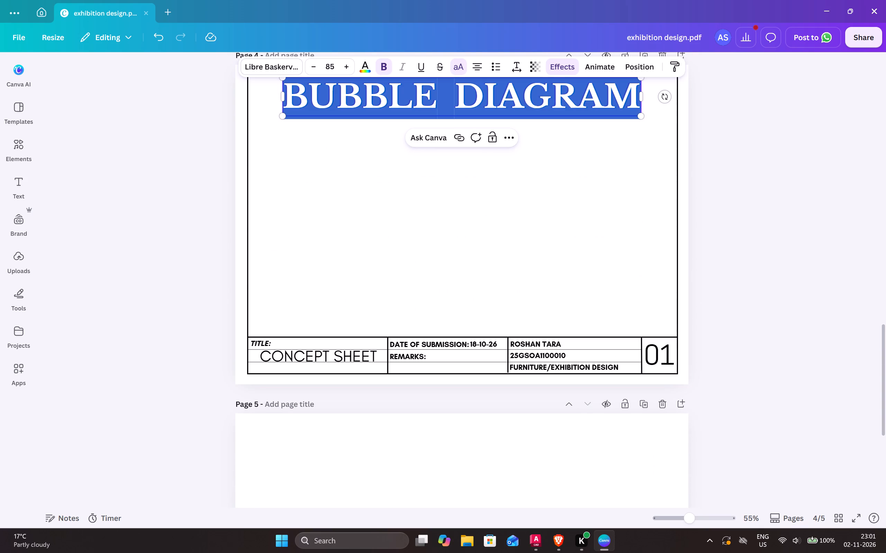
{"action": "scroll", "coordinate": [568, 100], "scroll_direction": "up", "scroll_amount": 3}
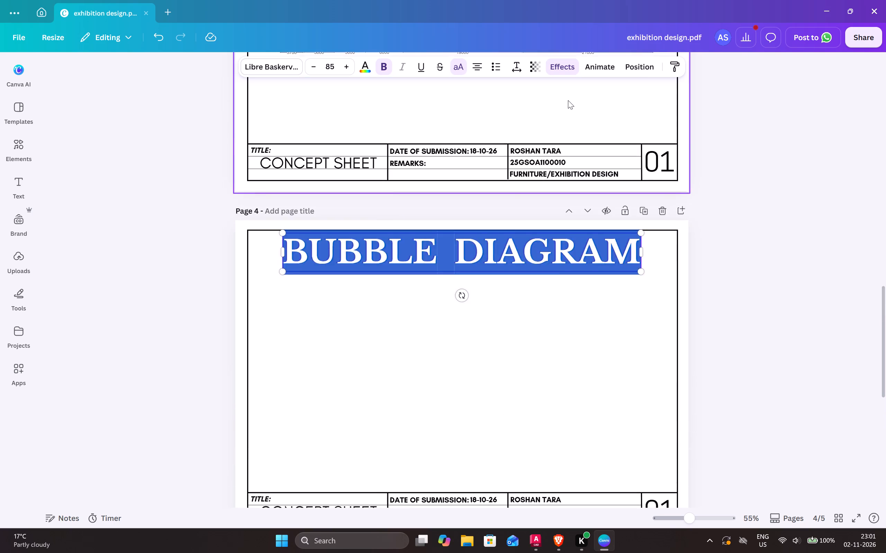
{"action": "scroll", "coordinate": [568, 100], "scroll_direction": "up", "scroll_amount": 11}
{"action": "scroll", "coordinate": [568, 100], "scroll_direction": "down", "scroll_amount": 11}
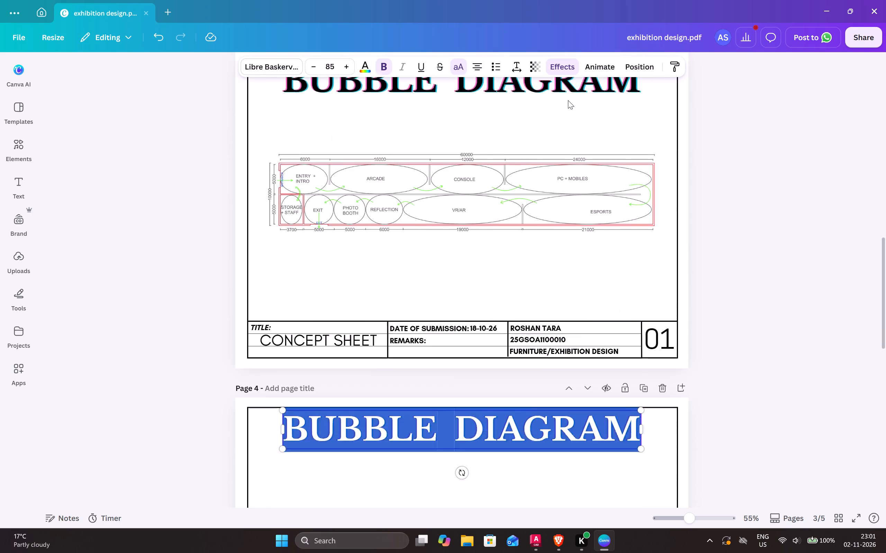
{"action": "key", "text": "BackSpace"}
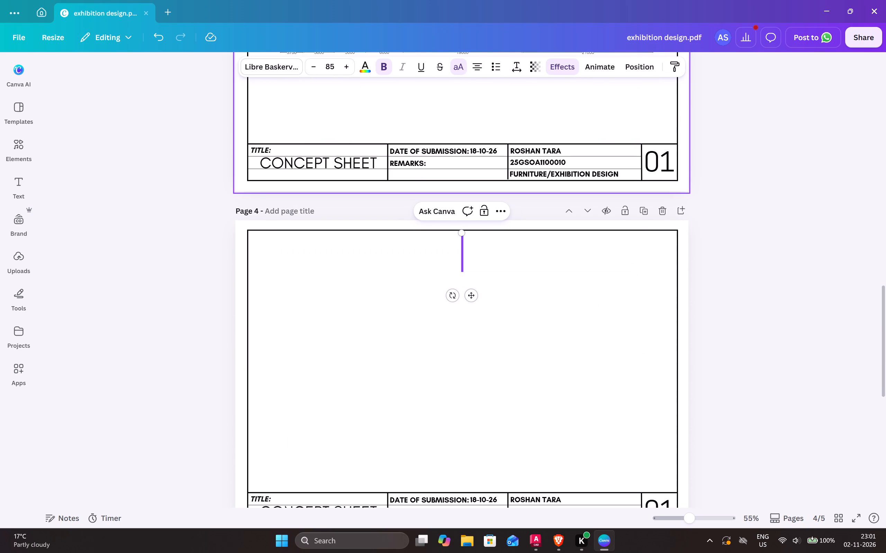
{"action": "type", "text": "ZONING"}
{"action": "left_click", "coordinate": [743, 229]}
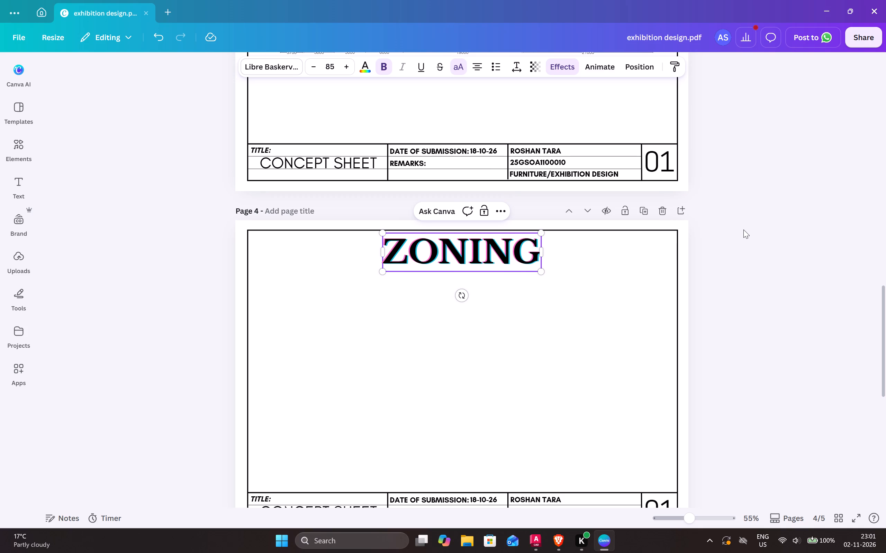
Duplicate the ZONING page and change the copy's title to MOOD BOARD.
{"action": "left_click", "coordinate": [650, 210]}
{"action": "double_click", "coordinate": [523, 256]}
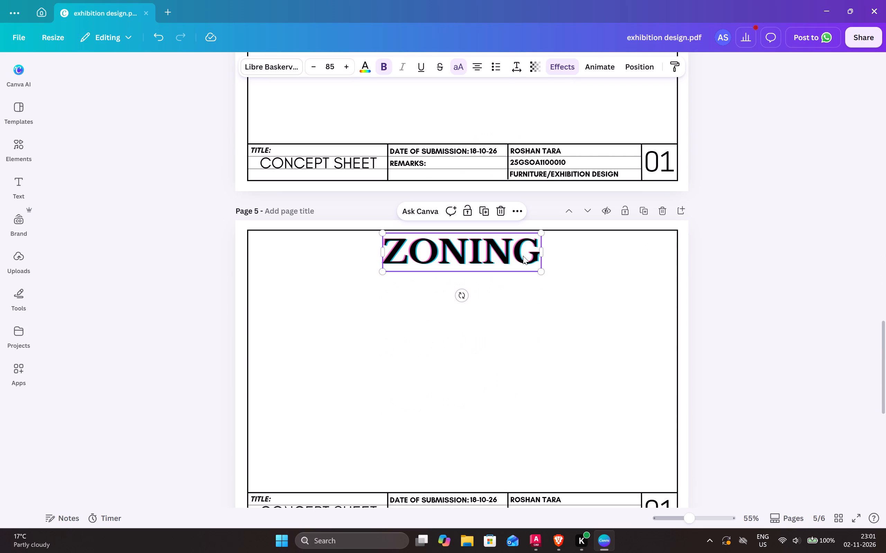
{"action": "key", "text": "BackSpace"}
{"action": "type", "text": "MOOD BOARD"}
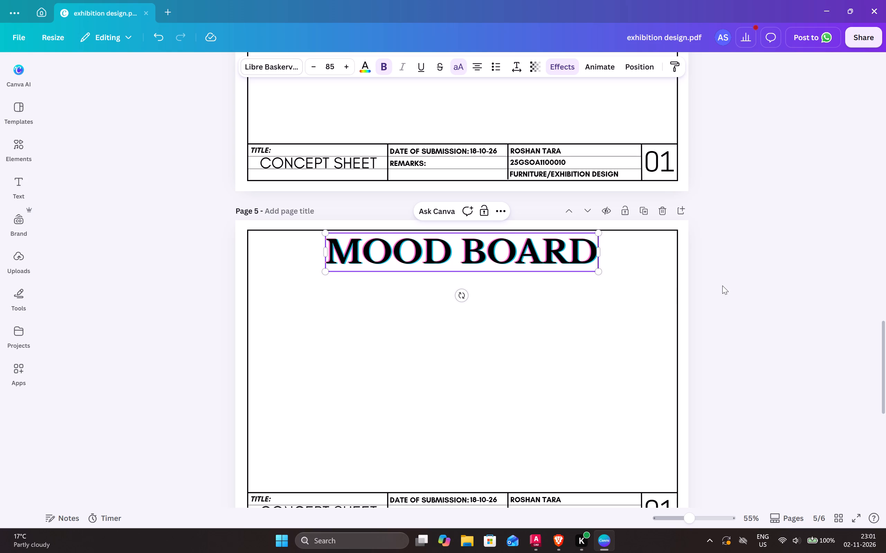
{"action": "left_click", "coordinate": [722, 285]}
{"action": "left_click", "coordinate": [553, 262]}
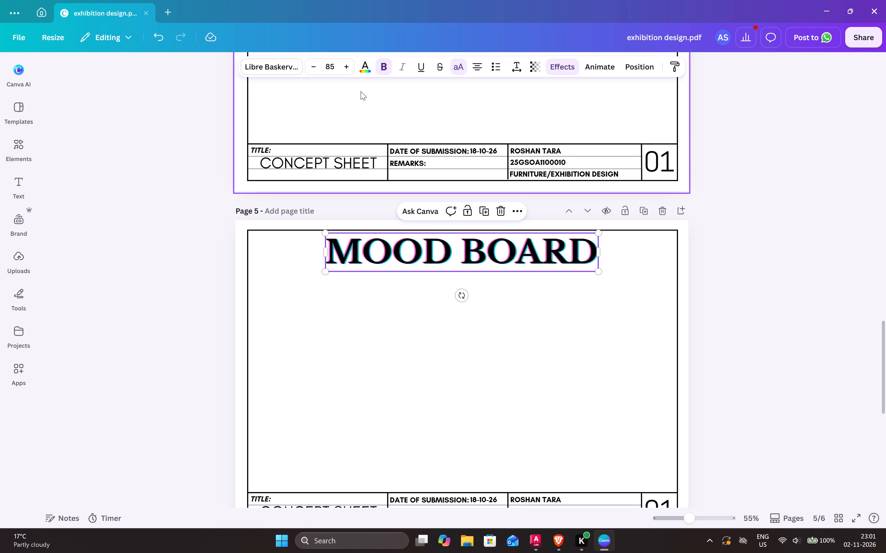
Set the font size of the MOOD BOARD page title to 80.
{"action": "left_click", "coordinate": [339, 65]}
{"action": "left_click", "coordinate": [333, 65]}
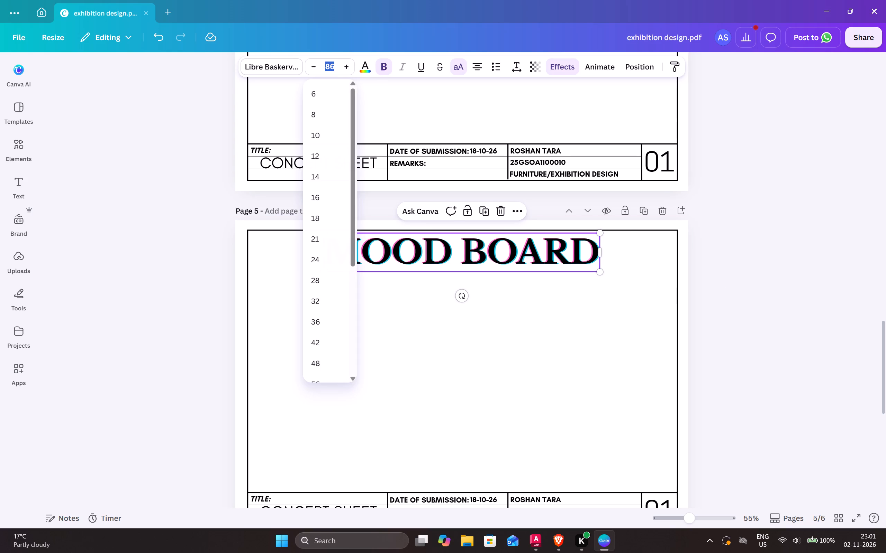
{"action": "type", "text": "80"}
{"action": "key", "text": "Return"}
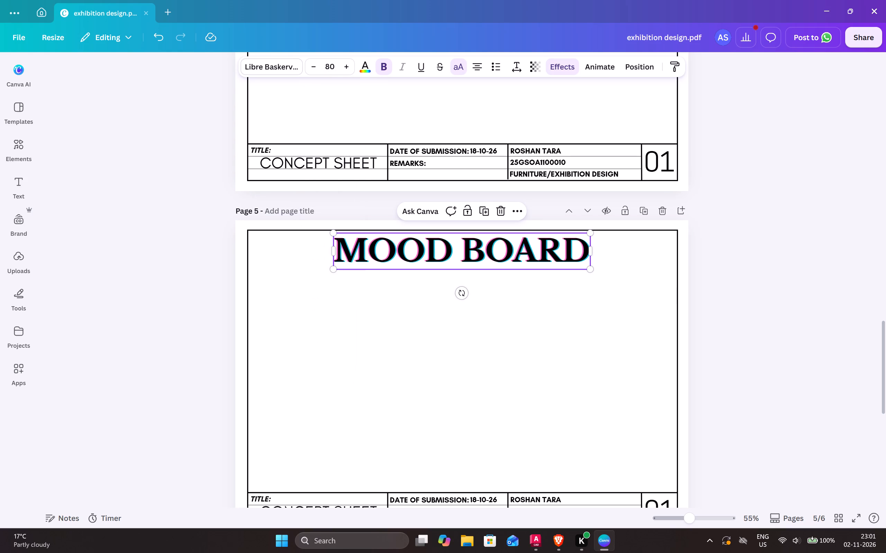
{"action": "left_click", "coordinate": [804, 219]}
Set the font size of the ZONING page title on page 4 to 80.
{"action": "scroll", "coordinate": [700, 174], "scroll_direction": "up", "scroll_amount": 4}
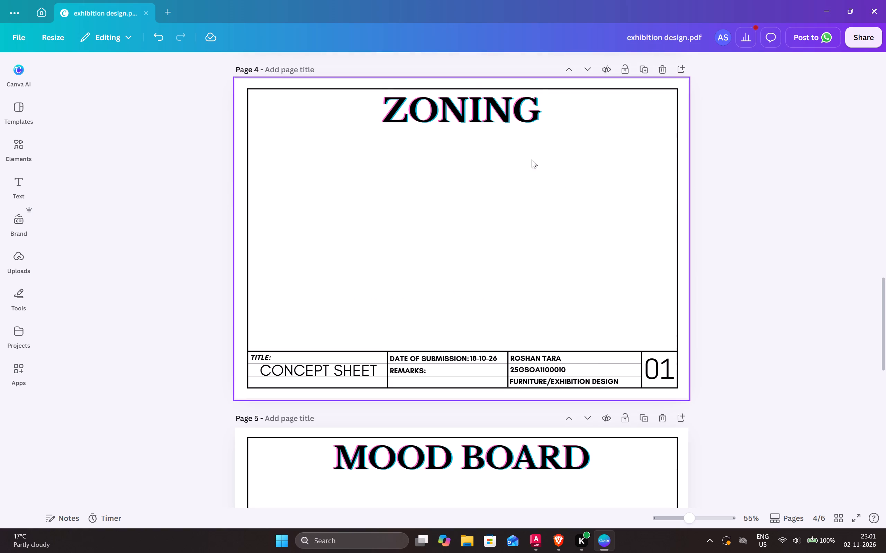
{"action": "left_click", "coordinate": [491, 113]}
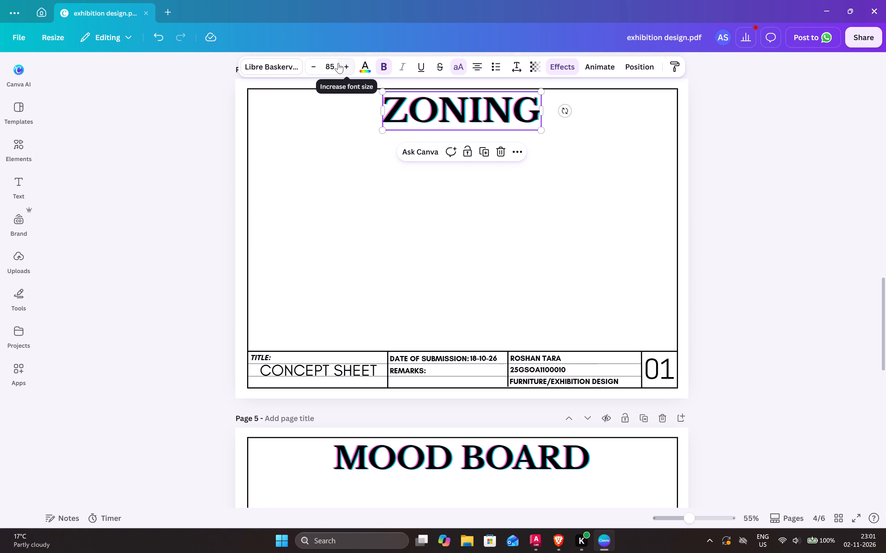
{"action": "left_click", "coordinate": [338, 63]}
{"action": "left_click", "coordinate": [331, 66]}
{"action": "type", "text": "80"}
{"action": "key", "text": "Return"}
Set the font size of the BUBBLE DIAGRAM page title on page 3 to 80.
{"action": "scroll", "coordinate": [648, 308], "scroll_direction": "up", "scroll_amount": 4}
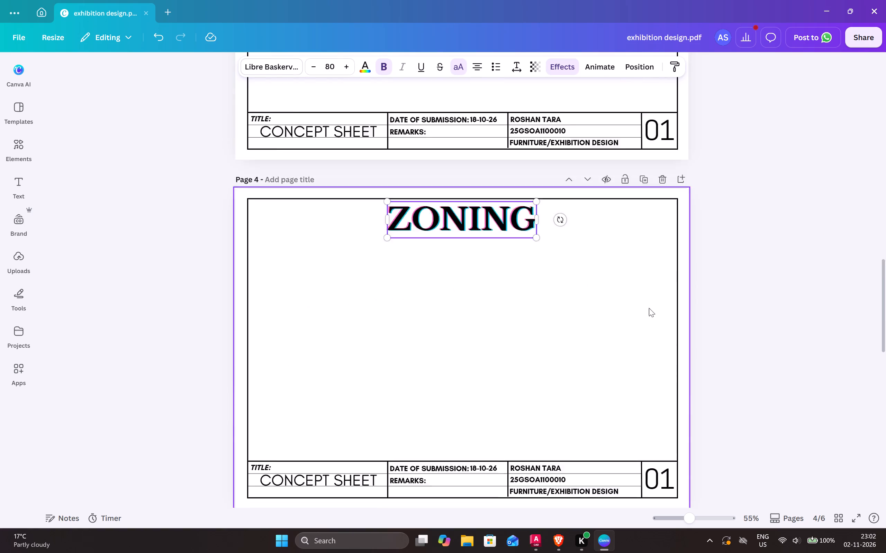
{"action": "scroll", "coordinate": [611, 263], "scroll_direction": "up", "scroll_amount": 5}
{"action": "left_click", "coordinate": [558, 228]}
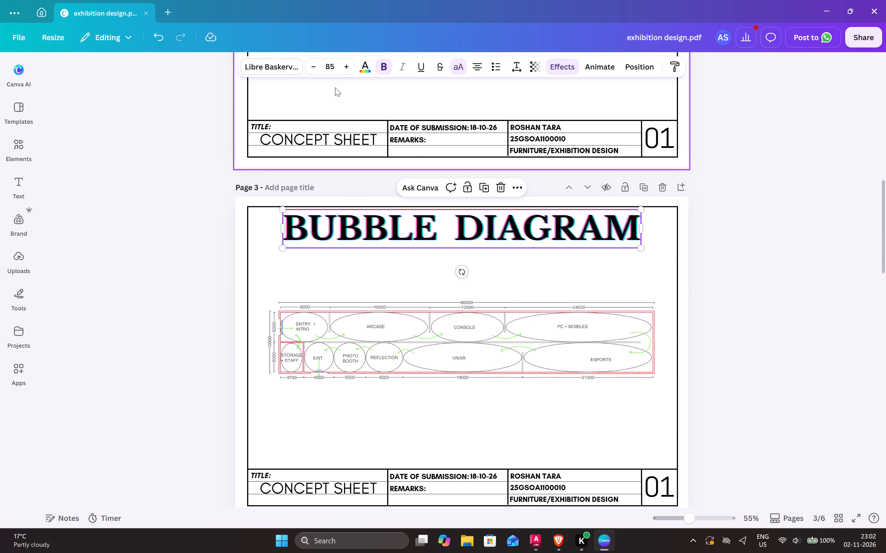
{"action": "left_click", "coordinate": [331, 69]}
{"action": "type", "text": "80"}
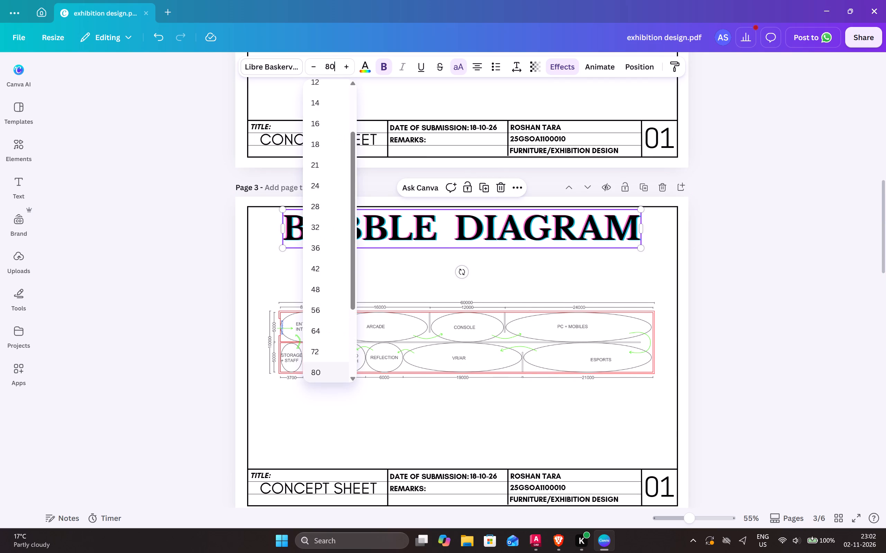
{"action": "key", "text": "Return"}
Set the font size of the AREA ANALYSIS page title on page 2 to 80.
{"action": "scroll", "coordinate": [885, 486], "scroll_direction": "up", "scroll_amount": 5}
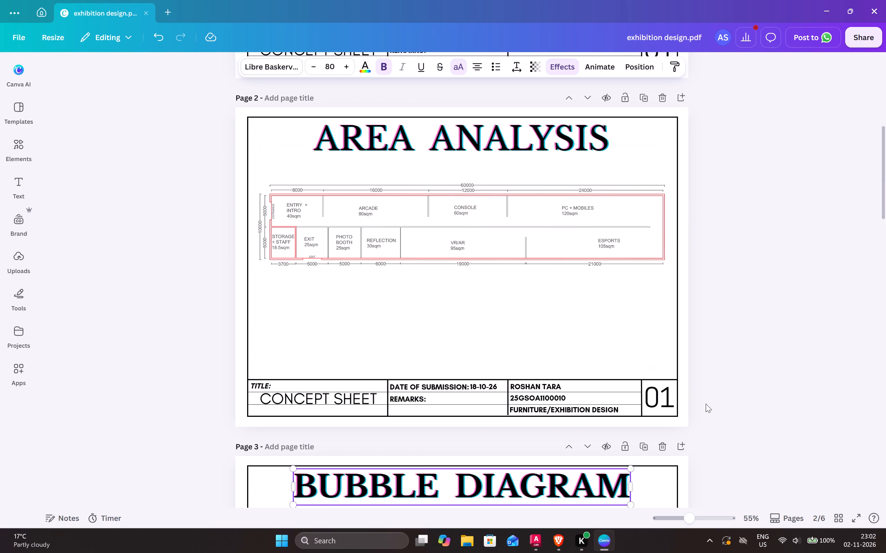
{"action": "left_click", "coordinate": [575, 156]}
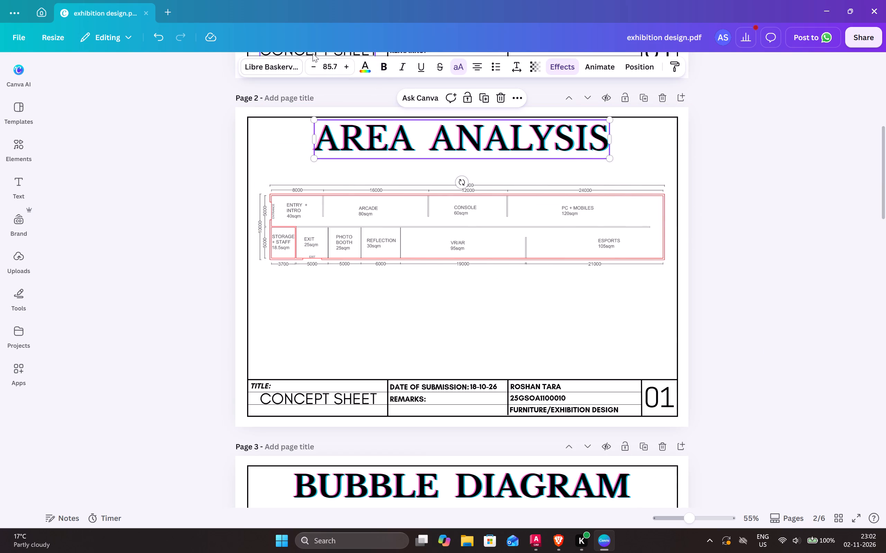
{"action": "left_click", "coordinate": [334, 64]}
{"action": "type", "text": "80"}
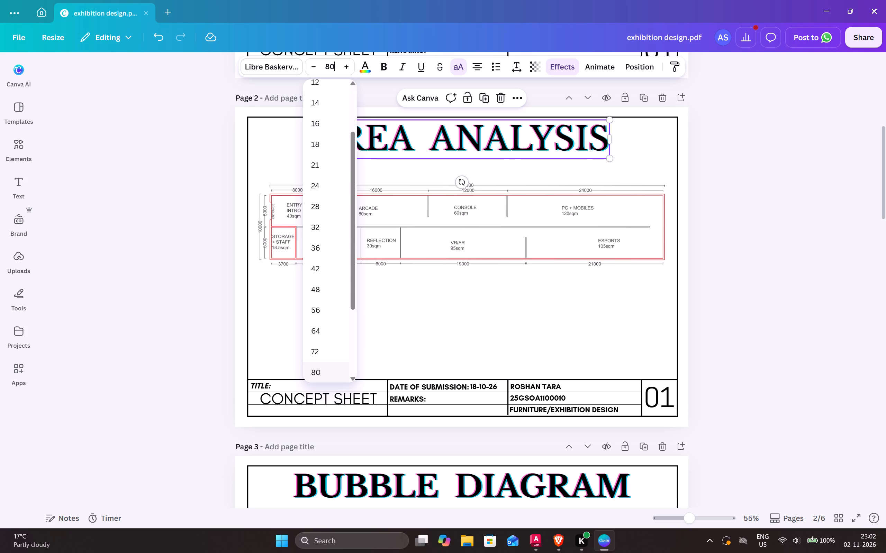
{"action": "key", "text": "Return"}
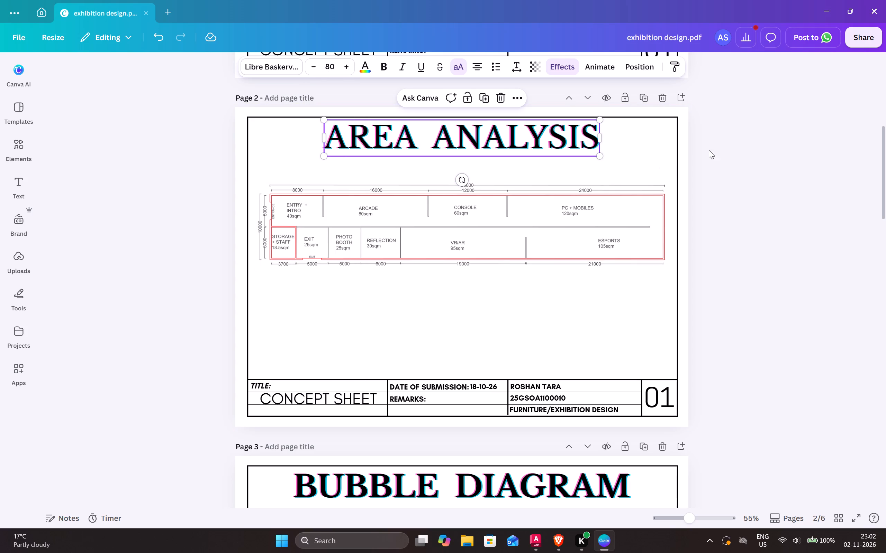
{"action": "left_click", "coordinate": [725, 148]}
Delete the blank page 6 at the end of the document.
{"action": "scroll", "coordinate": [749, 165], "scroll_direction": "up", "scroll_amount": 8}
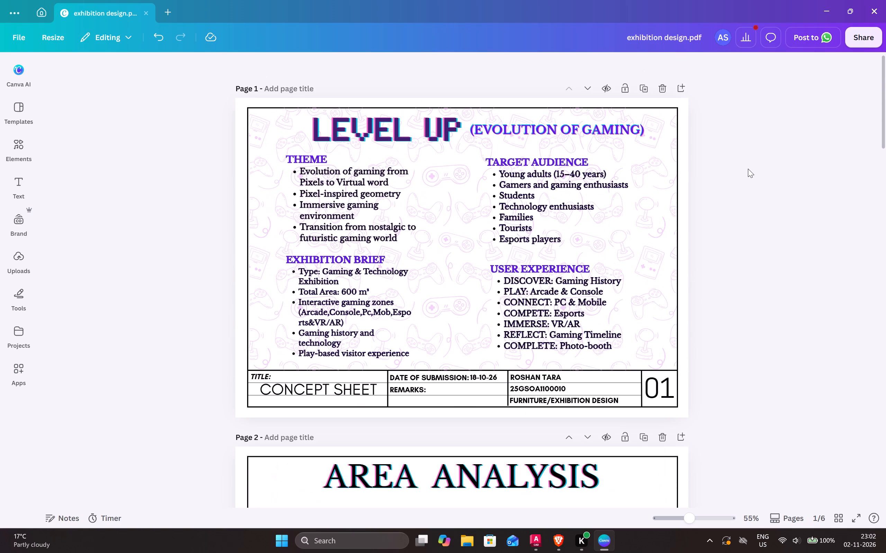
{"action": "scroll", "coordinate": [785, 197], "scroll_direction": "down", "scroll_amount": 4}
{"action": "scroll", "coordinate": [804, 235], "scroll_direction": "down", "scroll_amount": 14}
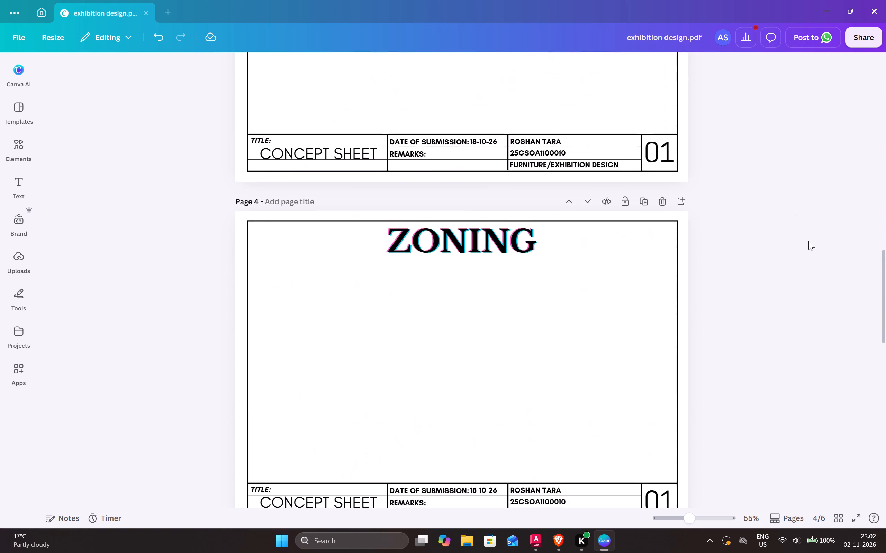
{"action": "scroll", "coordinate": [808, 241], "scroll_direction": "down", "scroll_amount": 16}
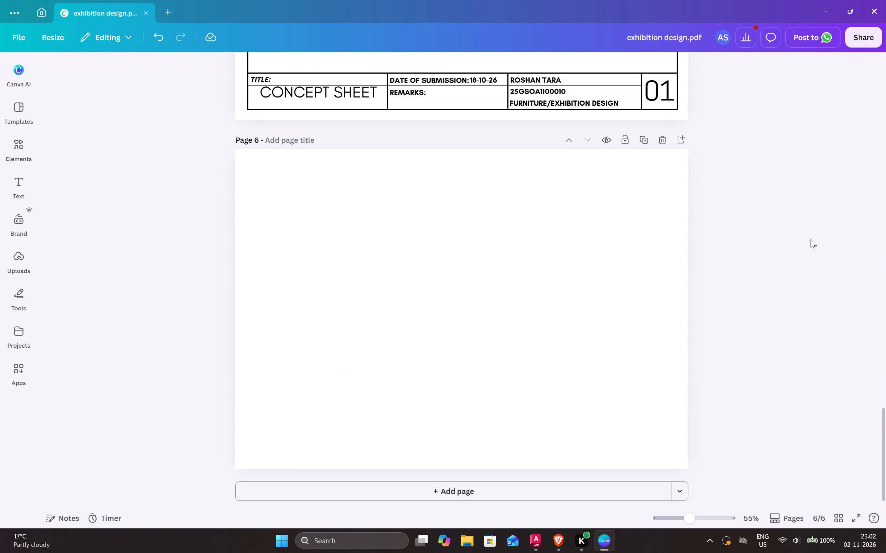
{"action": "left_click", "coordinate": [656, 216]}
{"action": "left_click", "coordinate": [661, 139]}
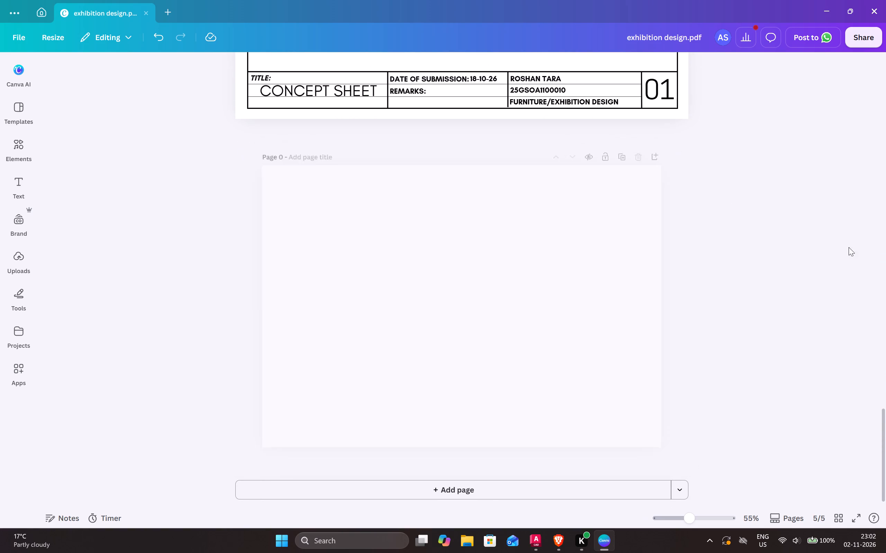
Replace CONCEPT SHEET in the title block of page 2 with AREA ANALYSIS.
{"action": "scroll", "coordinate": [802, 281], "scroll_direction": "up", "scroll_amount": 13}
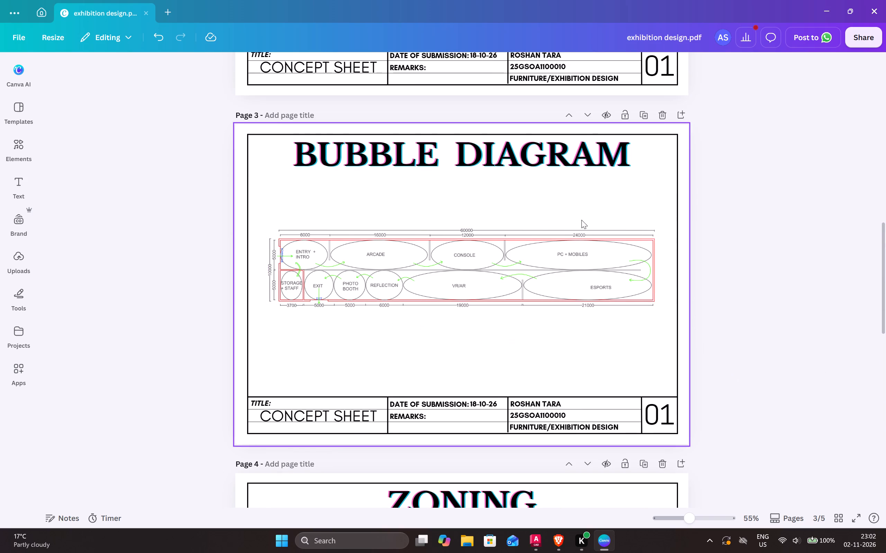
{"action": "scroll", "coordinate": [579, 218], "scroll_direction": "up", "scroll_amount": 7}
{"action": "scroll", "coordinate": [579, 220], "scroll_direction": "down", "scroll_amount": 2}
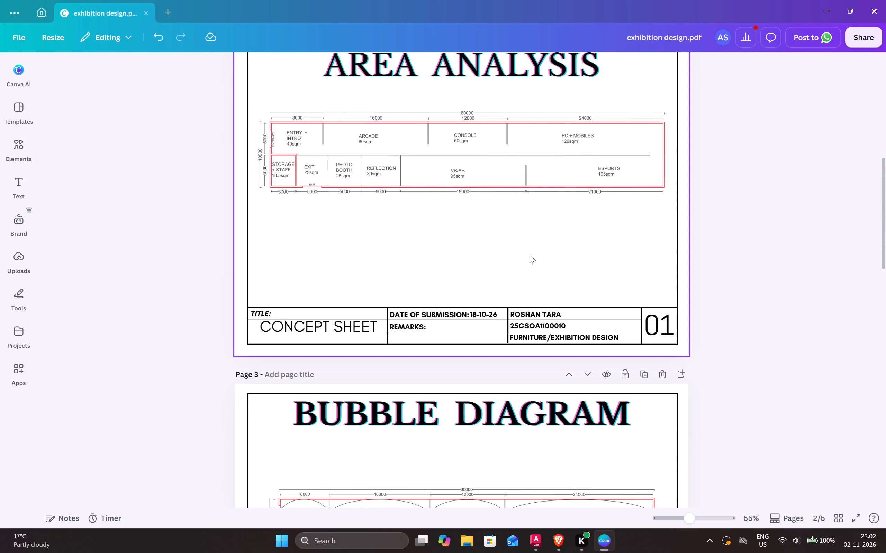
{"action": "left_click", "coordinate": [308, 325]}
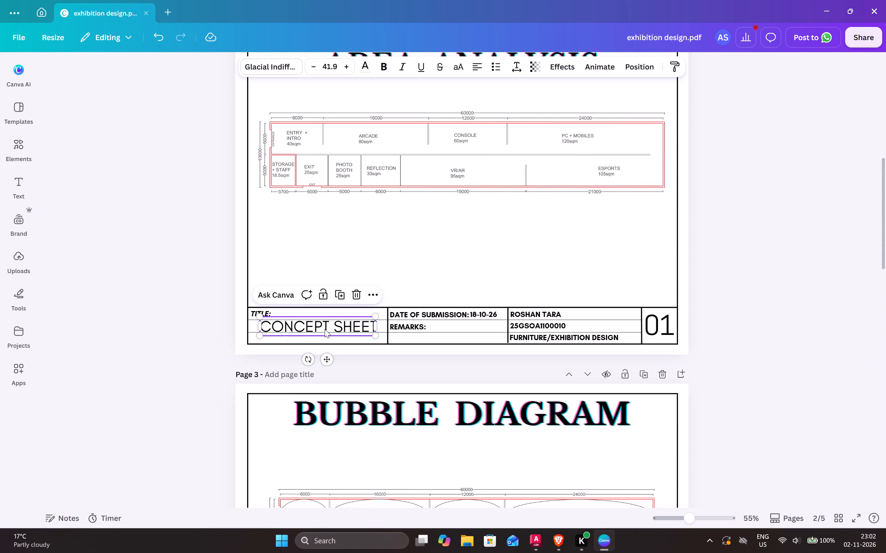
{"action": "double_click", "coordinate": [353, 327]}
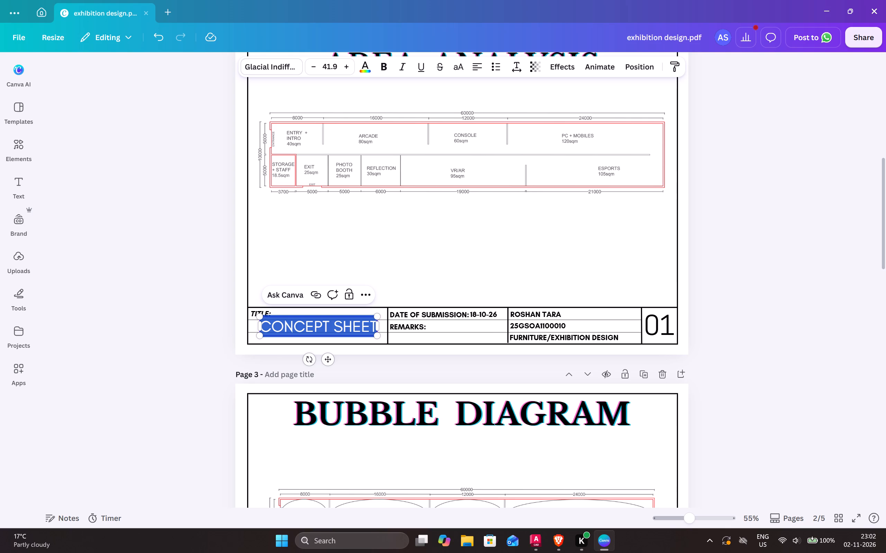
{"action": "key", "text": "BackSpace"}
{"action": "type", "text": "AREA"}
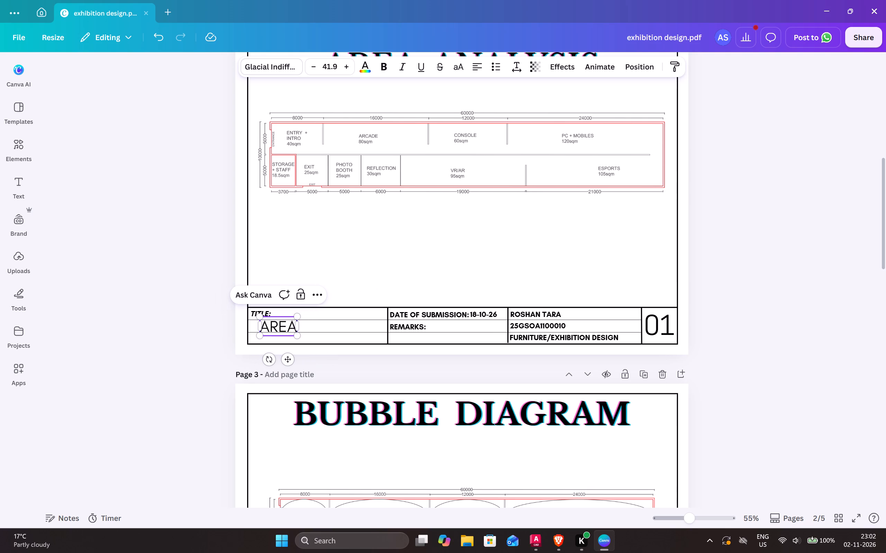
{"action": "key", "text": "space"}
{"action": "type", "text": "ANA"}
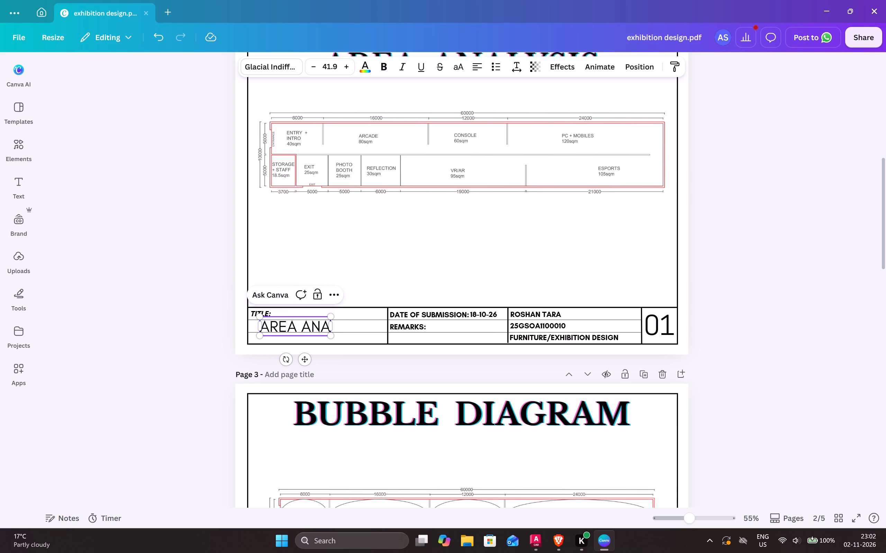
{"action": "type", "text": "LYSIS"}
{"action": "scroll", "coordinate": [355, 327], "scroll_direction": "up", "scroll_amount": 3}
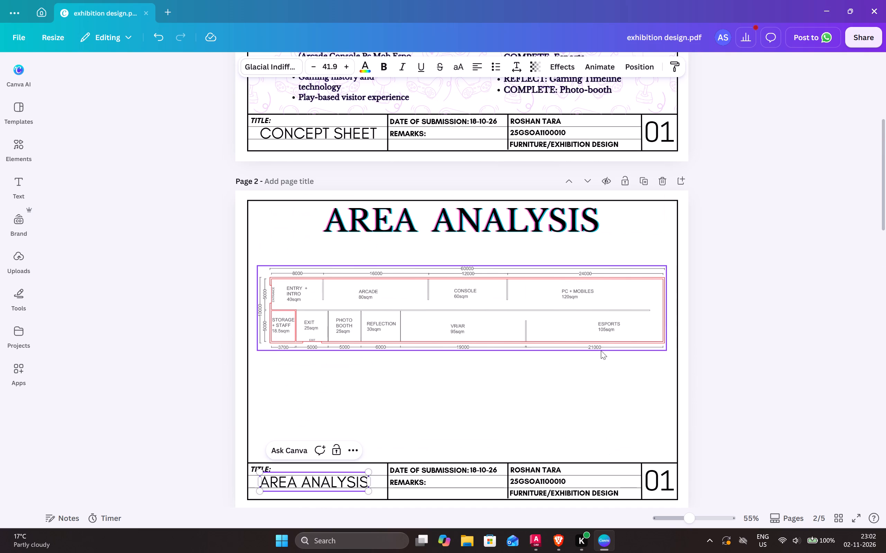
{"action": "left_click", "coordinate": [714, 349]}
Replace CONCEPT SHEET in the title block of page 3 with BUBBLE DIAGRAM.
{"action": "scroll", "coordinate": [715, 349], "scroll_direction": "down", "scroll_amount": 5}
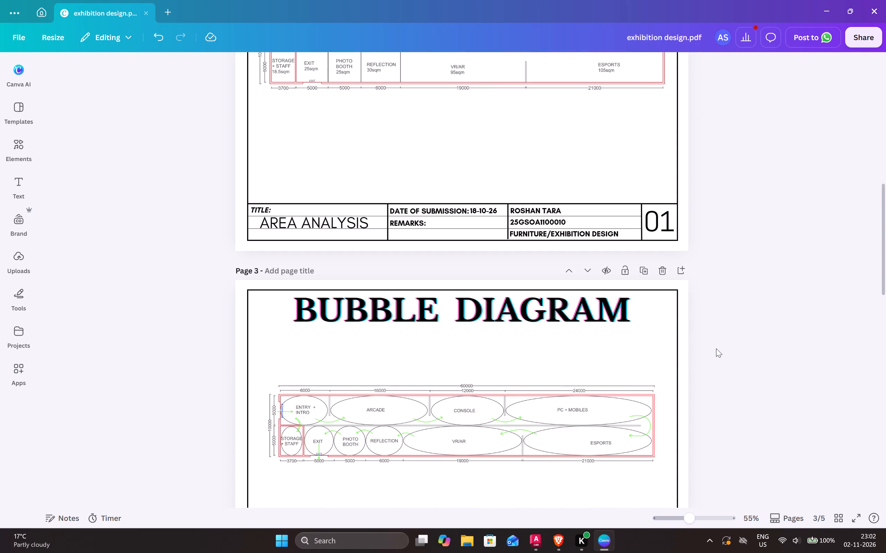
{"action": "scroll", "coordinate": [717, 348], "scroll_direction": "down", "scroll_amount": 5}
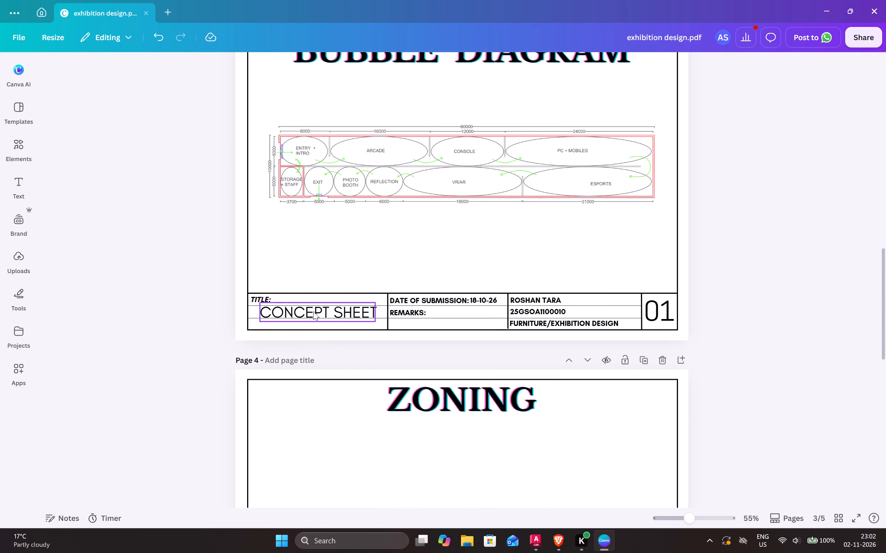
{"action": "double_click", "coordinate": [313, 311]}
{"action": "type", "text": "BUBBLE DIG"}
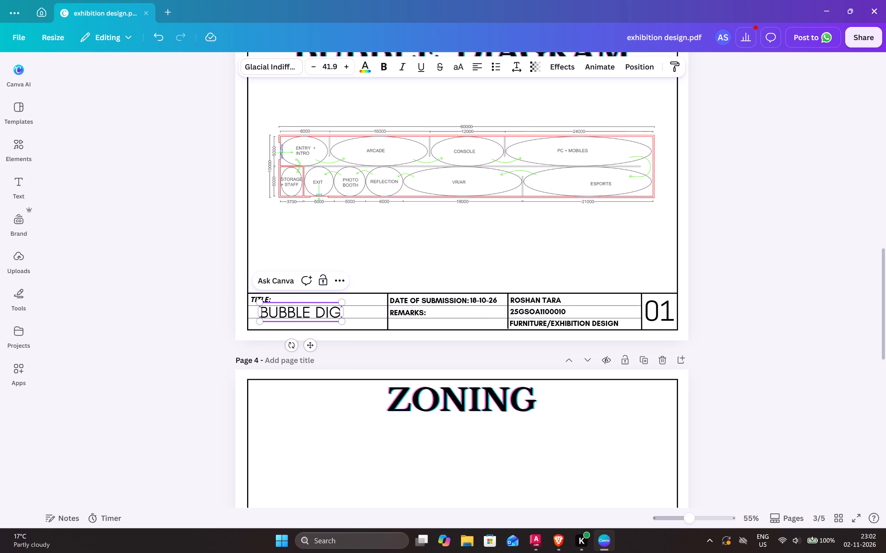
{"action": "scroll", "coordinate": [325, 312], "scroll_direction": "up", "scroll_amount": 1}
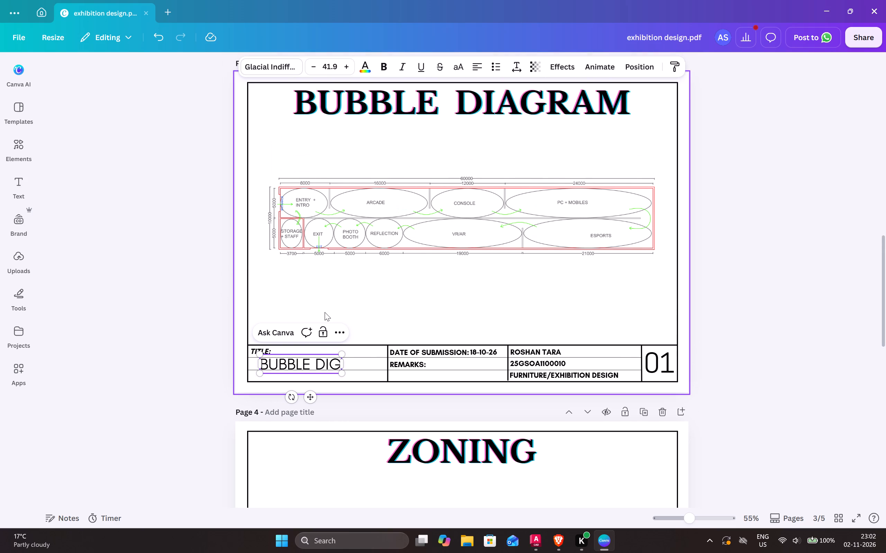
{"action": "key", "text": "BackSpace"}
{"action": "type", "text": "AGRAM"}
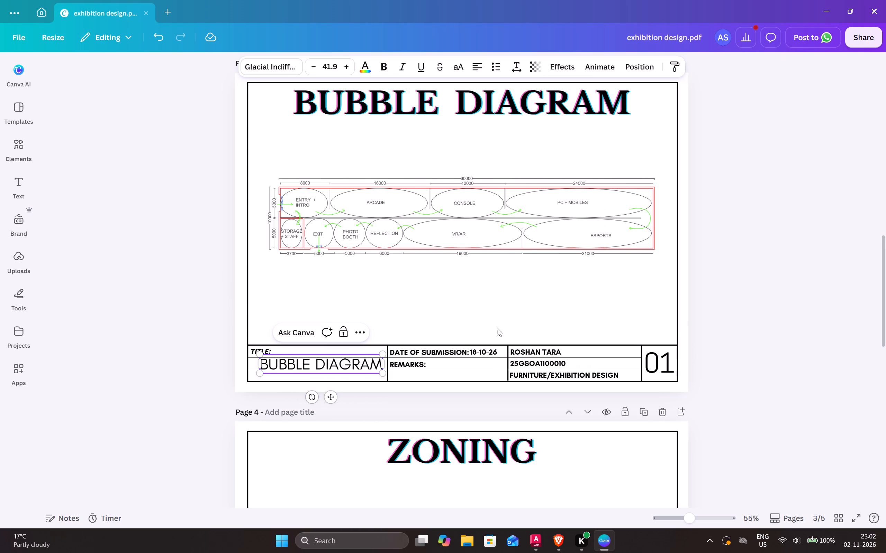
{"action": "left_click", "coordinate": [749, 309]}
Replace CONCEPT SHEET in the title block of page 4 with ZONING.
{"action": "scroll", "coordinate": [763, 309], "scroll_direction": "down", "scroll_amount": 6}
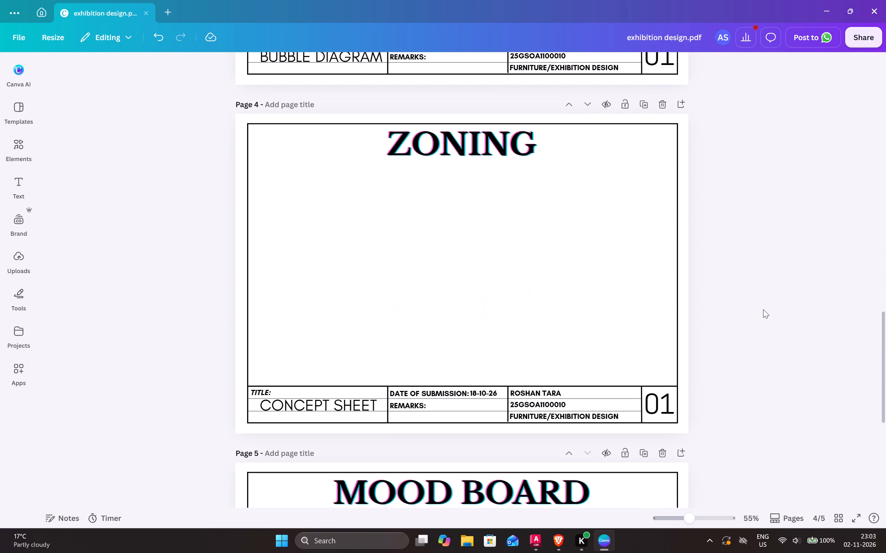
{"action": "scroll", "coordinate": [763, 309], "scroll_direction": "down", "scroll_amount": 1}
{"action": "double_click", "coordinate": [365, 353]}
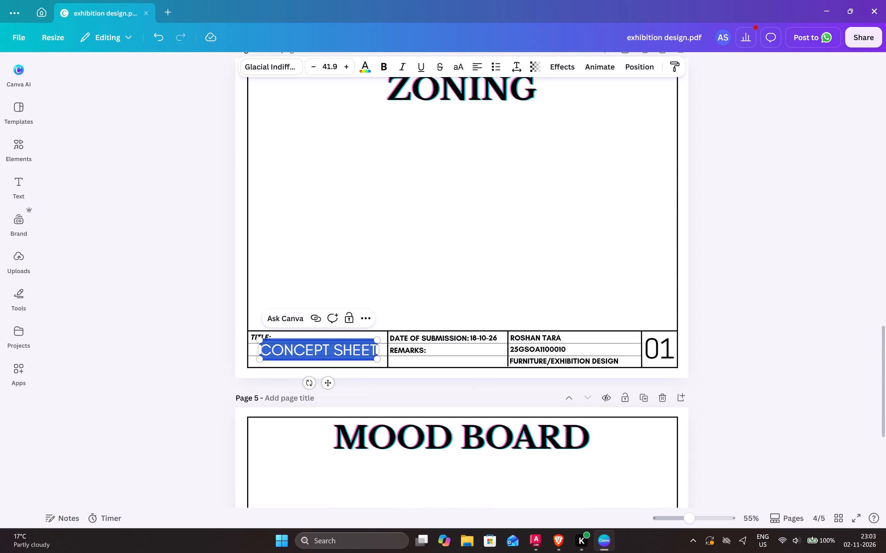
{"action": "type", "text": "ZONING"}
{"action": "left_click_drag", "start_coordinate": [718, 296], "coordinate": [723, 298]}
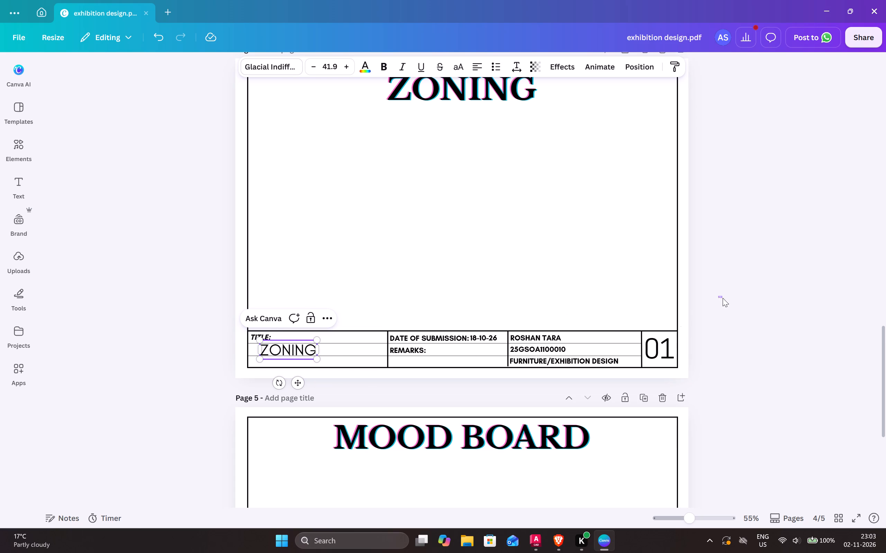
{"action": "left_click_drag", "start_coordinate": [723, 298], "coordinate": [718, 302]}
Replace CONCEPT SHEET in the title block of page 5 with MOOD BOARD.
{"action": "scroll", "coordinate": [604, 333], "scroll_direction": "down", "scroll_amount": 7}
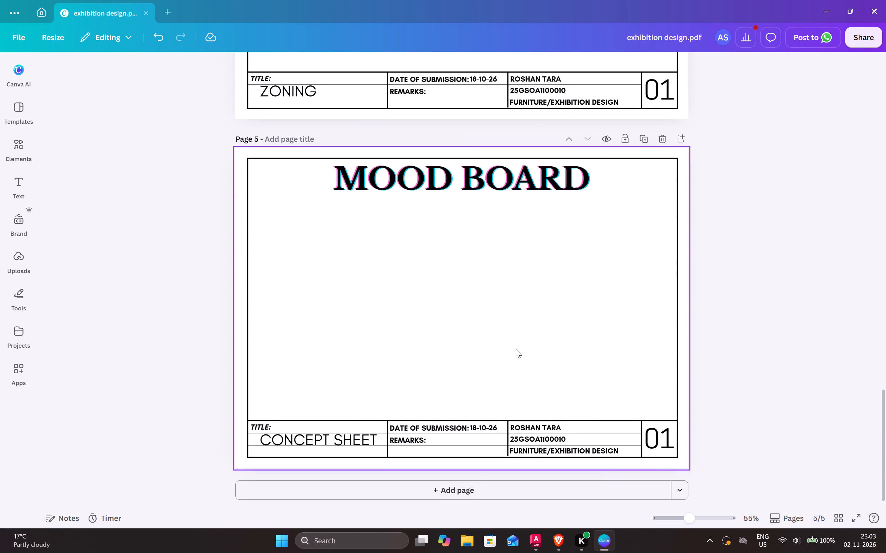
{"action": "double_click", "coordinate": [355, 439]}
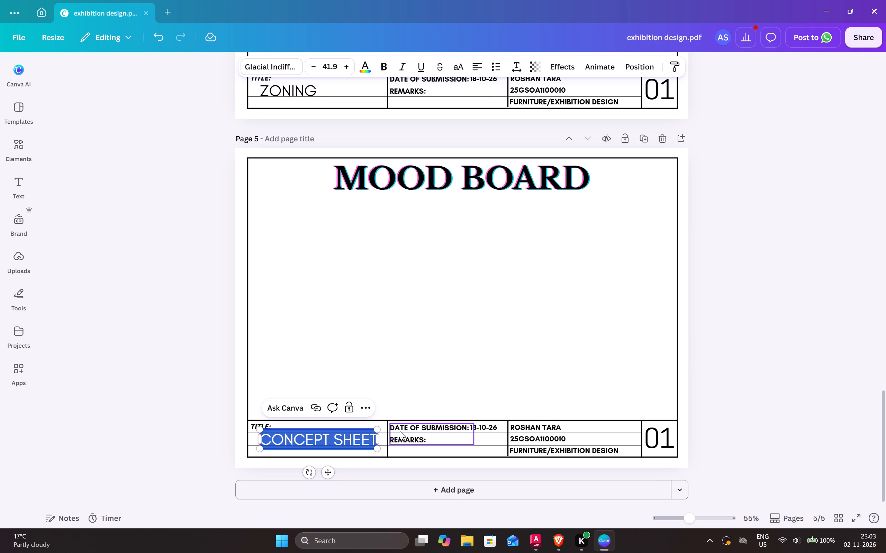
{"action": "key", "text": "BackSpace"}
{"action": "type", "text": "MOOD BOARD"}
{"action": "left_click", "coordinate": [790, 272]}
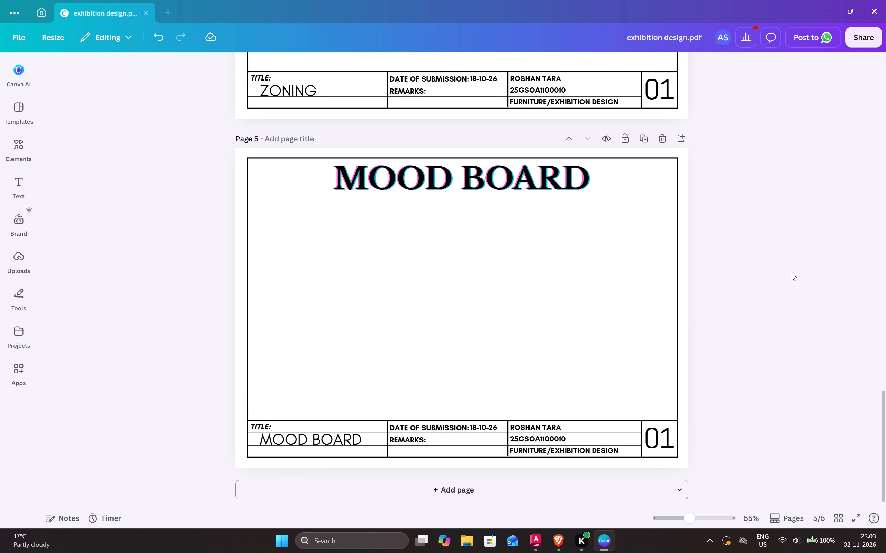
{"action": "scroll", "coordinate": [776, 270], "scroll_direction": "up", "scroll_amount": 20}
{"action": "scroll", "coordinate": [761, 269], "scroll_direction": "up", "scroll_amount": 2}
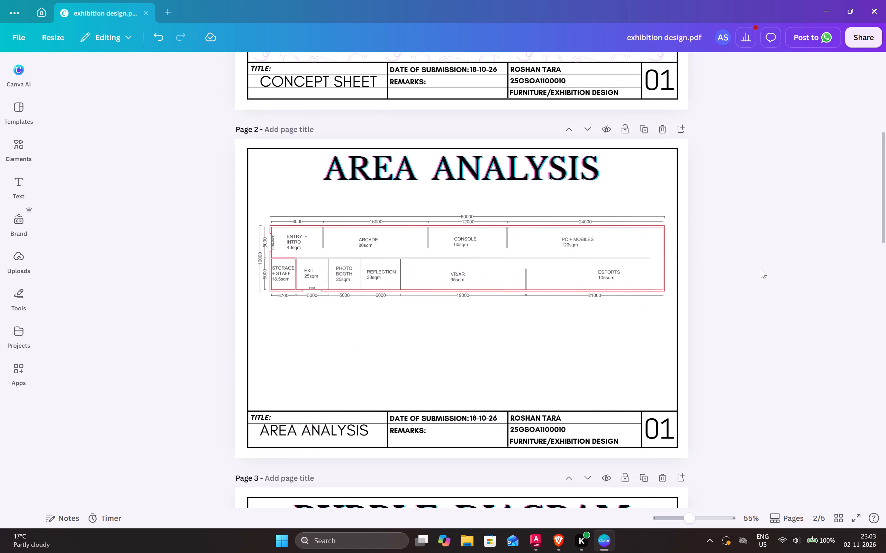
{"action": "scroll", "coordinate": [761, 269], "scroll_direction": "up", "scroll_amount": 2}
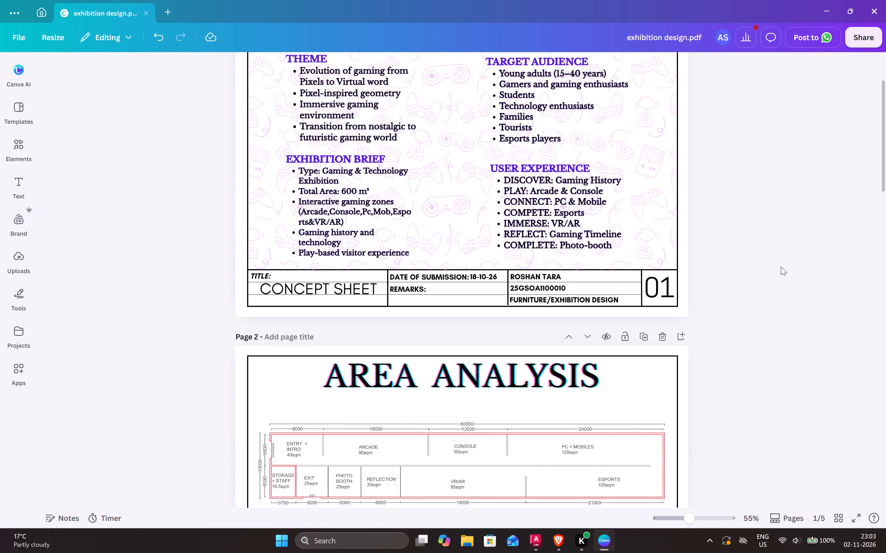
Look through pages 1 to 5 to check the page titles and title blocks.
{"action": "scroll", "coordinate": [807, 279], "scroll_direction": "down", "scroll_amount": 14}
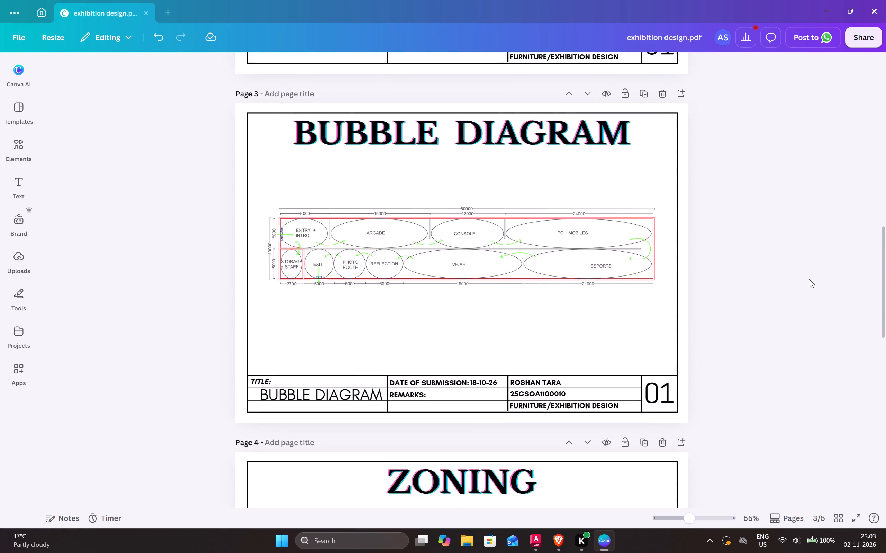
{"action": "scroll", "coordinate": [809, 279], "scroll_direction": "down", "scroll_amount": 6}
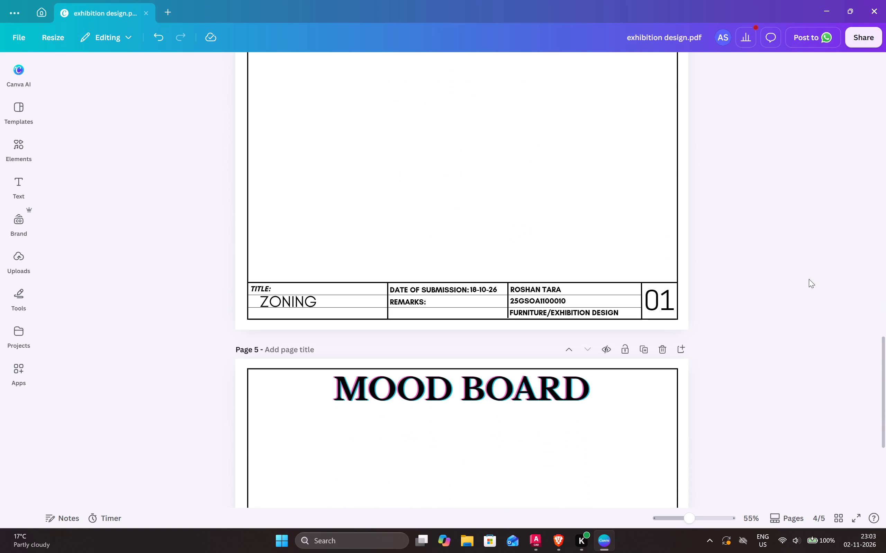
Change the sheet number in the title block of page 2, AREA ANALYSIS, to 02.
{"action": "scroll", "coordinate": [736, 272], "scroll_direction": "up", "scroll_amount": 11}
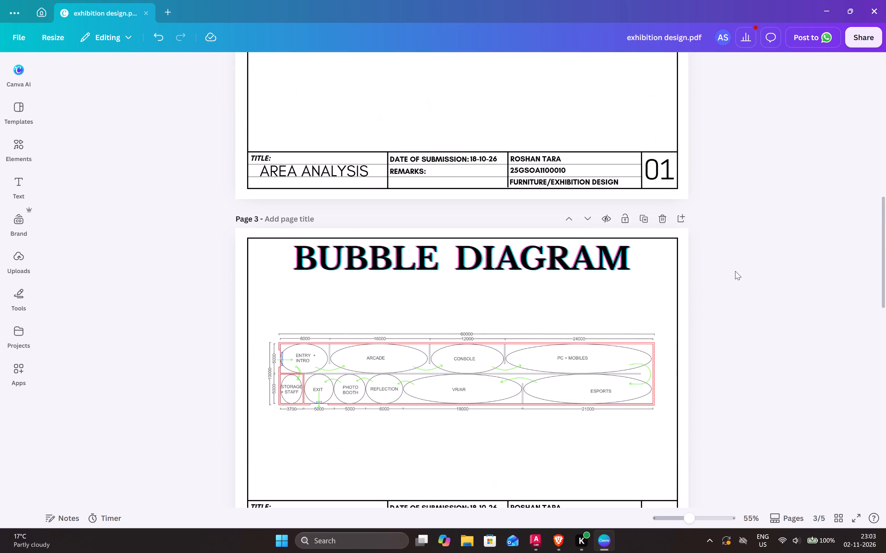
{"action": "scroll", "coordinate": [733, 271], "scroll_direction": "up", "scroll_amount": 4}
{"action": "double_click", "coordinate": [662, 374]}
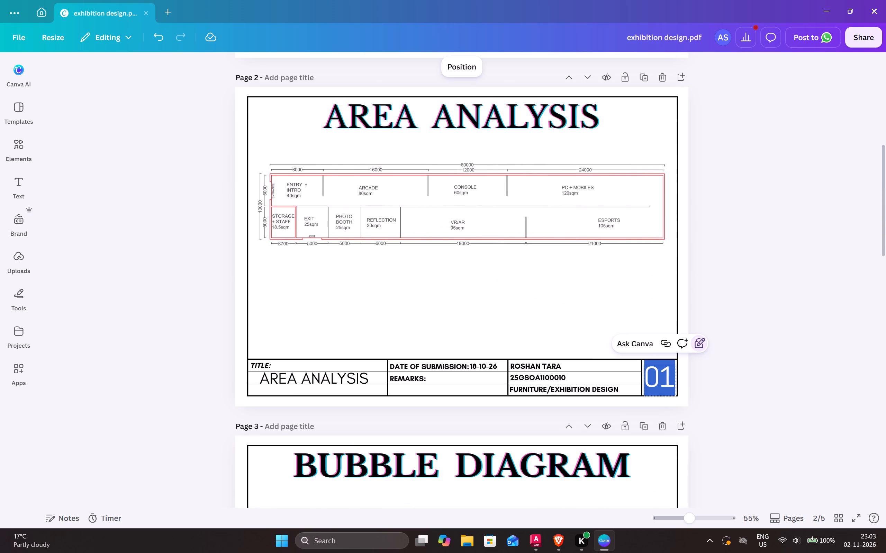
{"action": "key", "text": "BackSpace"}
{"action": "type", "text": "02"}
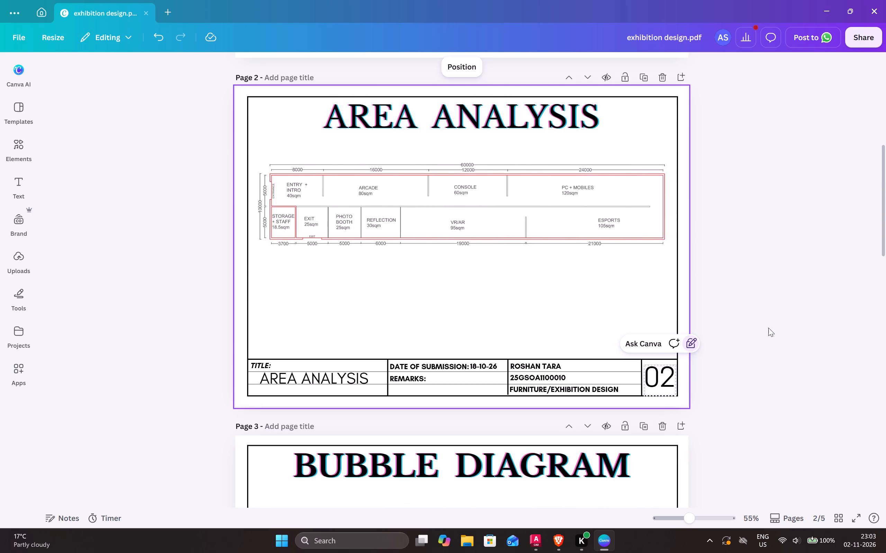
{"action": "left_click", "coordinate": [769, 315]}
Change the sheet number in the title block of page 3, BUBBLE DIAGRAM, to 03.
{"action": "scroll", "coordinate": [754, 291], "scroll_direction": "up", "scroll_amount": 5}
{"action": "scroll", "coordinate": [754, 291], "scroll_direction": "down", "scroll_amount": 5}
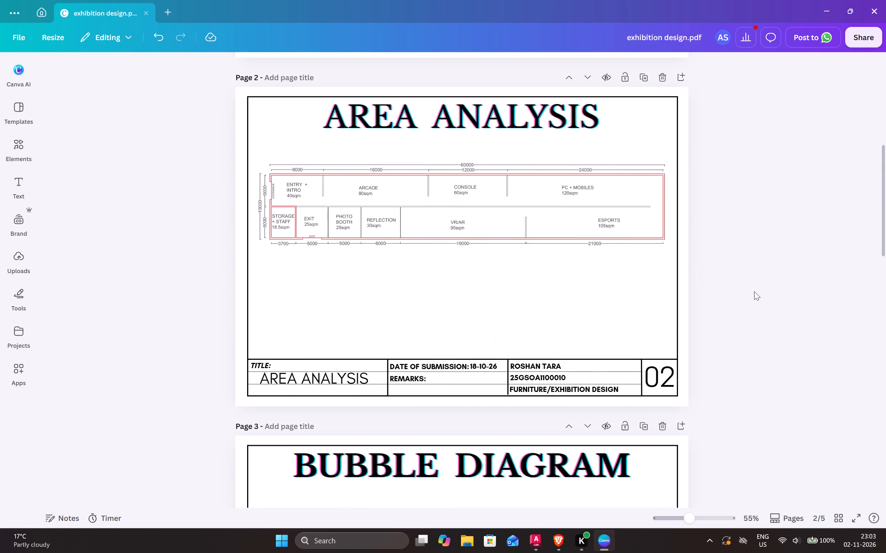
{"action": "scroll", "coordinate": [754, 291], "scroll_direction": "down", "scroll_amount": 7}
{"action": "double_click", "coordinate": [668, 359]}
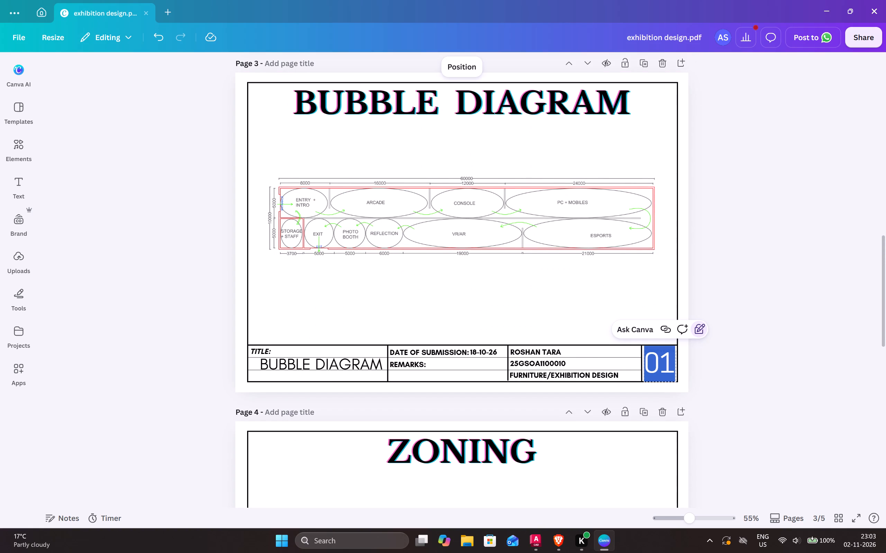
{"action": "type", "text": "03"}
{"action": "key", "text": "Return"}
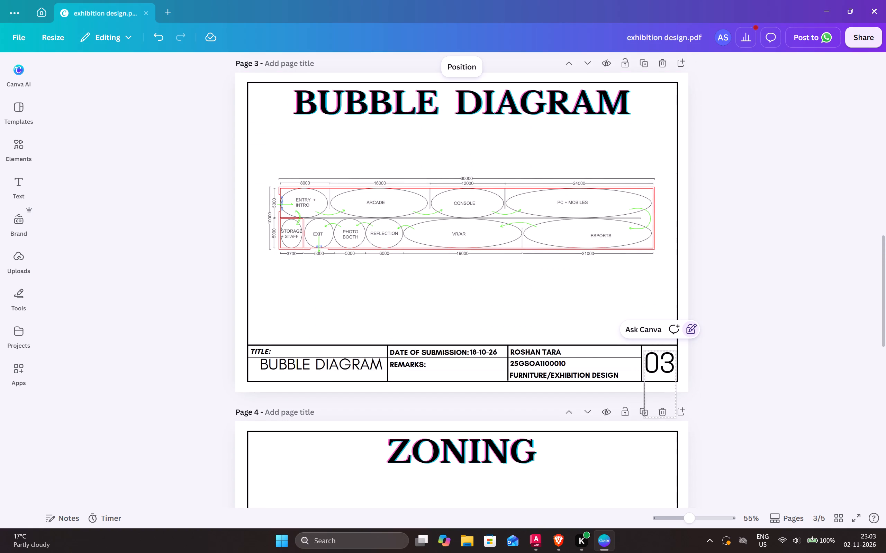
{"action": "left_click", "coordinate": [745, 325]}
Change the sheet number in the title block of page 4, ZONING, to 04.
{"action": "scroll", "coordinate": [747, 335], "scroll_direction": "down", "scroll_amount": 8}
{"action": "double_click", "coordinate": [659, 300]}
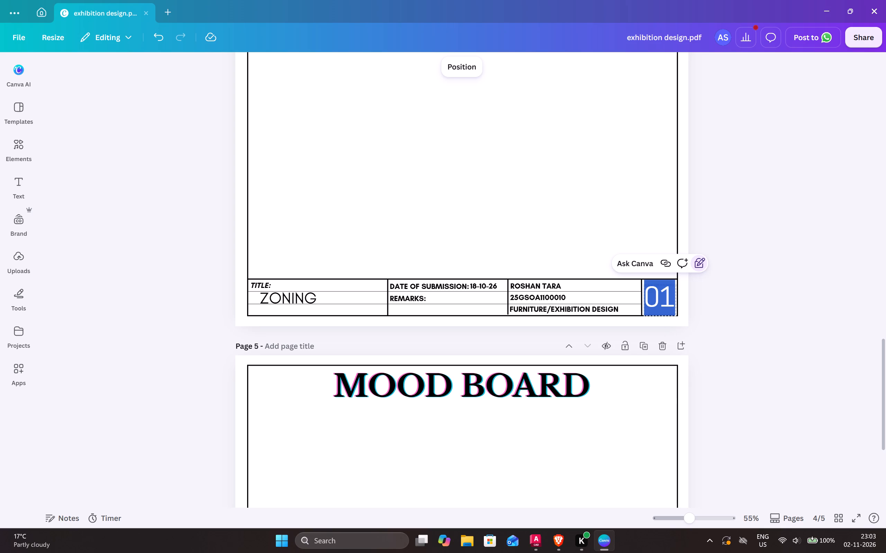
{"action": "type", "text": "04"}
{"action": "left_click", "coordinate": [735, 282]}
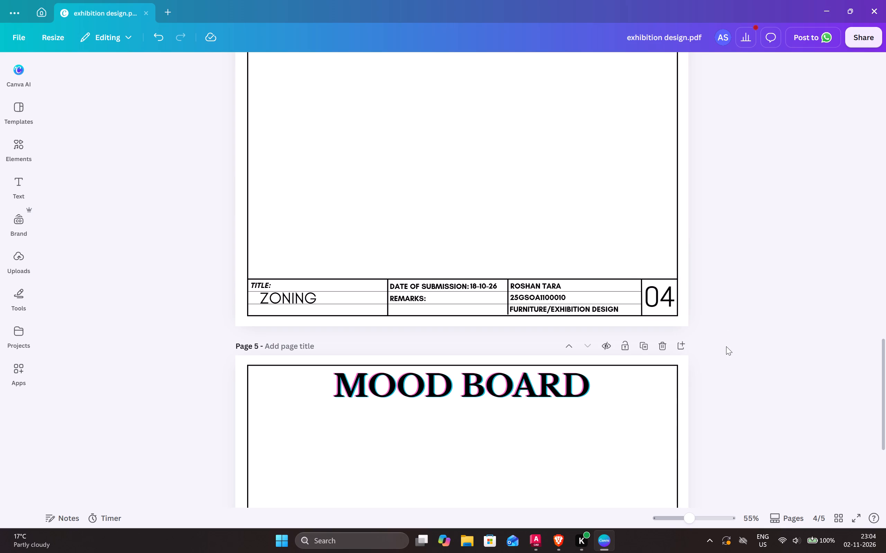
Change the sheet number in the title block of page 5, MOOD BOARD, to 05.
{"action": "scroll", "coordinate": [726, 346], "scroll_direction": "down", "scroll_amount": 7}
{"action": "double_click", "coordinate": [666, 437]}
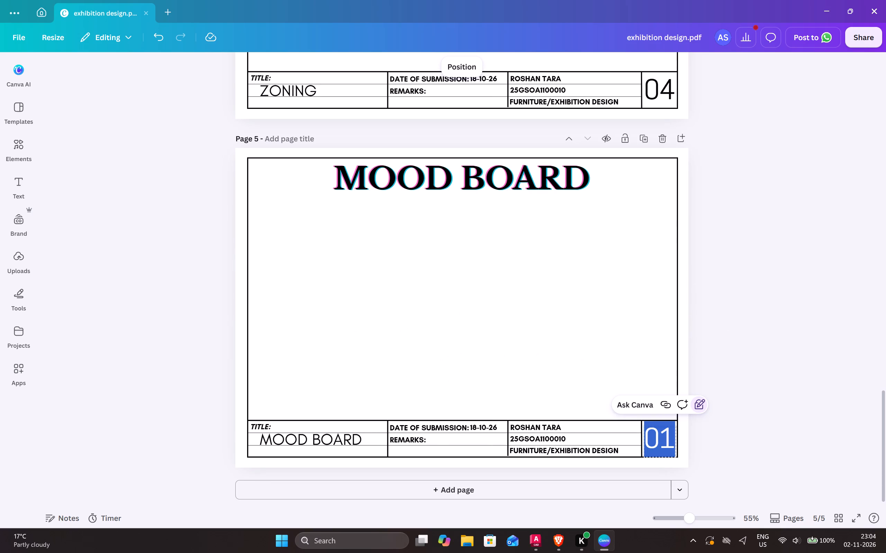
{"action": "type", "text": "05"}
{"action": "left_click", "coordinate": [754, 336]}
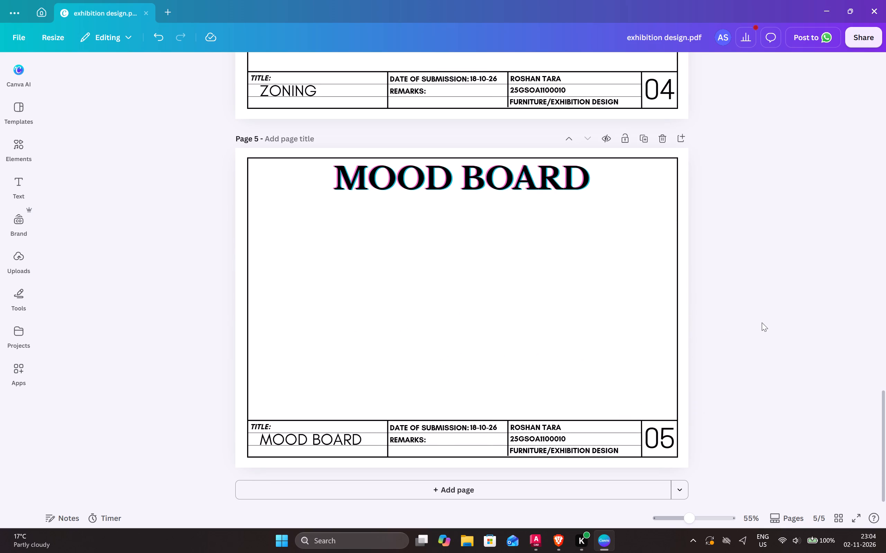
Review the sheets from page 5 back to page 1, comparing the plan layouts on the AREA ANALYSIS and BUBBLE DIAGRAM pages.
{"action": "scroll", "coordinate": [766, 313], "scroll_direction": "up", "scroll_amount": 18}
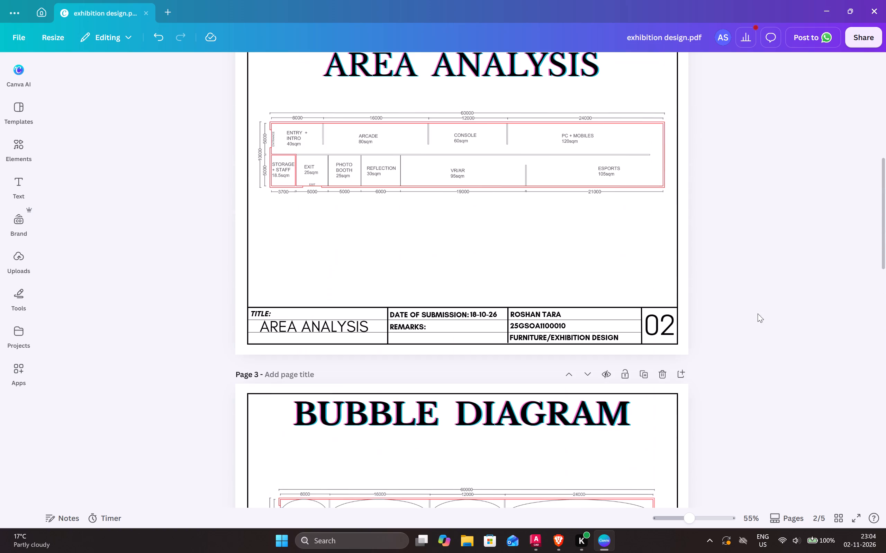
{"action": "scroll", "coordinate": [725, 308], "scroll_direction": "up", "scroll_amount": 3}
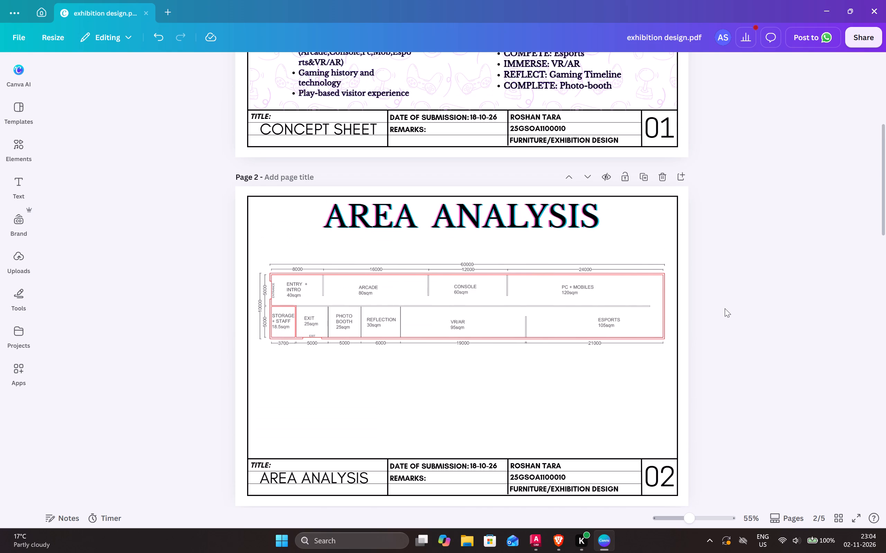
{"action": "left_click", "coordinate": [536, 402]}
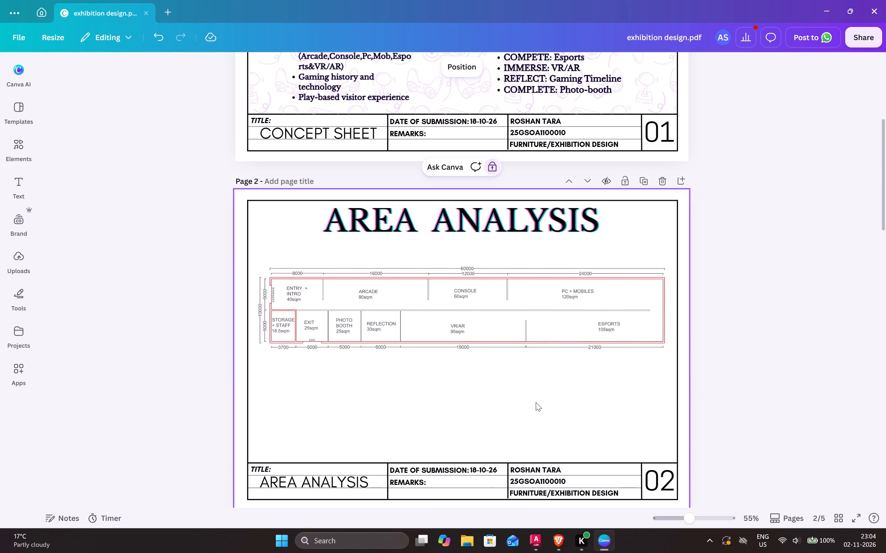
{"action": "left_click", "coordinate": [885, 299]}
{"action": "scroll", "coordinate": [841, 311], "scroll_direction": "up", "scroll_amount": 3}
{"action": "scroll", "coordinate": [841, 311], "scroll_direction": "down", "scroll_amount": 7}
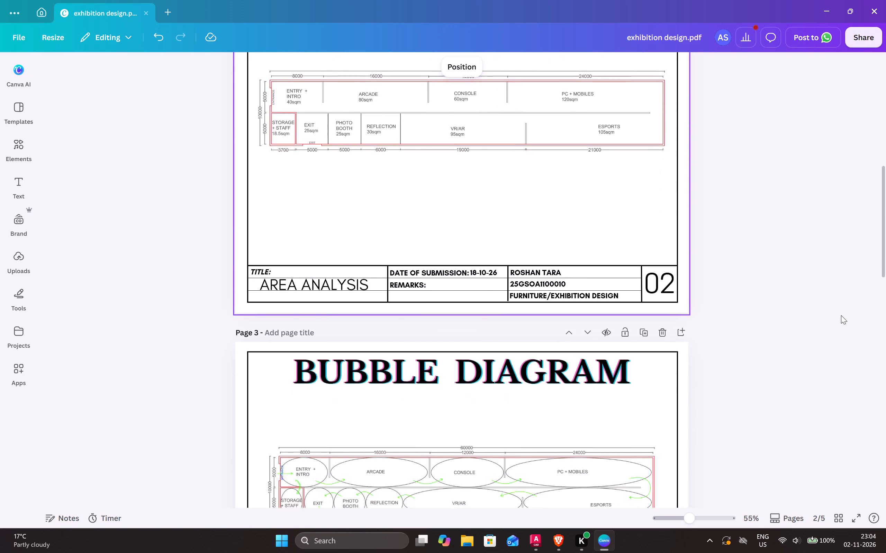
{"action": "scroll", "coordinate": [841, 315], "scroll_direction": "down", "scroll_amount": 2}
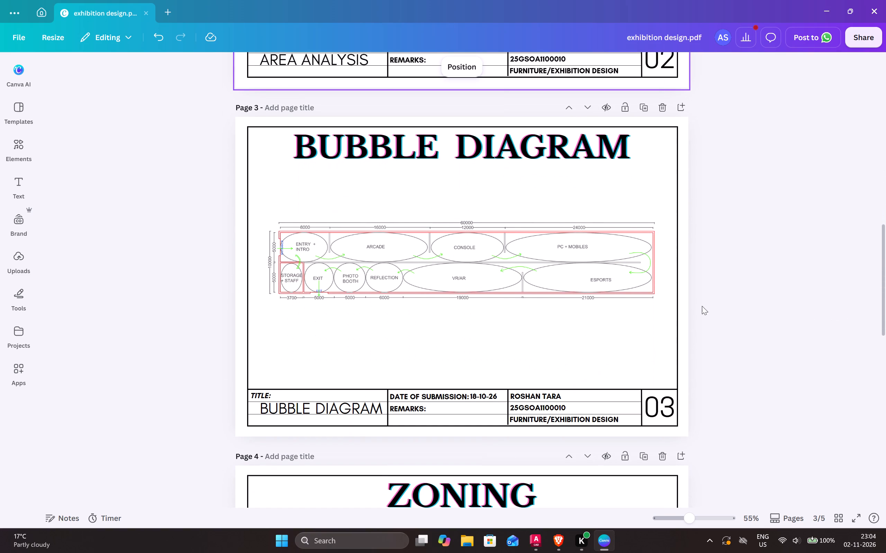
Enlarge the bubble diagram plan on page 3 to about 379 wide by 79 high and centre it horizontally beneath the page title.
{"action": "left_click", "coordinate": [606, 286]}
{"action": "left_click_drag", "start_coordinate": [659, 299], "coordinate": [662, 303]}
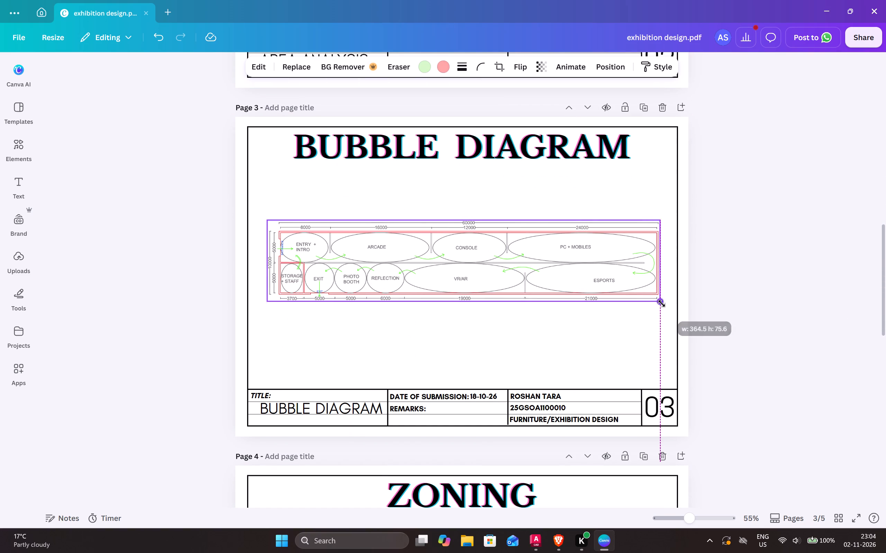
{"action": "left_click_drag", "start_coordinate": [662, 303], "coordinate": [674, 312]}
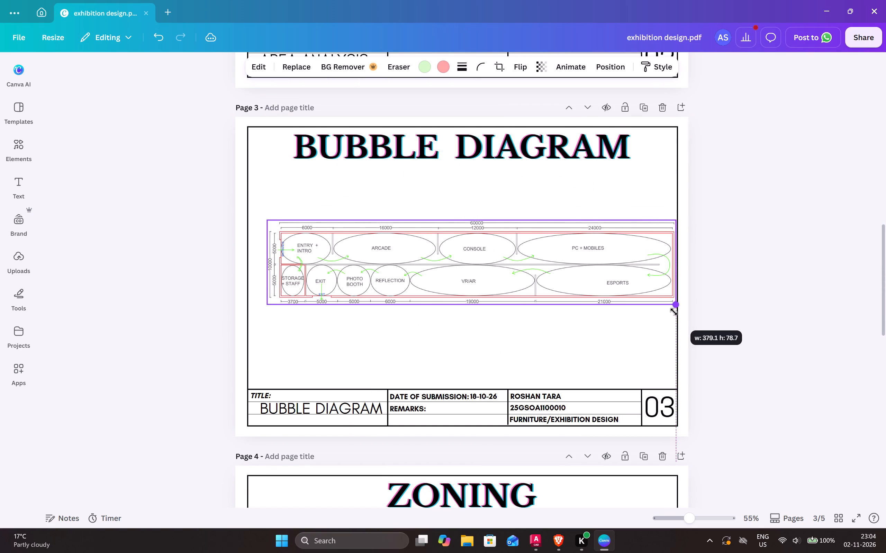
{"action": "left_click_drag", "start_coordinate": [674, 312], "coordinate": [674, 312]}
{"action": "left_click_drag", "start_coordinate": [519, 263], "coordinate": [512, 261]}
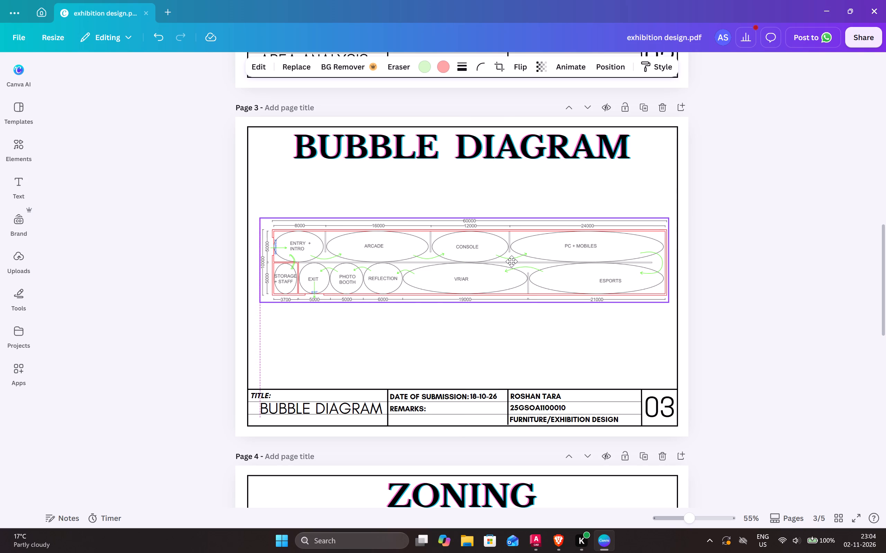
{"action": "left_click_drag", "start_coordinate": [512, 261], "coordinate": [509, 251]}
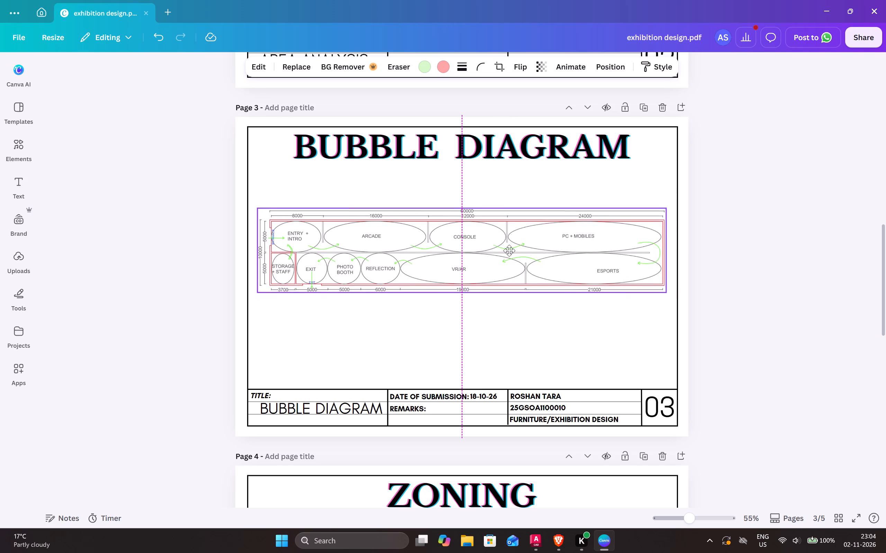
{"action": "left_click_drag", "start_coordinate": [509, 251], "coordinate": [510, 247]}
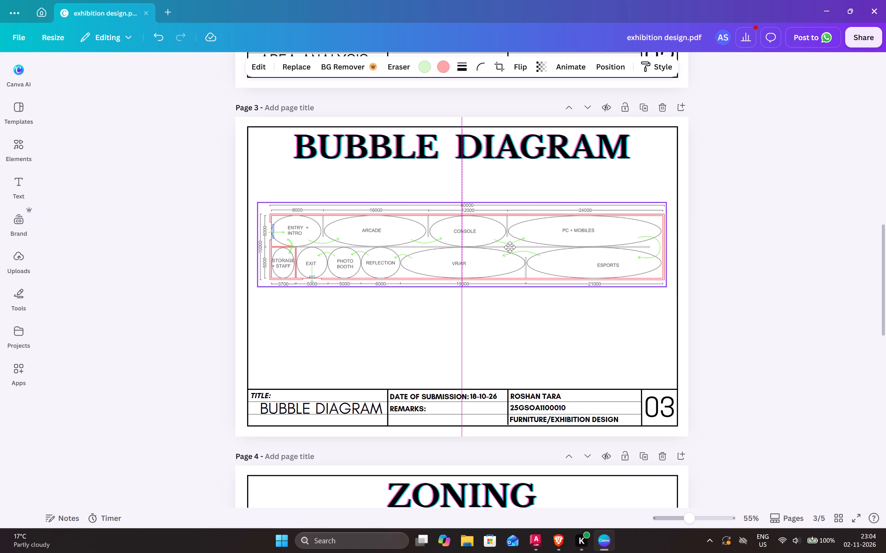
{"action": "left_click_drag", "start_coordinate": [510, 247], "coordinate": [510, 254]}
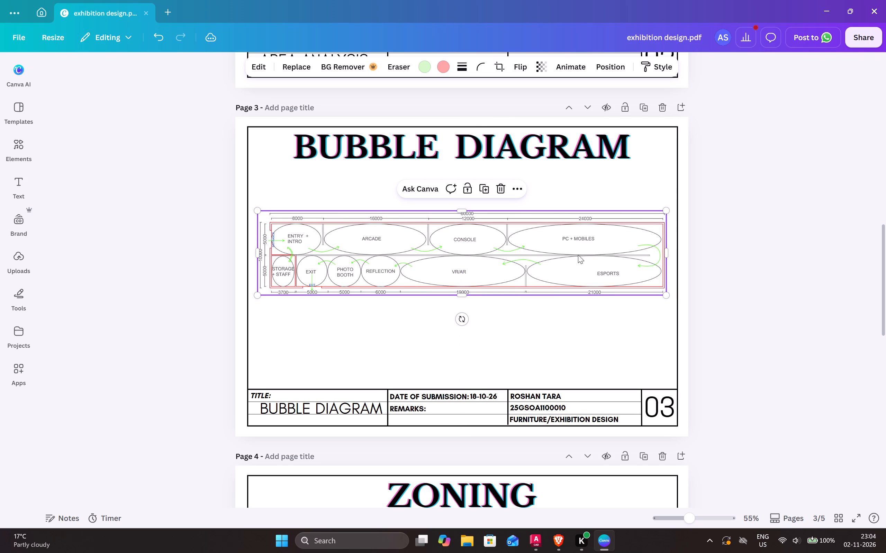
{"action": "left_click", "coordinate": [722, 244]}
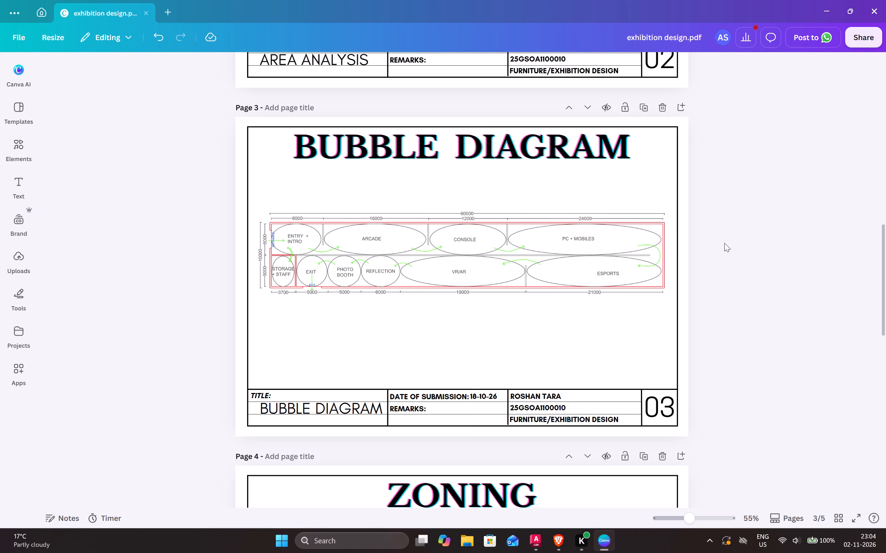
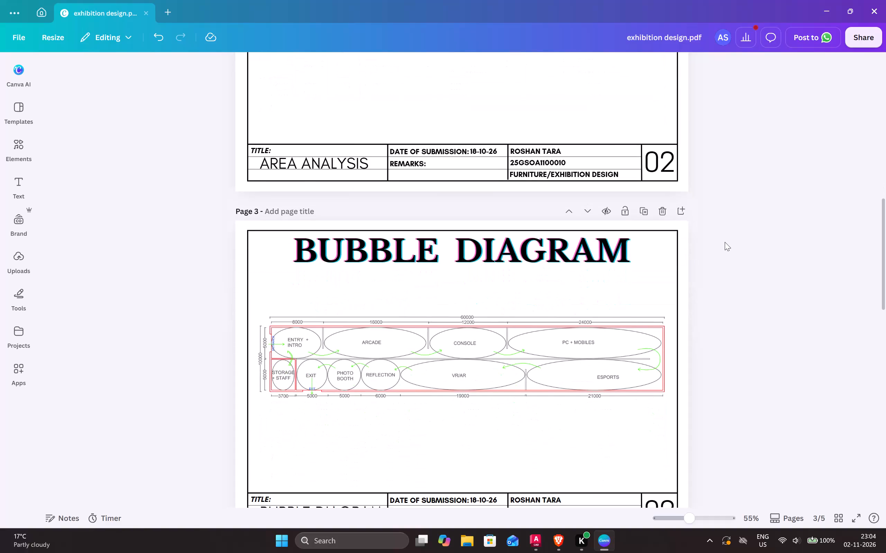
Enlarge the bubble diagram drawing on page 3 slightly, to about 381 wide by 79 high.
{"action": "scroll", "coordinate": [725, 242], "scroll_direction": "up", "scroll_amount": 4}
{"action": "scroll", "coordinate": [725, 242], "scroll_direction": "down", "scroll_amount": 4}
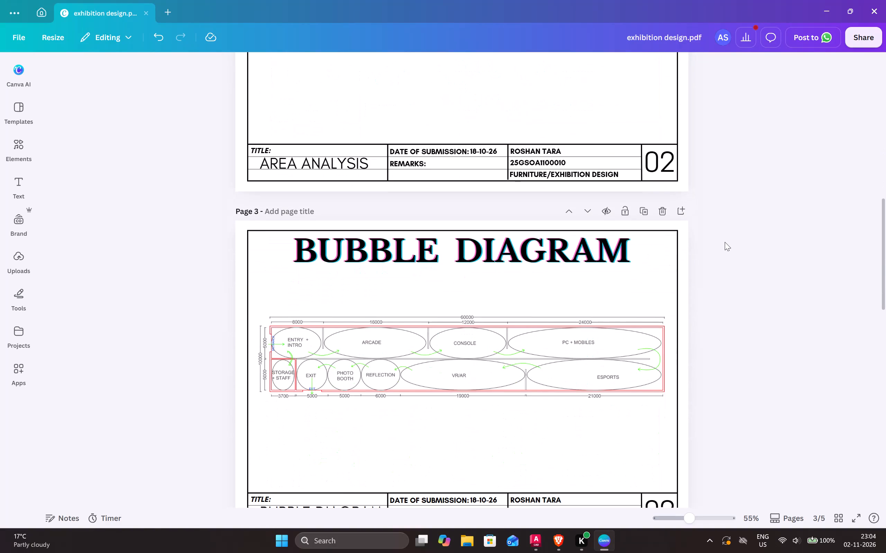
{"action": "scroll", "coordinate": [725, 242], "scroll_direction": "down", "scroll_amount": 2}
{"action": "left_click", "coordinate": [630, 268]}
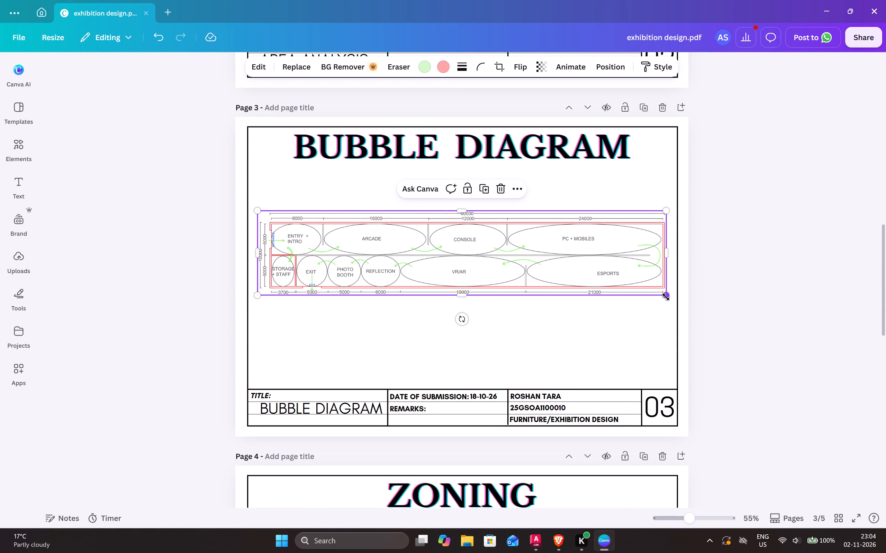
{"action": "left_click", "coordinate": [666, 297]}
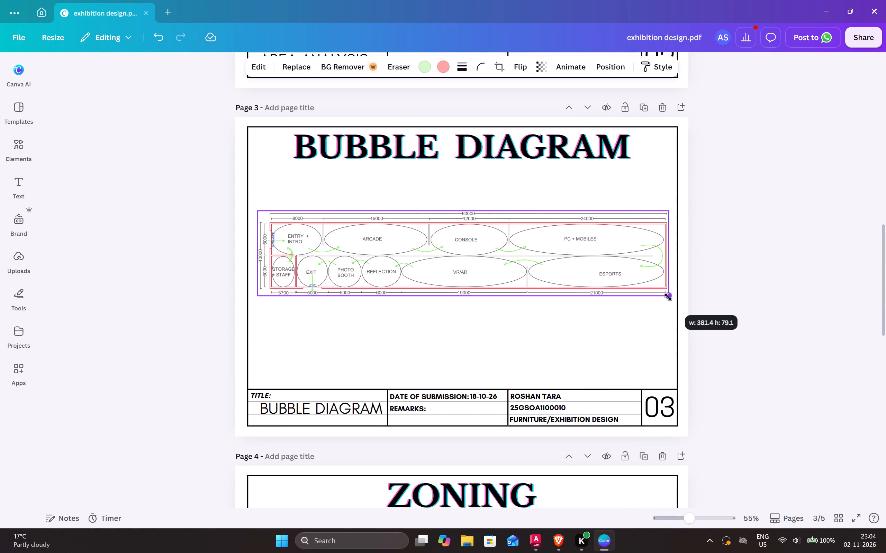
{"action": "left_click", "coordinate": [742, 270]}
Nudge the BUBBLE DIAGRAM title on page 3 and the AREA ANALYSIS title on page 2 slightly within their sheets.
{"action": "scroll", "coordinate": [739, 265], "scroll_direction": "up", "scroll_amount": 5}
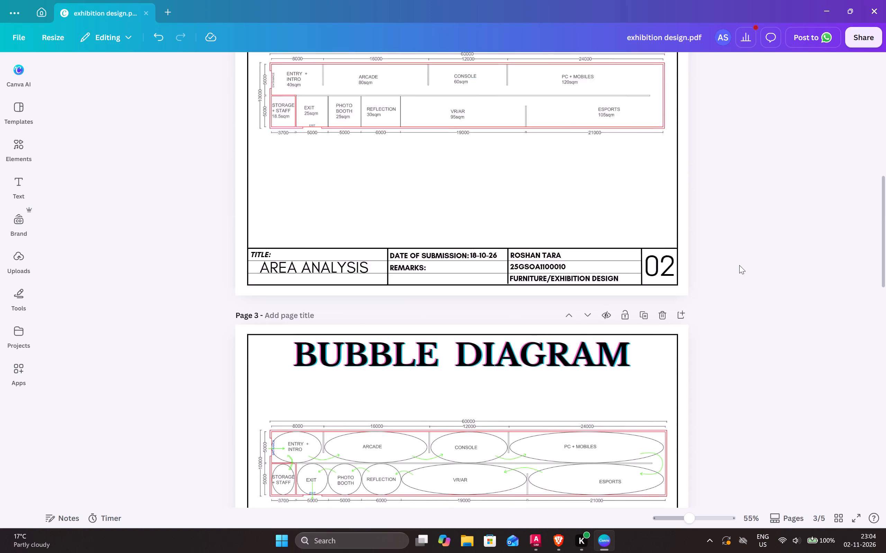
{"action": "left_click", "coordinate": [578, 403]}
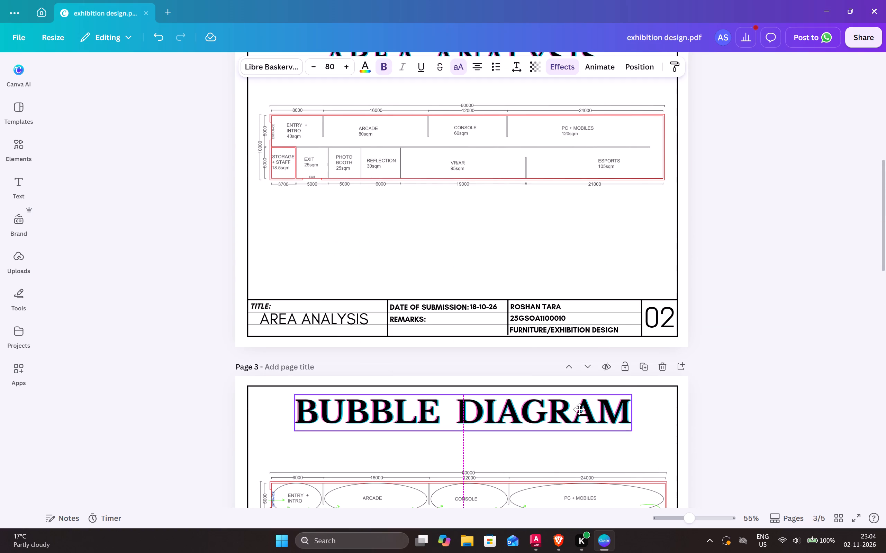
{"action": "scroll", "coordinate": [739, 252], "scroll_direction": "up", "scroll_amount": 4}
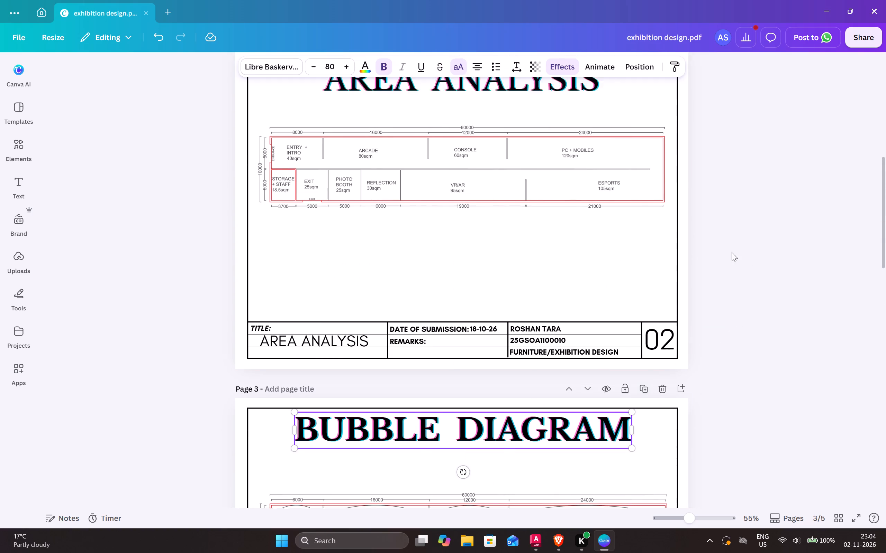
{"action": "left_click", "coordinate": [521, 267]}
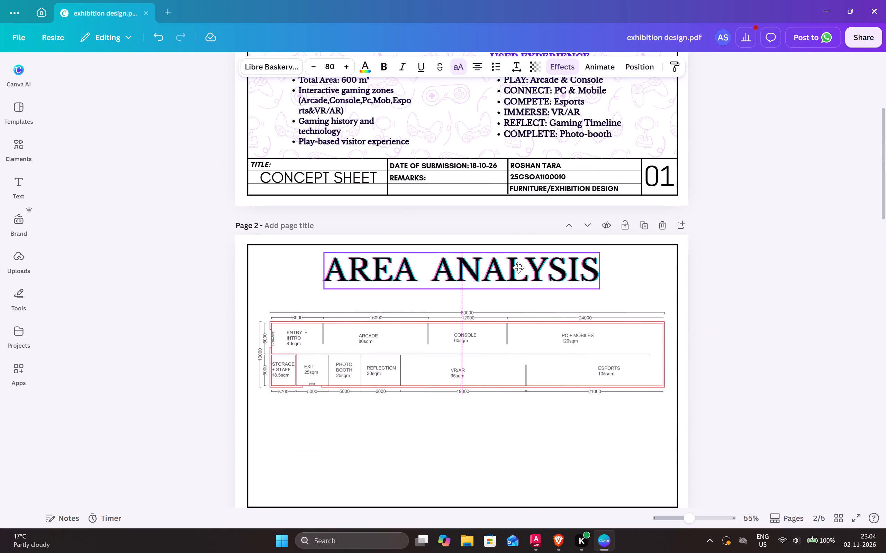
{"action": "scroll", "coordinate": [633, 225], "scroll_direction": "up", "scroll_amount": 5}
{"action": "scroll", "coordinate": [663, 255], "scroll_direction": "down", "scroll_amount": 10}
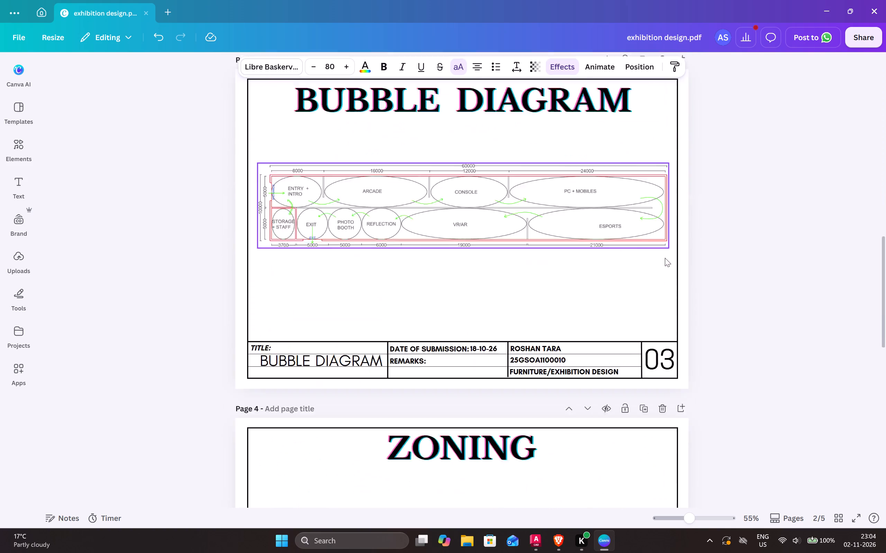
Nudge the ZONING title on page 4 and the MOOD BOARD title on page 5 slightly downward, keeping them horizontally centred.
{"action": "scroll", "coordinate": [665, 258], "scroll_direction": "down", "scroll_amount": 2}
{"action": "scroll", "coordinate": [645, 248], "scroll_direction": "up", "scroll_amount": 2}
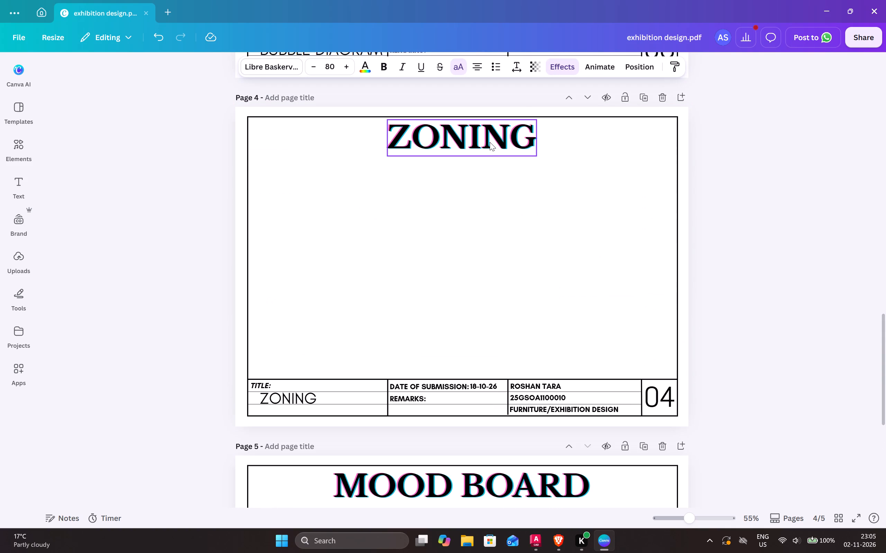
{"action": "left_click", "coordinate": [490, 142]}
{"action": "left_click_drag", "start_coordinate": [491, 140], "coordinate": [492, 143]}
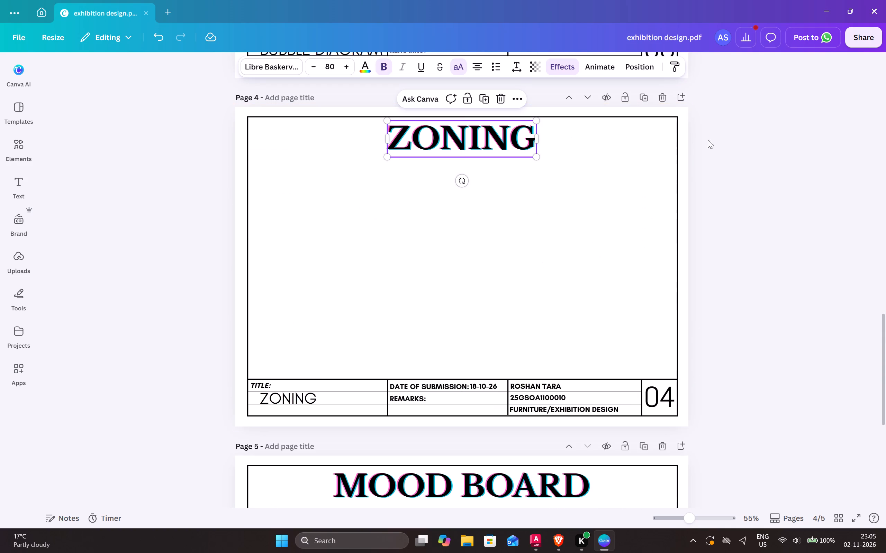
{"action": "scroll", "coordinate": [766, 202], "scroll_direction": "down", "scroll_amount": 3}
{"action": "left_click", "coordinate": [571, 322]}
{"action": "left_click", "coordinate": [554, 327]}
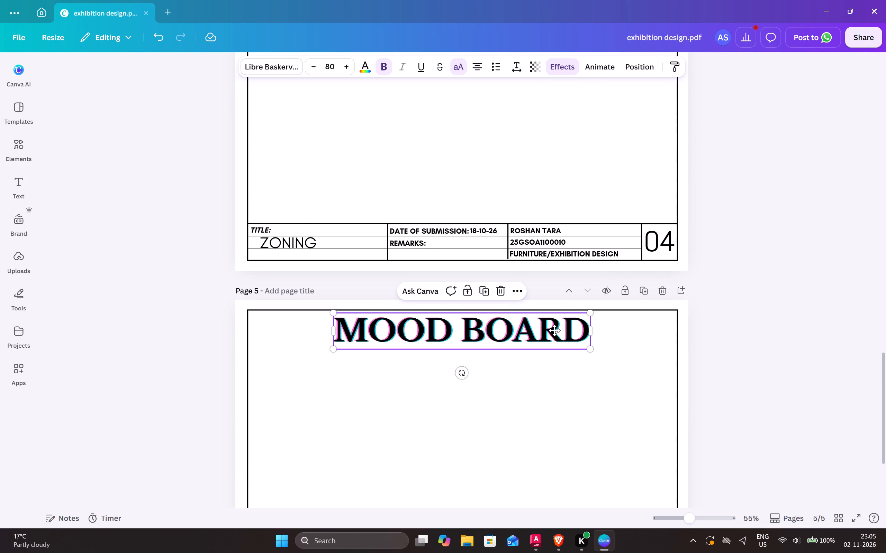
{"action": "left_click", "coordinate": [781, 273]}
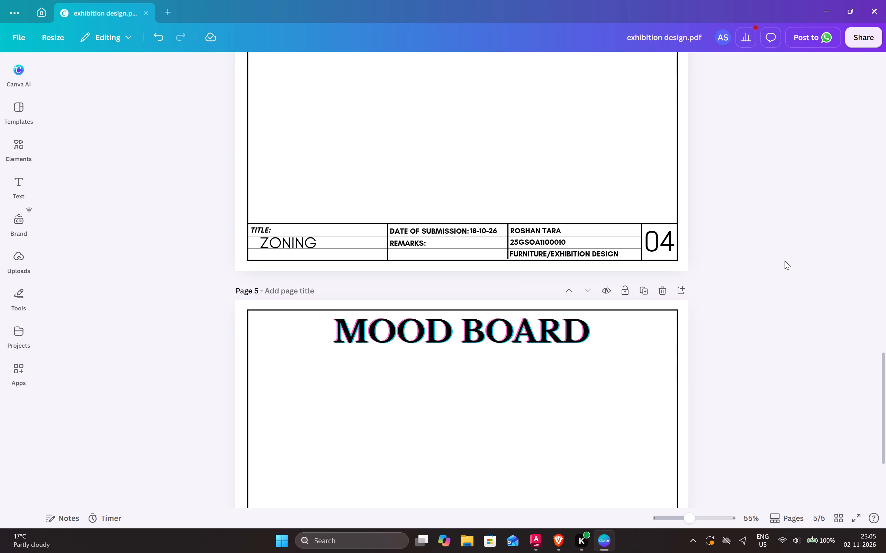
Return to the concept sheet on page 1, search the elements for "colour background pink" and show all graphics results.
{"action": "scroll", "coordinate": [784, 252], "scroll_direction": "up", "scroll_amount": 20}
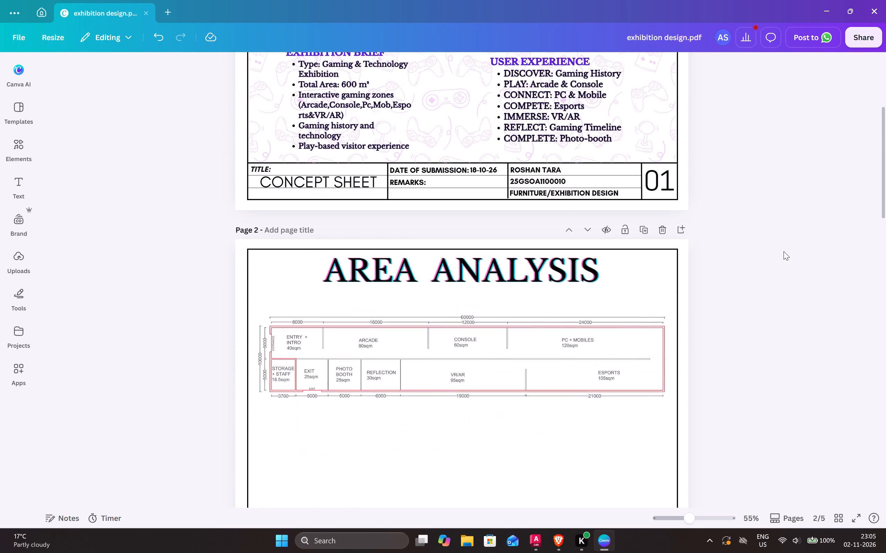
{"action": "scroll", "coordinate": [784, 251], "scroll_direction": "up", "scroll_amount": 8}
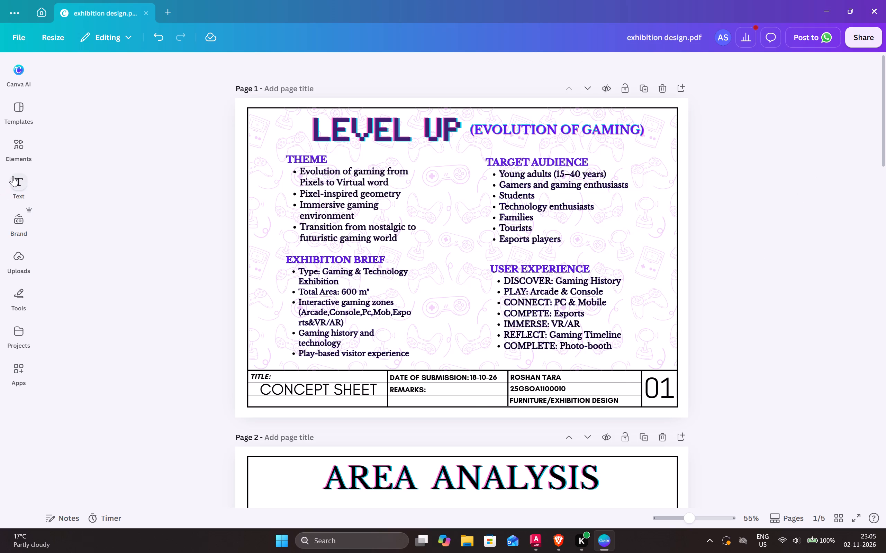
{"action": "left_click", "coordinate": [27, 148]}
{"action": "left_click", "coordinate": [121, 75]}
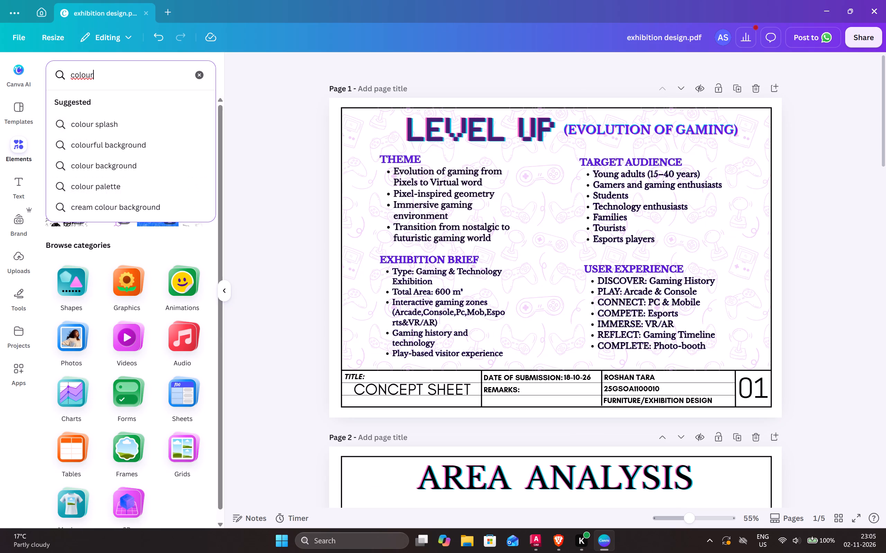
{"action": "key", "text": "space"}
{"action": "type", "text": "BACL"}
{"action": "key", "text": "BackSpace"}
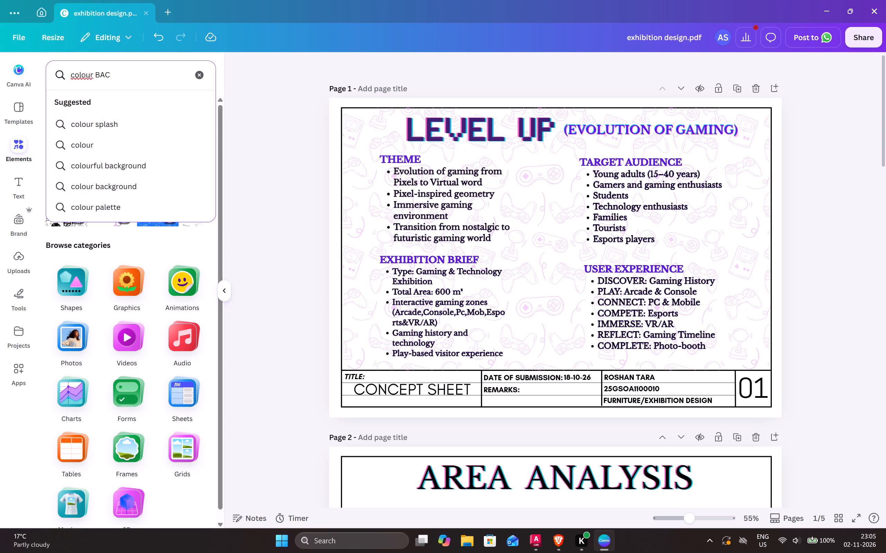
{"action": "key", "text": "BackSpace"}
{"action": "key", "text": "BackSpace"}
{"action": "key", "text": "BackSpace"}
{"action": "type", "text": "background"}
{"action": "key", "text": "space"}
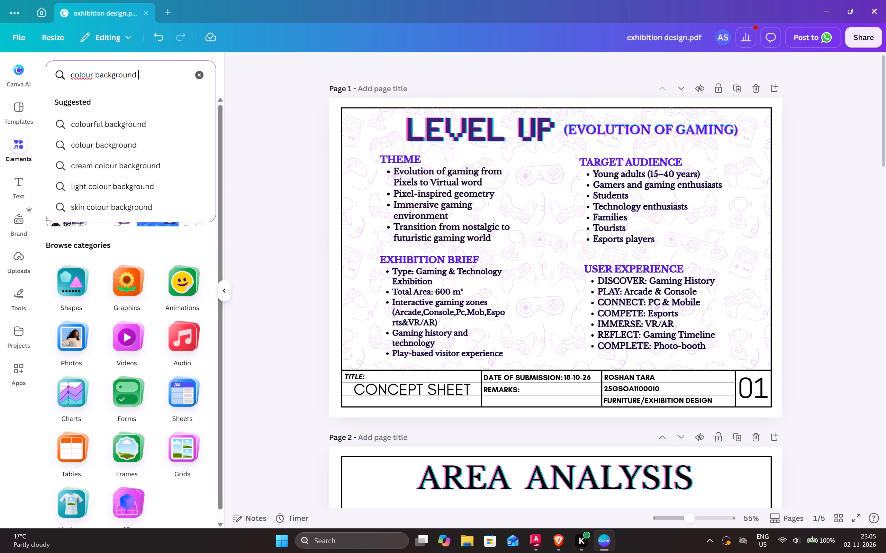
{"action": "type", "text": "pinl"}
{"action": "key", "text": "Return"}
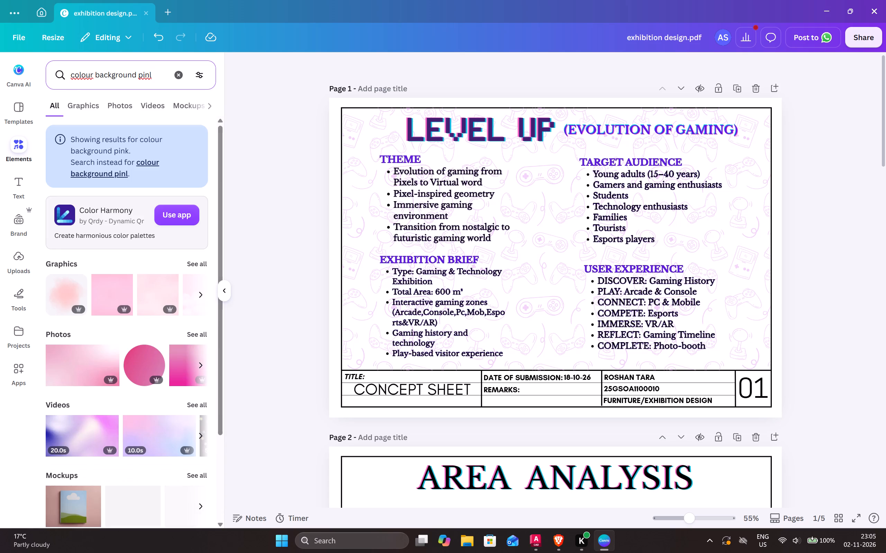
{"action": "left_click", "coordinate": [195, 263]}
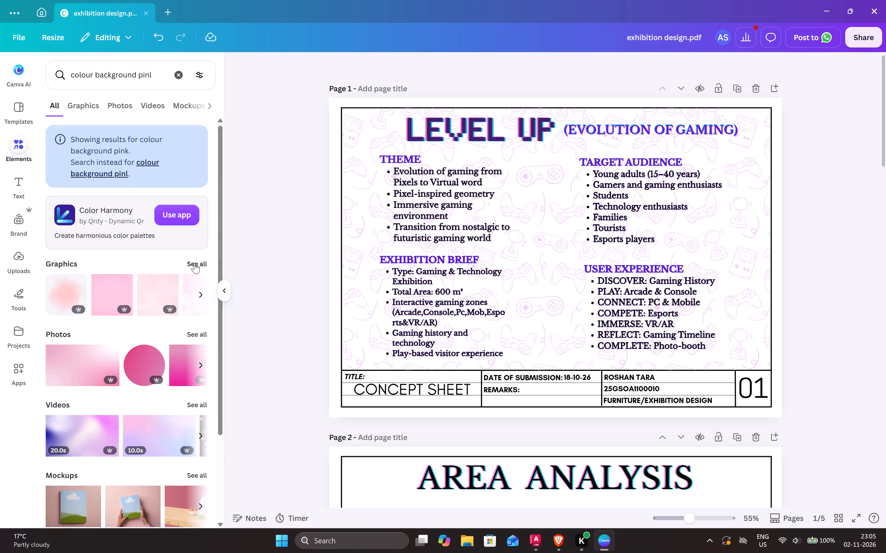
Add the soft pink gradient square from the graphics results to the concept sheet on page 1.
{"action": "scroll", "coordinate": [164, 371], "scroll_direction": "down", "scroll_amount": 1}
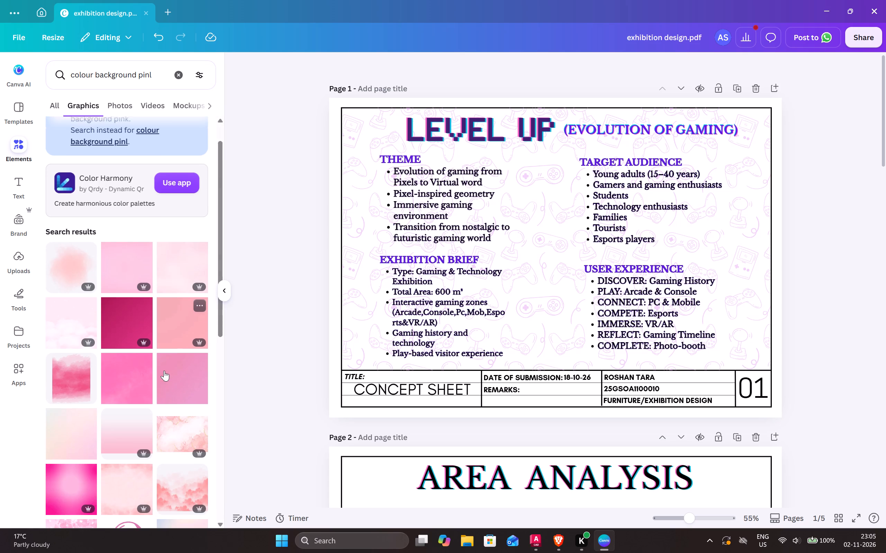
{"action": "scroll", "coordinate": [164, 371], "scroll_direction": "down", "scroll_amount": 3}
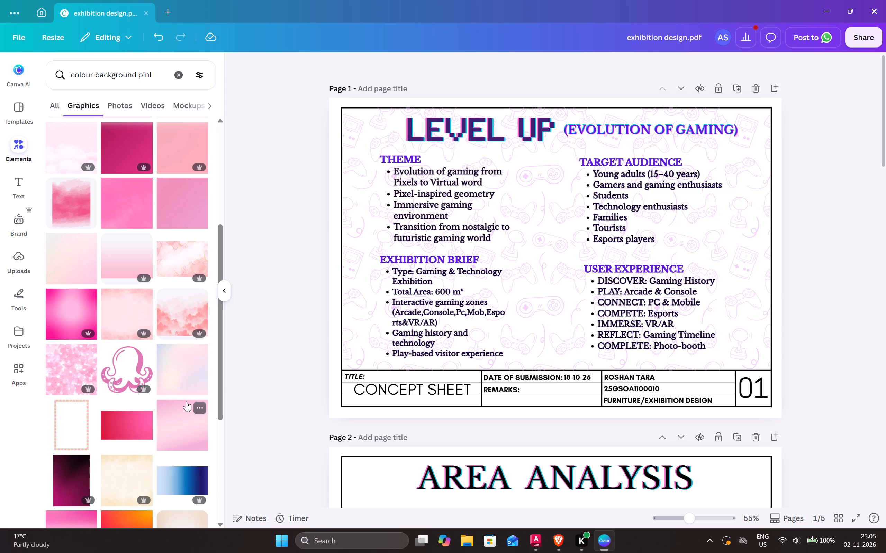
{"action": "scroll", "coordinate": [182, 394], "scroll_direction": "down", "scroll_amount": 3}
{"action": "left_click", "coordinate": [181, 272]}
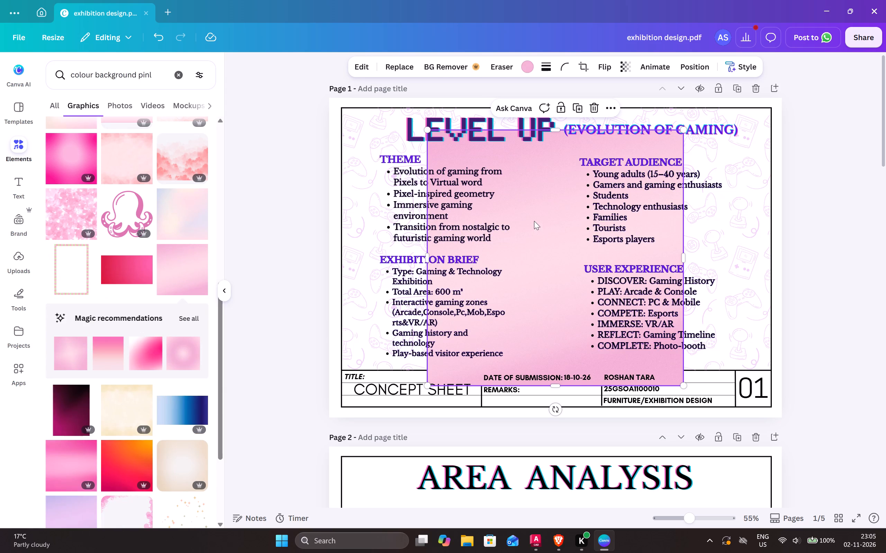
Move, shrink and trim the pink gradient to fit behind the THEME heading and its bullet list, below the LEVEL UP title.
{"action": "left_click_drag", "start_coordinate": [550, 197], "coordinate": [483, 198]}
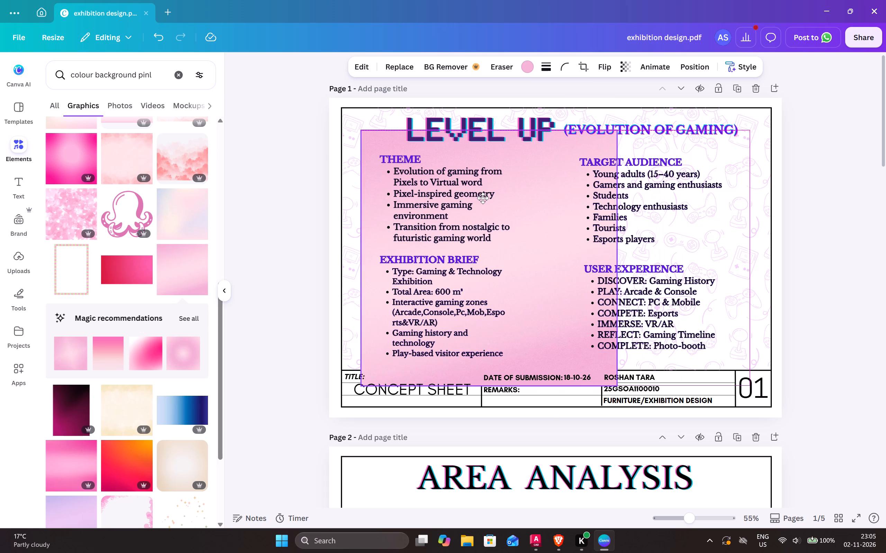
{"action": "left_click_drag", "start_coordinate": [483, 198], "coordinate": [476, 199]}
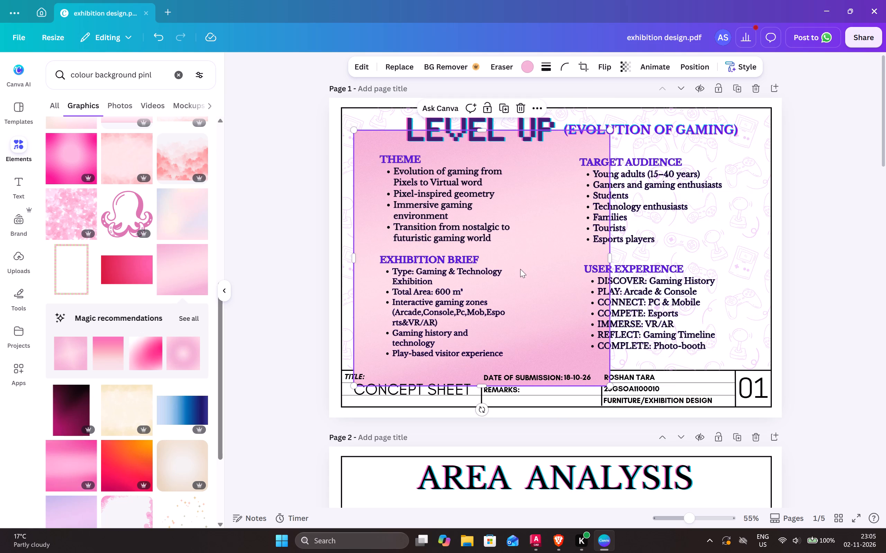
{"action": "scroll", "coordinate": [520, 269], "scroll_direction": "down", "scroll_amount": 1}
{"action": "scroll", "coordinate": [531, 266], "scroll_direction": "up", "scroll_amount": 1}
{"action": "left_click_drag", "start_coordinate": [610, 384], "coordinate": [510, 251]}
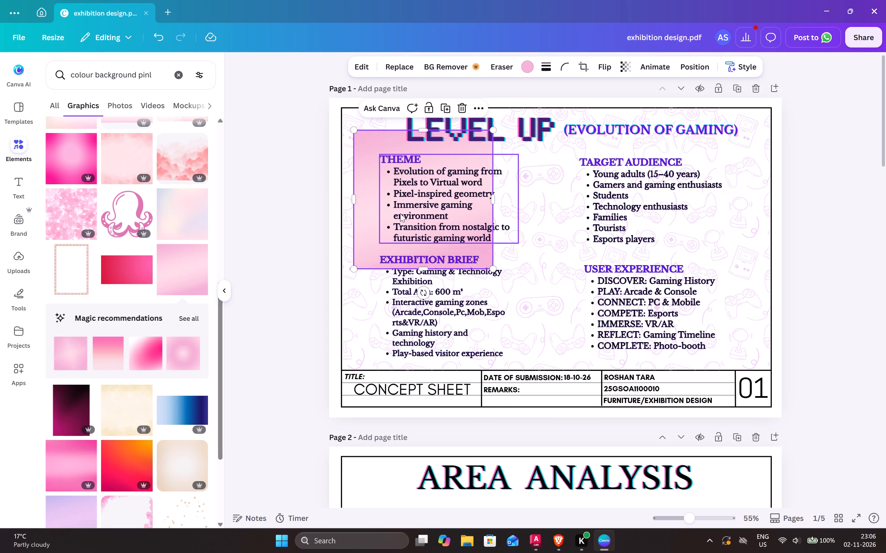
{"action": "left_click_drag", "start_coordinate": [373, 207], "coordinate": [397, 207]}
{"action": "left_click_drag", "start_coordinate": [518, 266], "coordinate": [520, 225]}
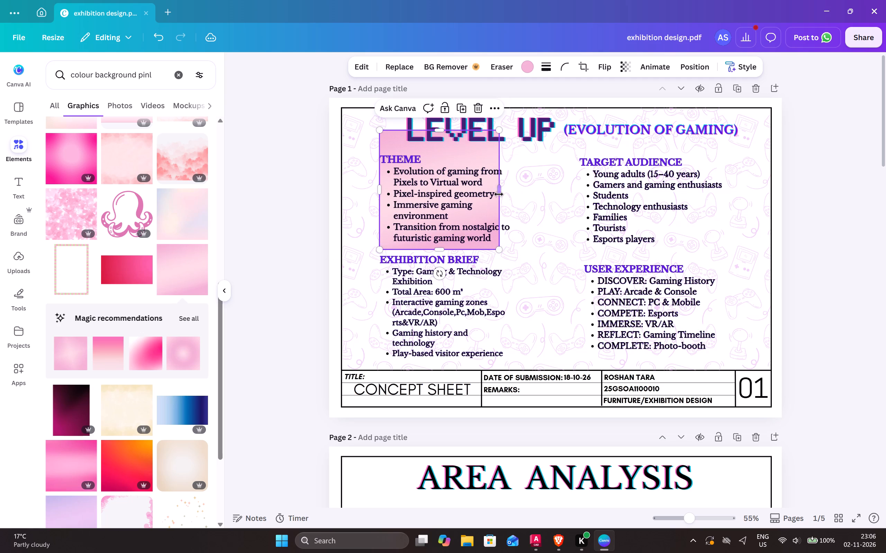
{"action": "left_click_drag", "start_coordinate": [500, 192], "coordinate": [517, 194]}
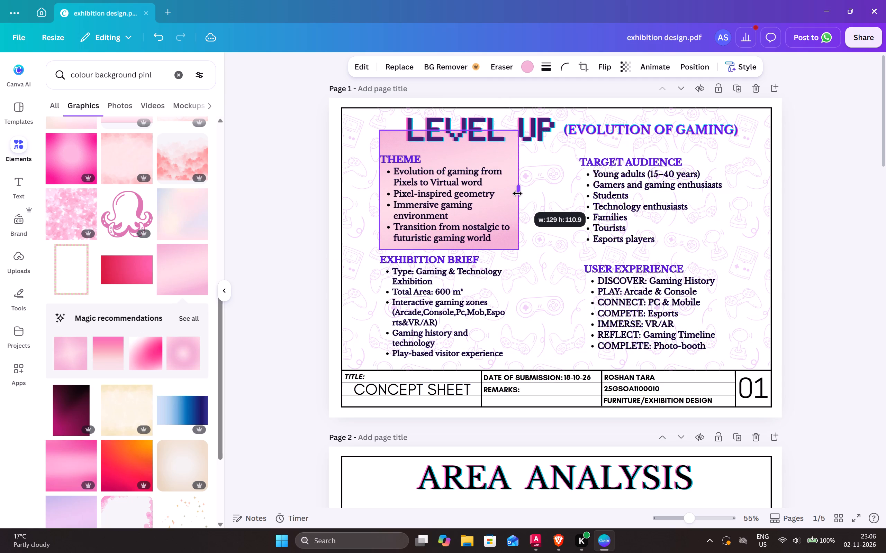
{"action": "left_click_drag", "start_coordinate": [517, 194], "coordinate": [516, 194]}
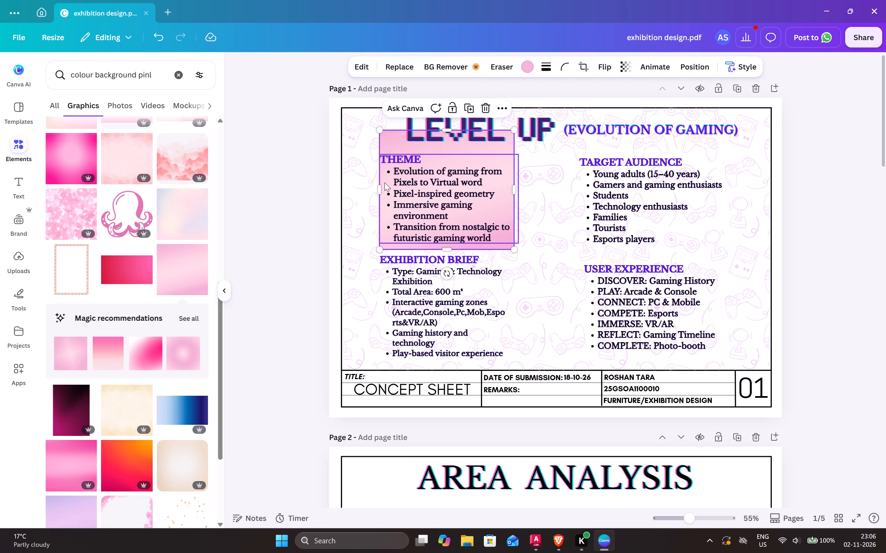
{"action": "left_click_drag", "start_coordinate": [379, 188], "coordinate": [376, 189]}
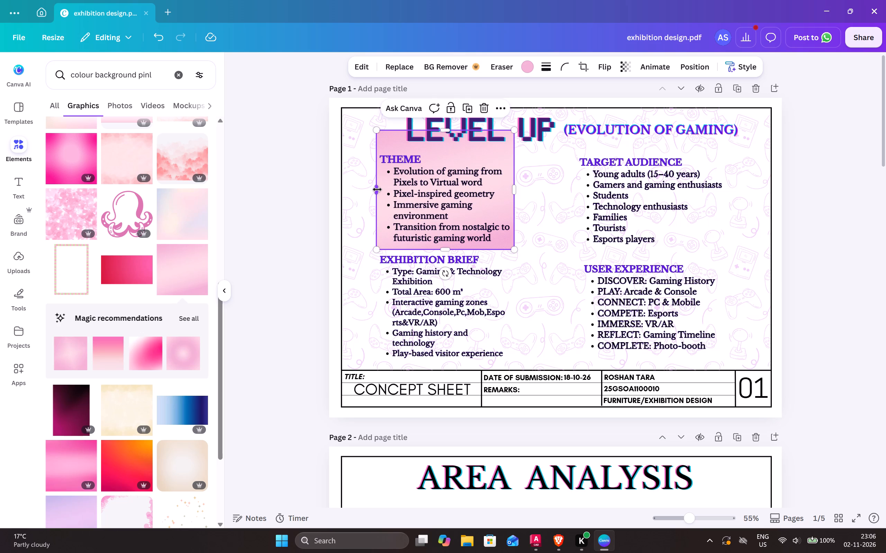
{"action": "left_click_drag", "start_coordinate": [446, 130], "coordinate": [444, 150]}
{"action": "left_click", "coordinate": [855, 178]}
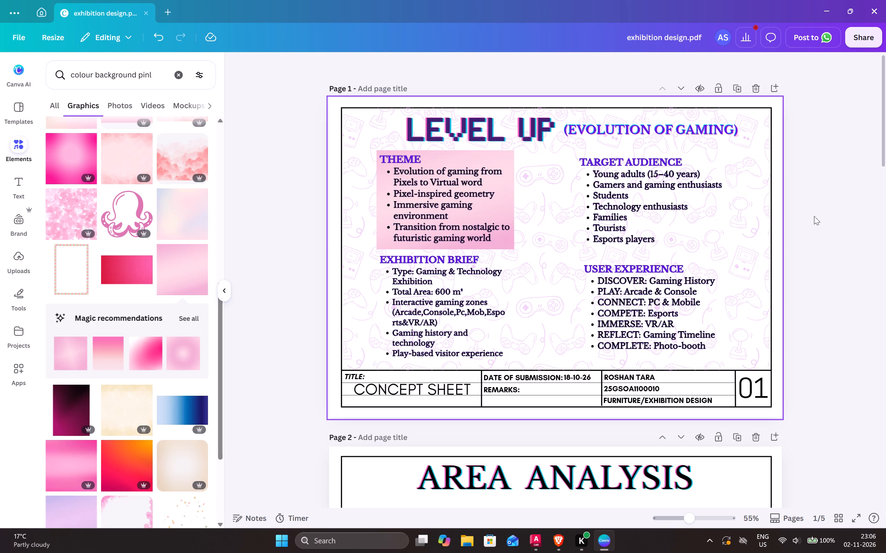
Add the pale pink watercolour square from the graphics results to the concept sheet on page 1.
{"action": "scroll", "coordinate": [142, 377], "scroll_direction": "down", "scroll_amount": 4}
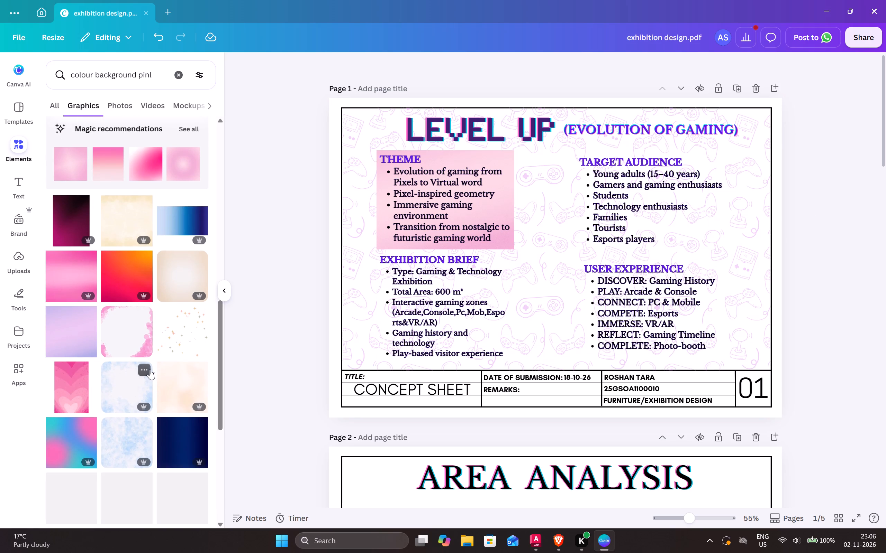
{"action": "scroll", "coordinate": [150, 369], "scroll_direction": "down", "scroll_amount": 4}
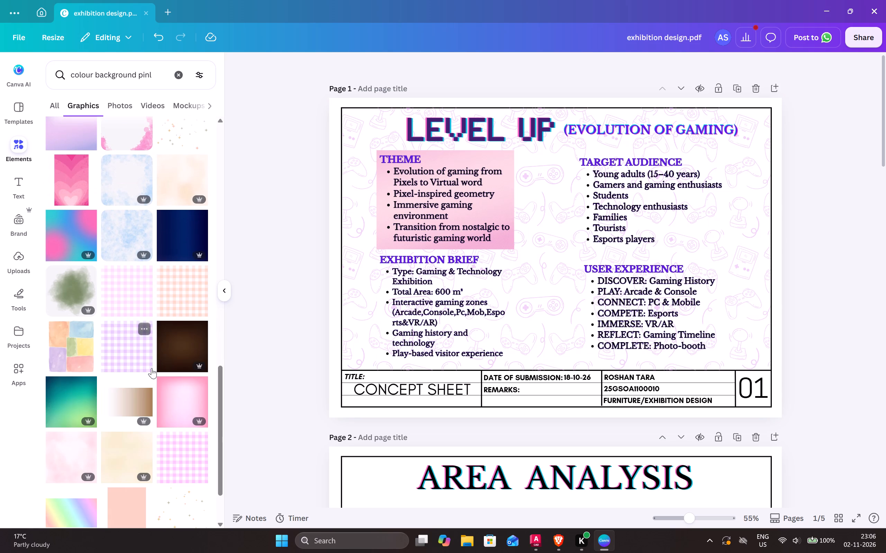
{"action": "scroll", "coordinate": [152, 368], "scroll_direction": "down", "scroll_amount": 1}
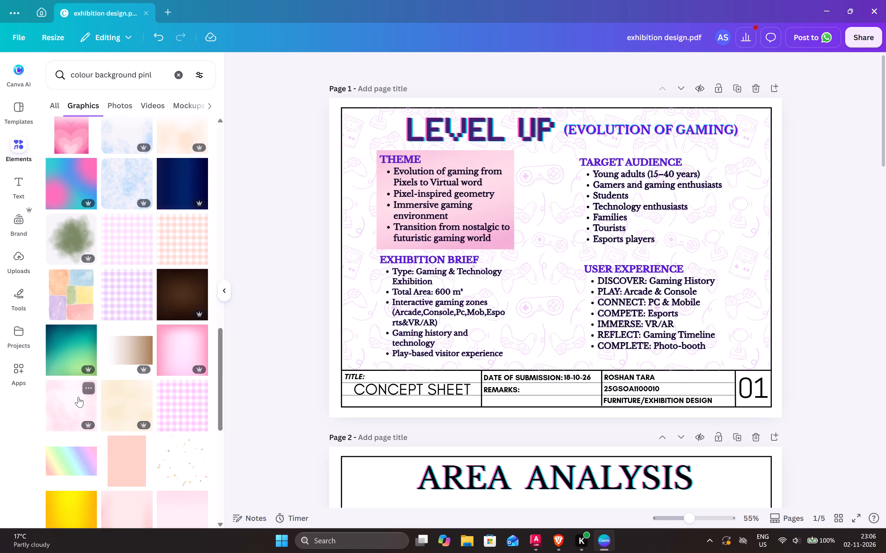
{"action": "left_click", "coordinate": [78, 397]}
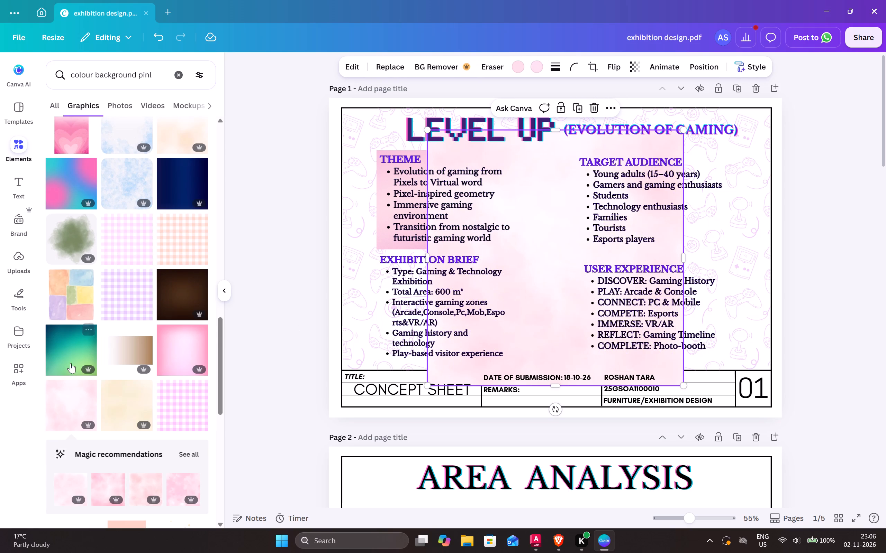
{"action": "scroll", "coordinate": [73, 363], "scroll_direction": "down", "scroll_amount": 3}
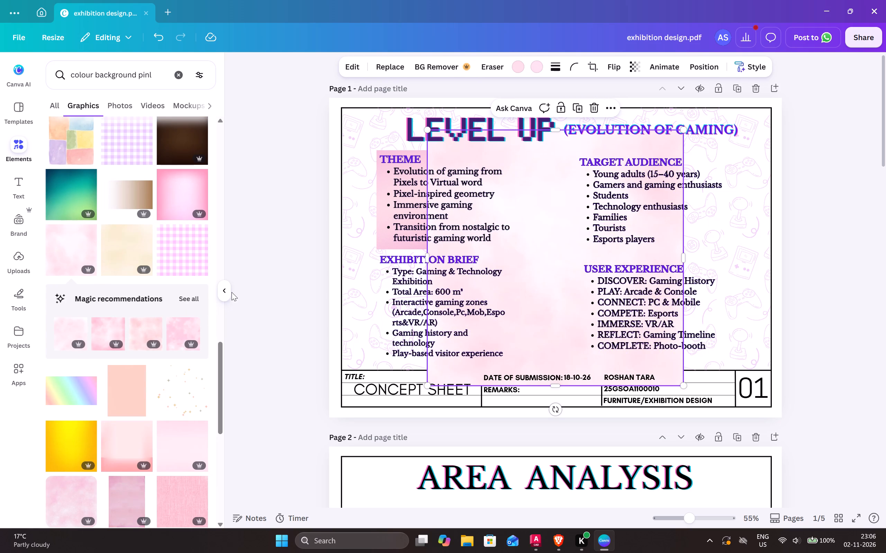
{"action": "left_click", "coordinate": [232, 291]}
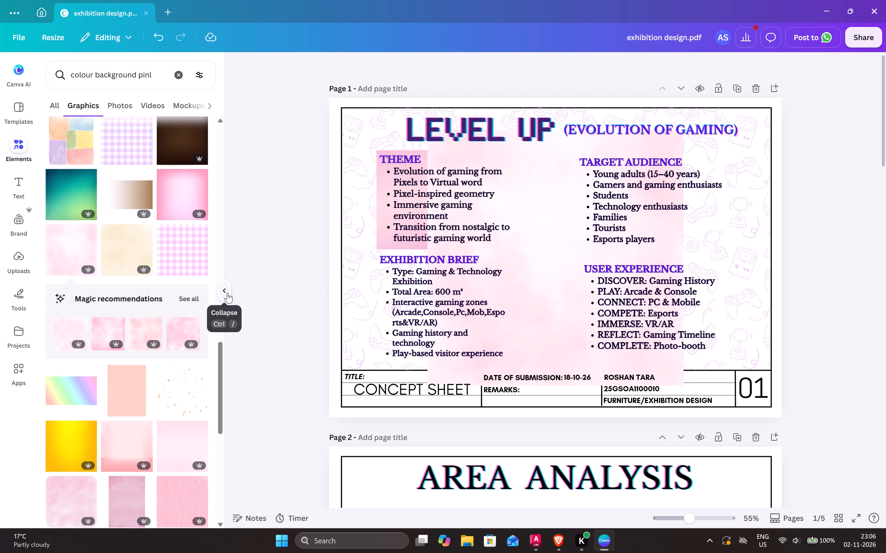
{"action": "left_click", "coordinate": [227, 293]}
Move, shrink, widen and trim the pale pink square to about 133 × 93 mm behind the USER EXPERIENCE heading and bullet list.
{"action": "left_click", "coordinate": [471, 237]}
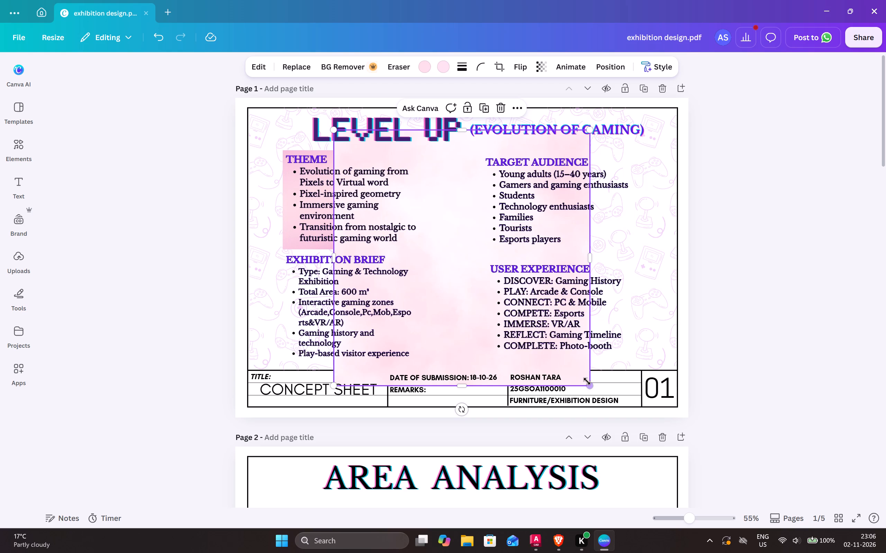
{"action": "left_click_drag", "start_coordinate": [458, 305], "coordinate": [525, 303]}
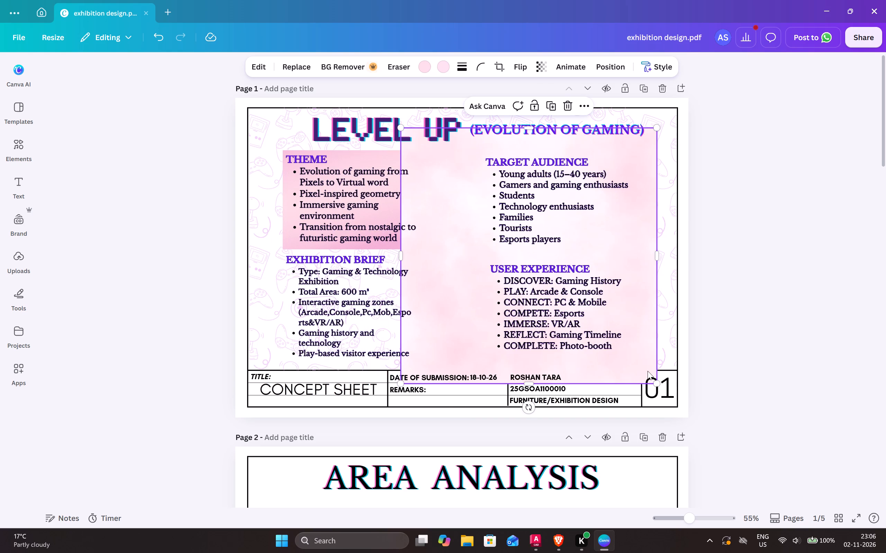
{"action": "left_click_drag", "start_coordinate": [657, 383], "coordinate": [562, 298]}
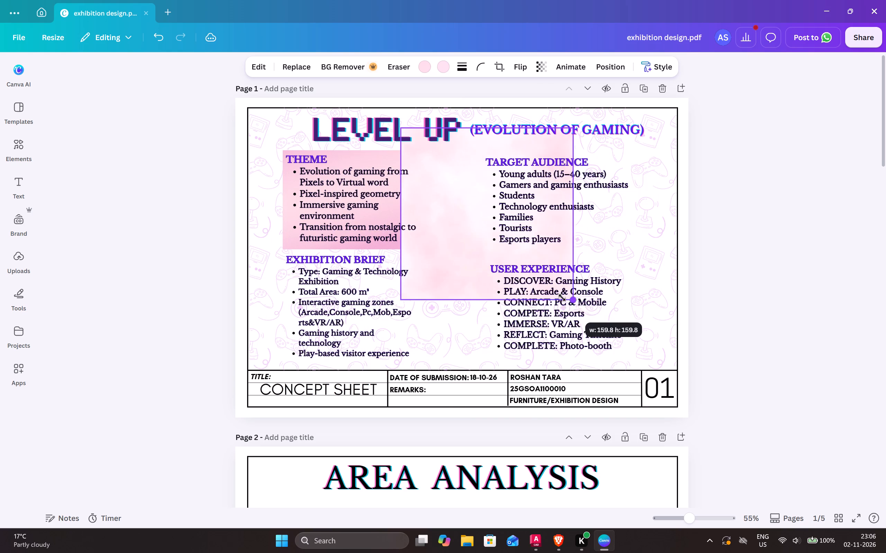
{"action": "left_click_drag", "start_coordinate": [562, 298], "coordinate": [507, 256]}
{"action": "left_click_drag", "start_coordinate": [445, 211], "coordinate": [496, 250]}
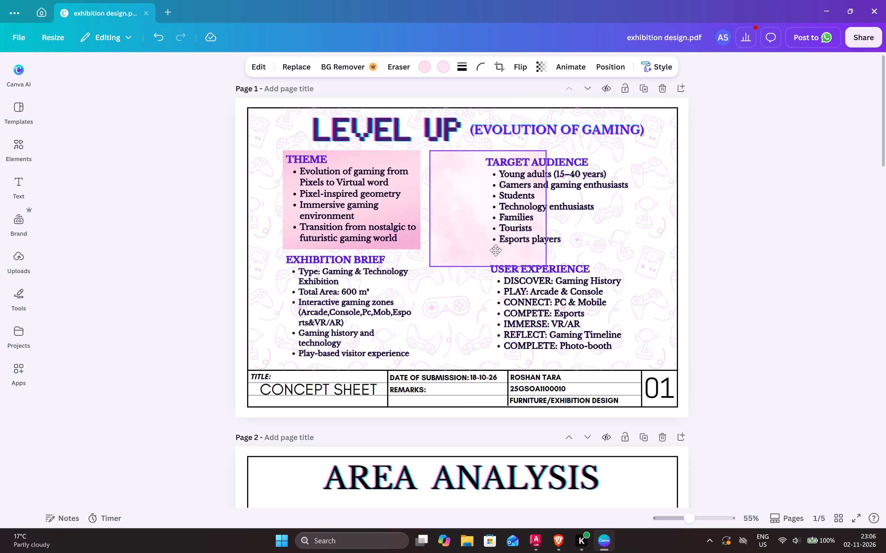
{"action": "left_click_drag", "start_coordinate": [496, 250], "coordinate": [538, 333]}
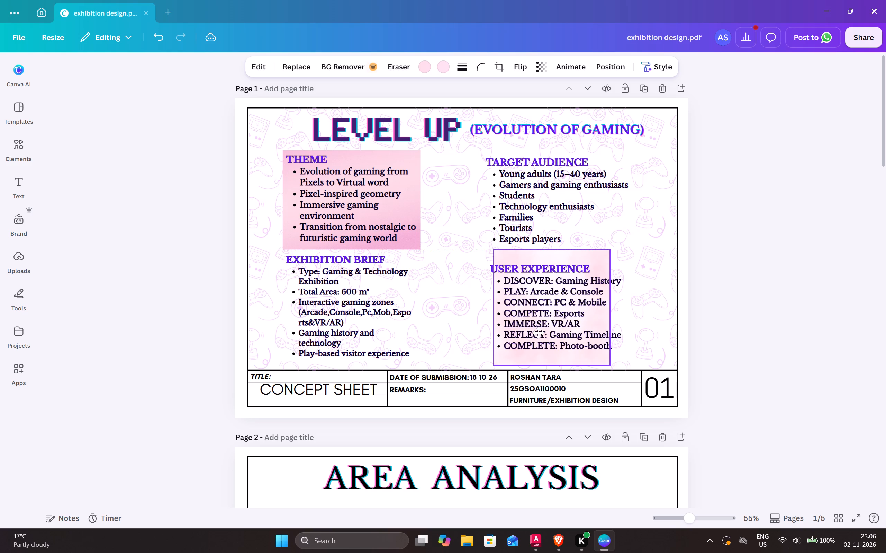
{"action": "left_click_drag", "start_coordinate": [538, 333], "coordinate": [531, 335]}
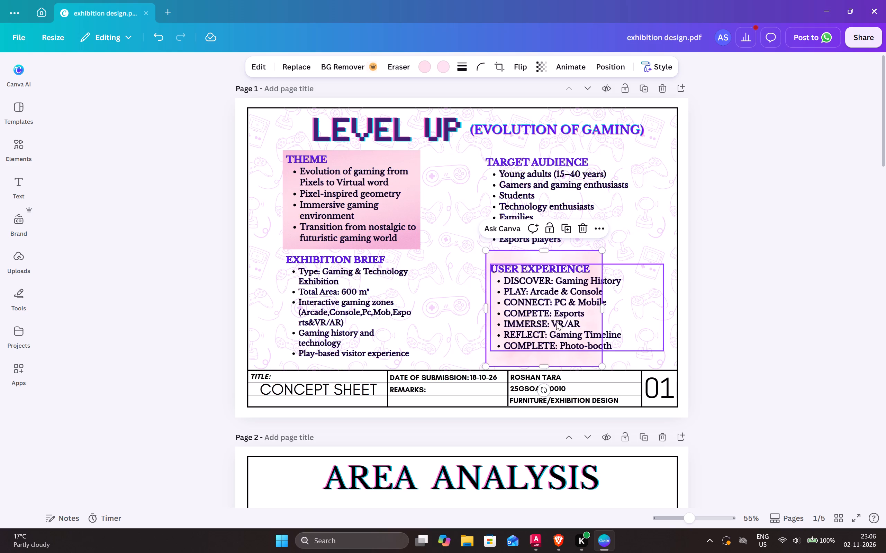
{"action": "left_click_drag", "start_coordinate": [603, 306], "coordinate": [629, 302]}
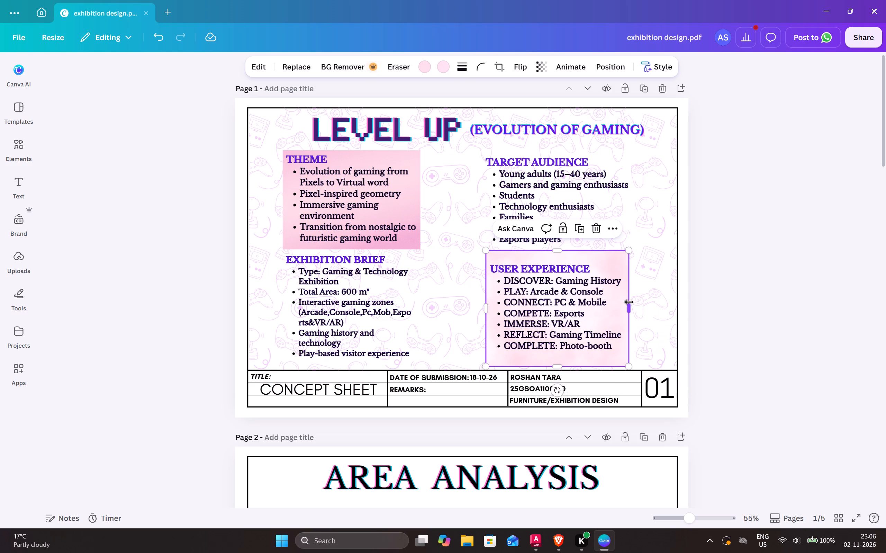
{"action": "left_click_drag", "start_coordinate": [555, 365], "coordinate": [555, 356]}
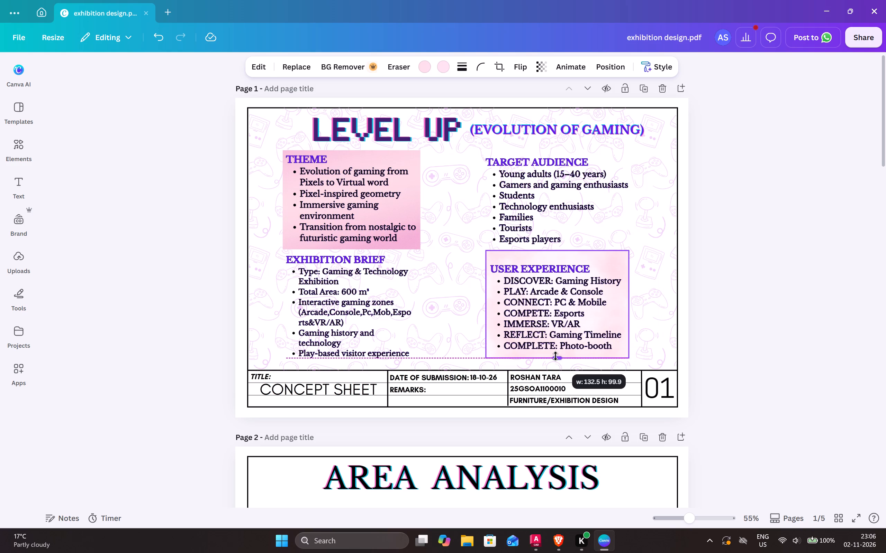
{"action": "left_click_drag", "start_coordinate": [555, 356], "coordinate": [556, 354]}
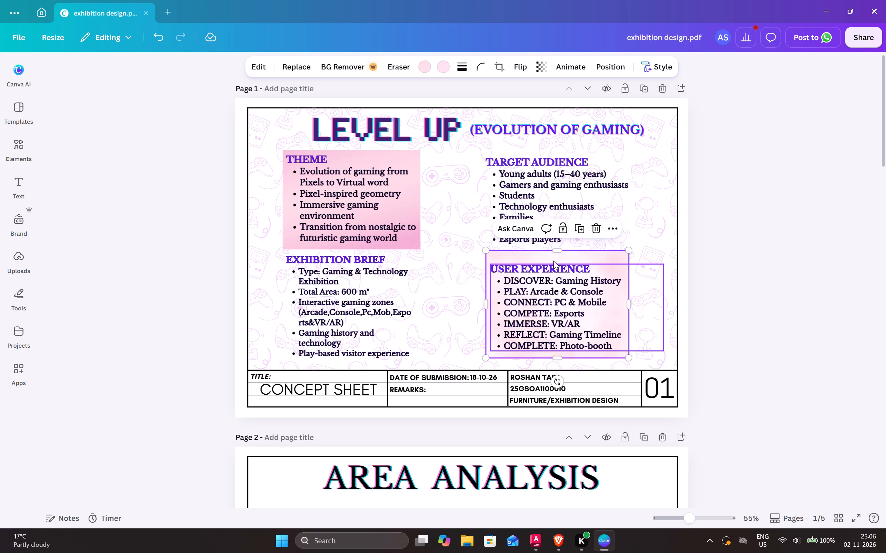
{"action": "left_click_drag", "start_coordinate": [552, 251], "coordinate": [552, 257]}
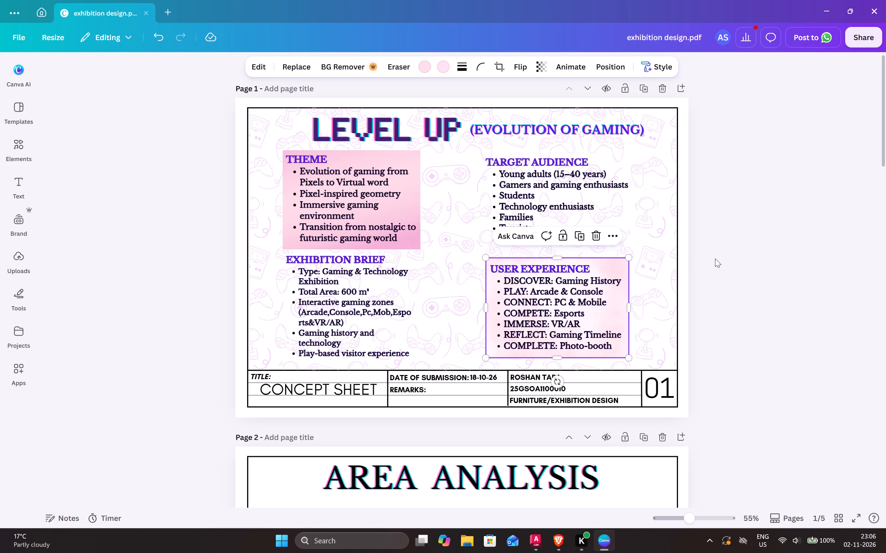
{"action": "left_click", "coordinate": [715, 259]}
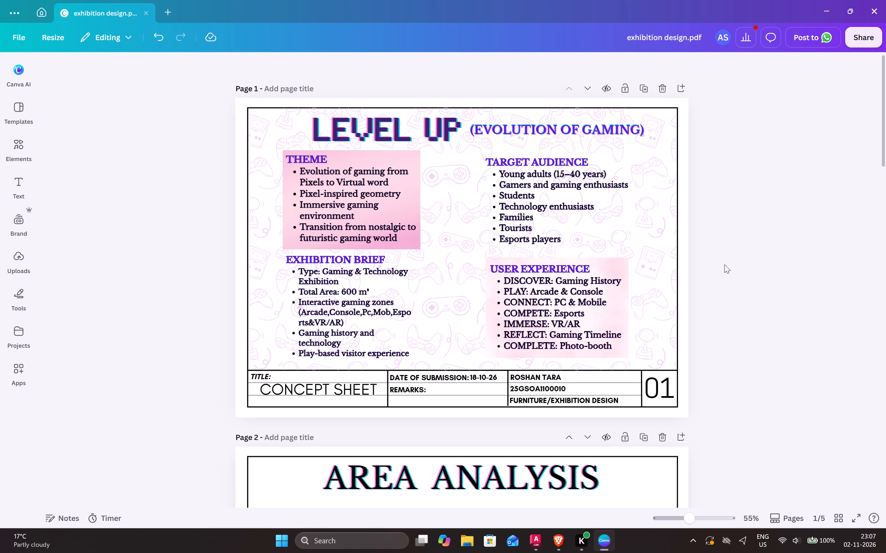
Duplicate the USER EXPERIENCE background panel and place the copy directly above it, over the TARGET AUDIENCE text block.
{"action": "left_click", "coordinate": [623, 261]}
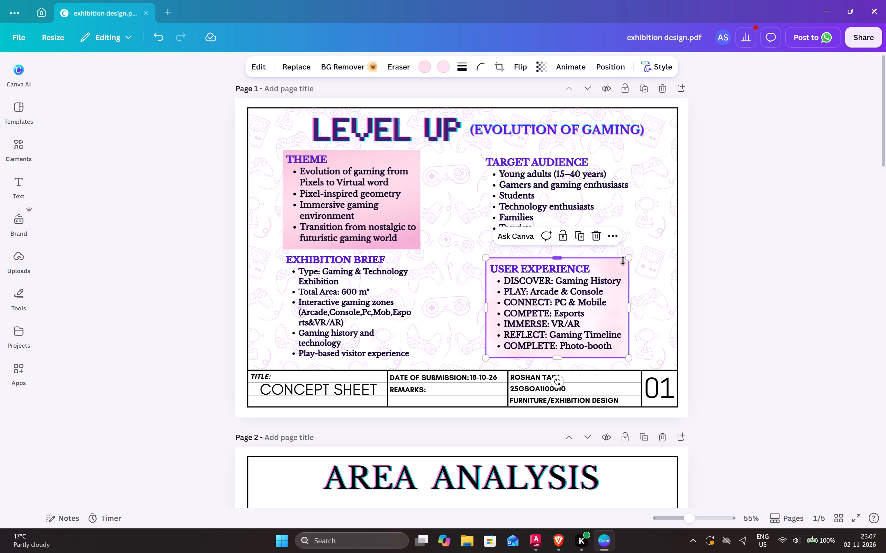
{"action": "left_click", "coordinate": [613, 236]}
{"action": "left_click", "coordinate": [656, 311]}
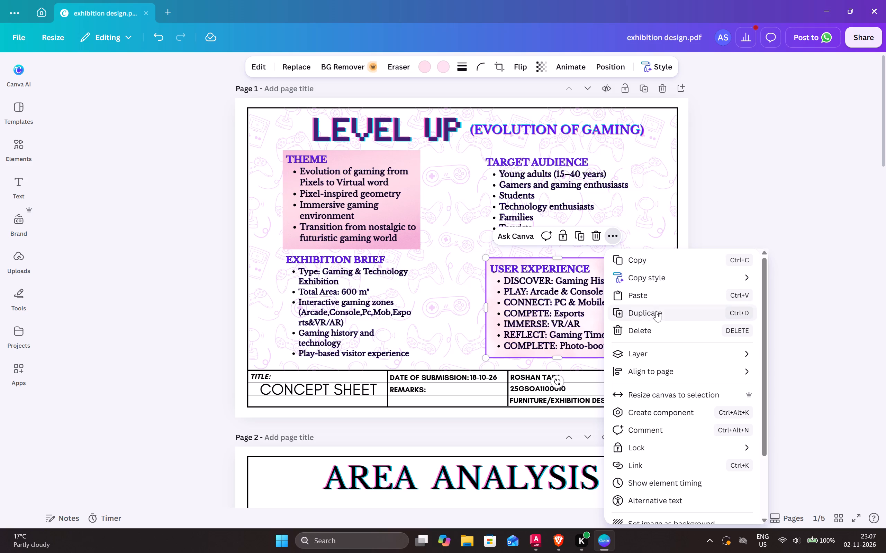
{"action": "left_click_drag", "start_coordinate": [612, 297], "coordinate": [606, 169]}
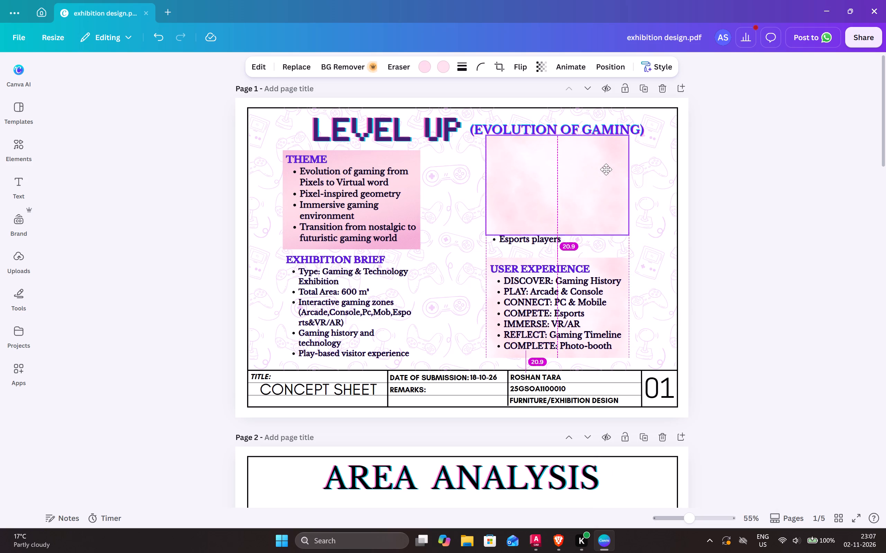
{"action": "left_click_drag", "start_coordinate": [606, 169], "coordinate": [608, 182]}
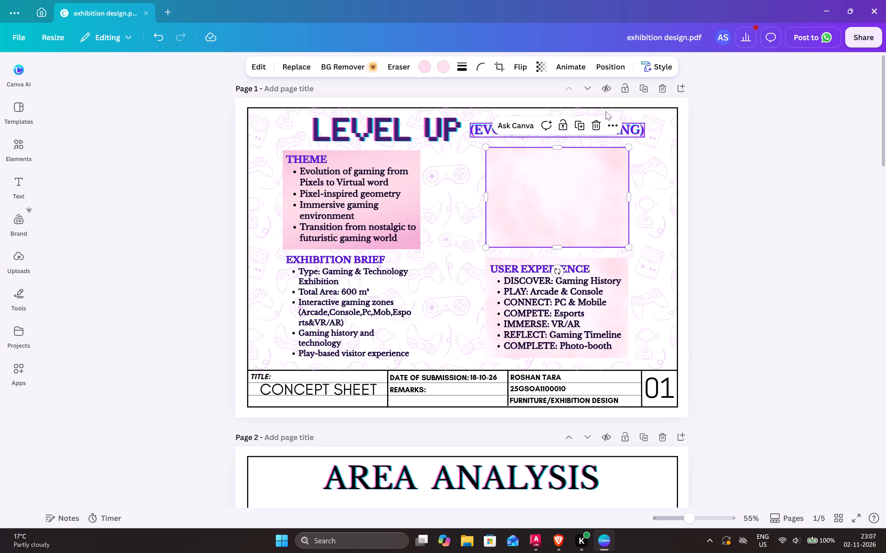
Send the copied panel backward behind the TARGET AUDIENCE text and trim its top edge slightly.
{"action": "left_click", "coordinate": [608, 63]}
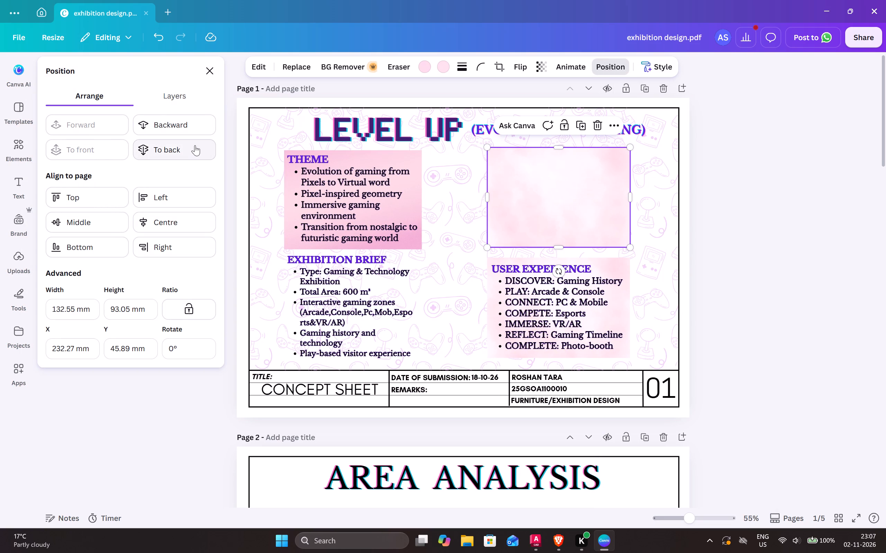
{"action": "left_click", "coordinate": [192, 132]}
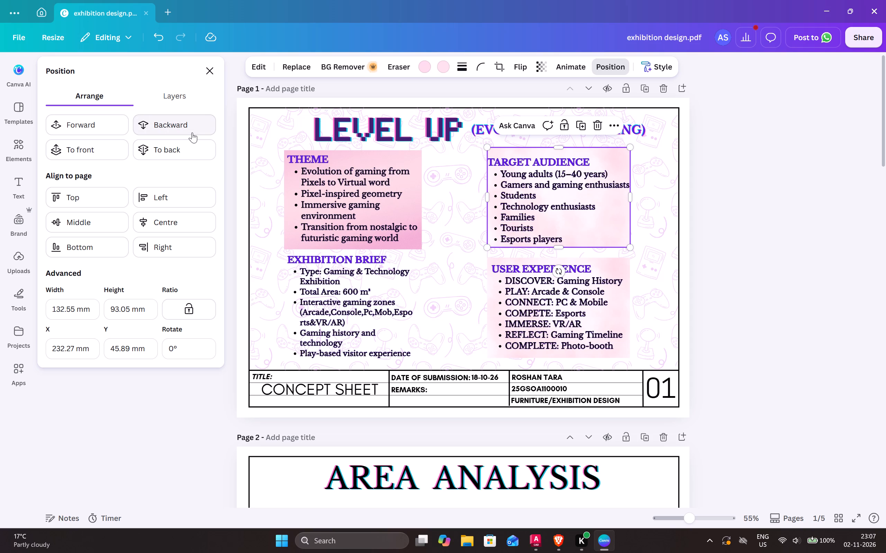
{"action": "left_click", "coordinate": [766, 184]}
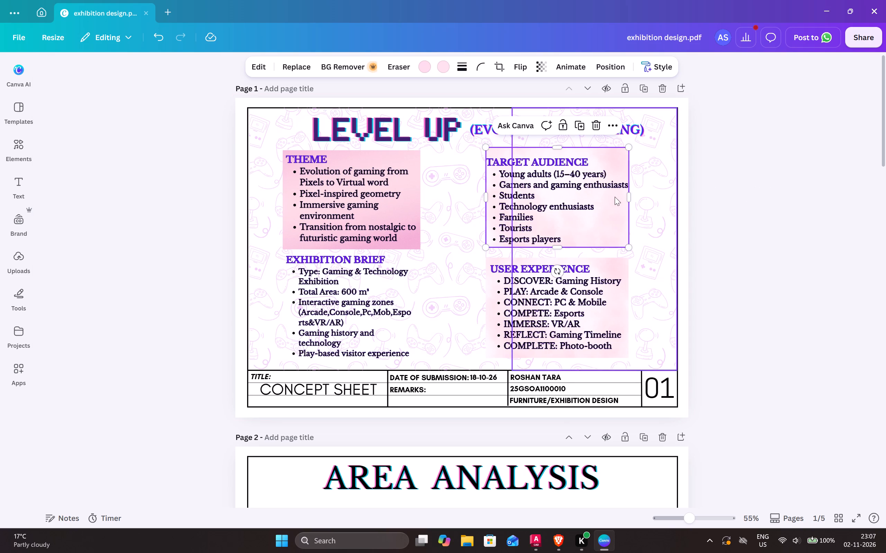
{"action": "left_click_drag", "start_coordinate": [550, 149], "coordinate": [552, 152]}
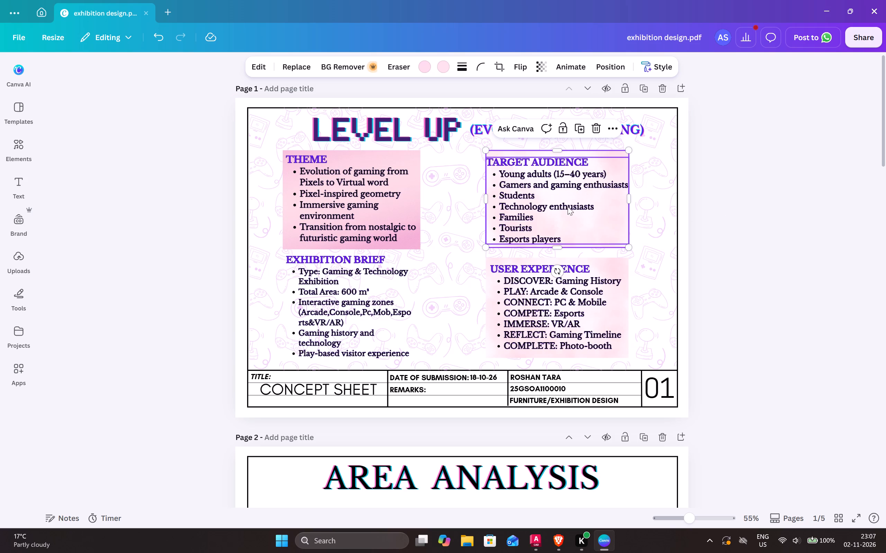
{"action": "left_click", "coordinate": [742, 226]}
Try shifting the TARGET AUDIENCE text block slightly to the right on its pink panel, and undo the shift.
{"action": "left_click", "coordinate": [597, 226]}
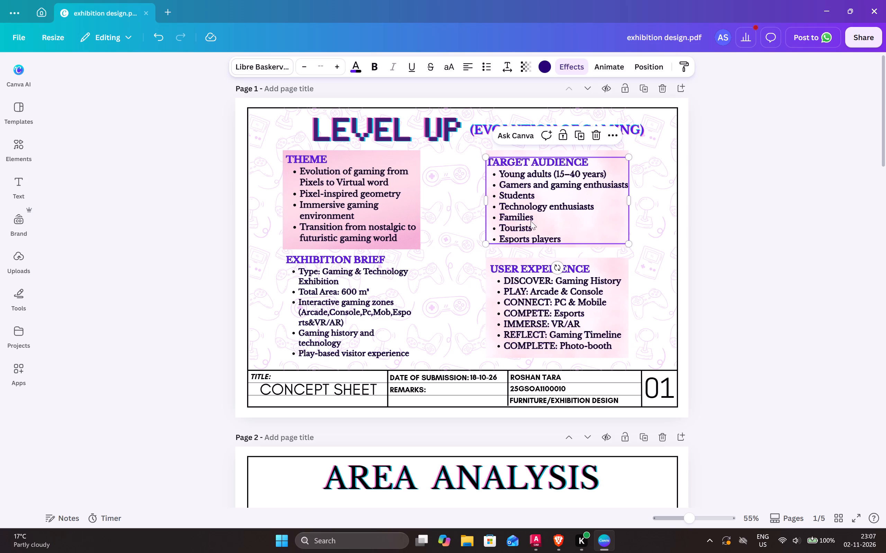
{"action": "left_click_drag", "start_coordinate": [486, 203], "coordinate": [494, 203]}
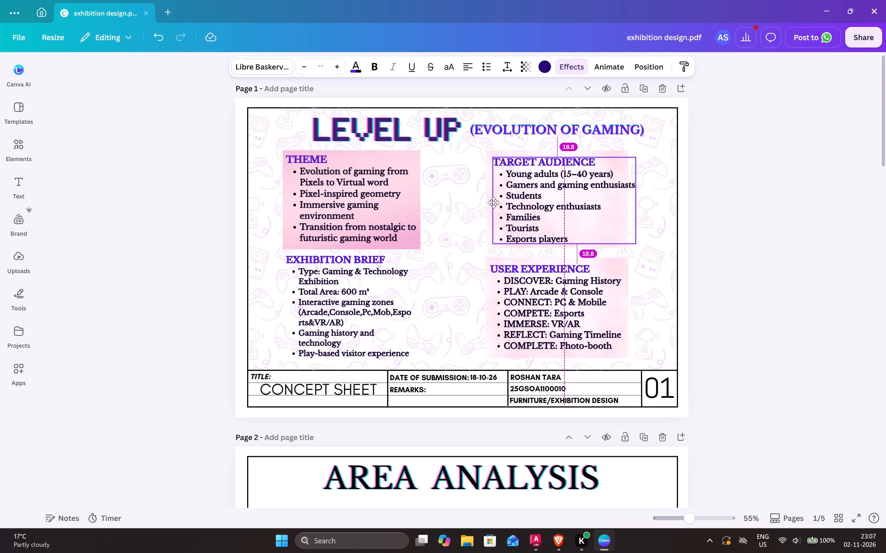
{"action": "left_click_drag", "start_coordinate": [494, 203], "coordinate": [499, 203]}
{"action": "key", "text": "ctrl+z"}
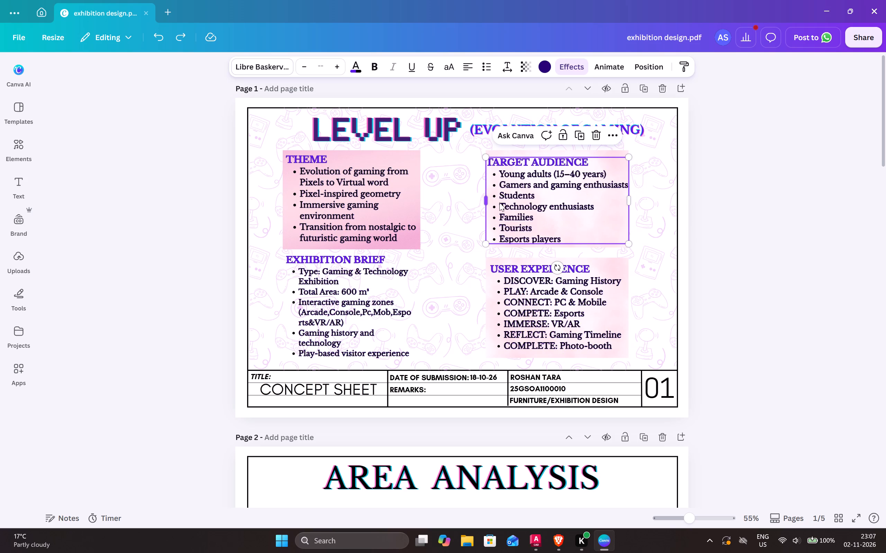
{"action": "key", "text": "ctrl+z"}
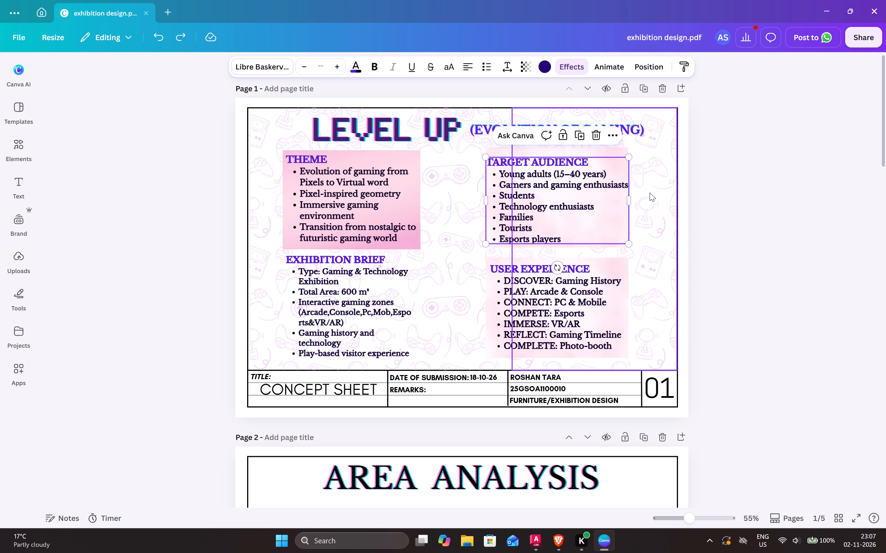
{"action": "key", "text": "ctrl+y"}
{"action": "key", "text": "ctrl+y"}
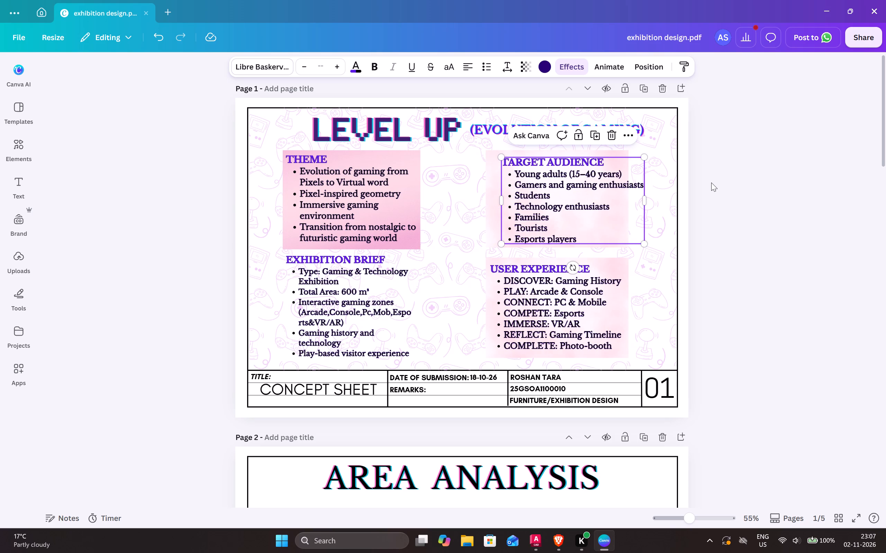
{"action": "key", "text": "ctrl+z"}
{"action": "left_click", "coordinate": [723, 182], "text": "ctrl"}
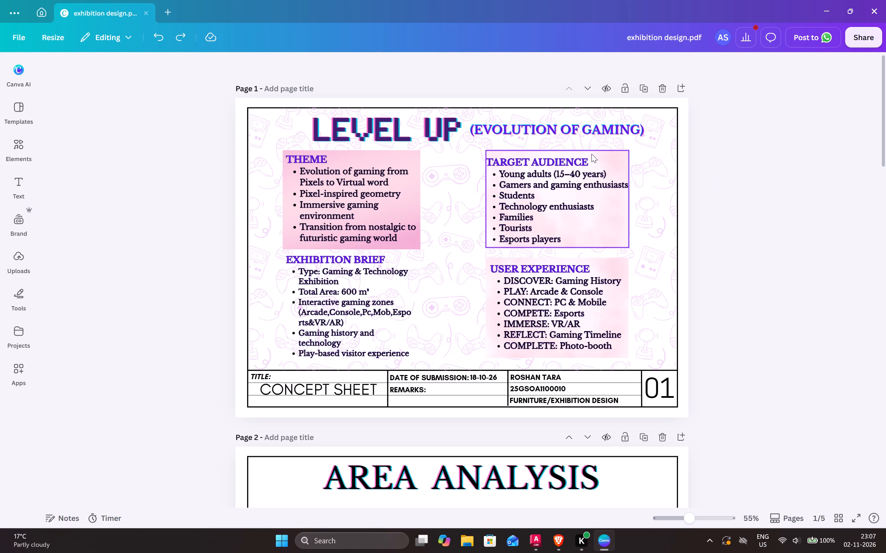
Trim the top edge of the TARGET AUDIENCE panel further down, to just above the heading.
{"action": "left_click", "coordinate": [595, 153]}
{"action": "left_click", "coordinate": [557, 151]}
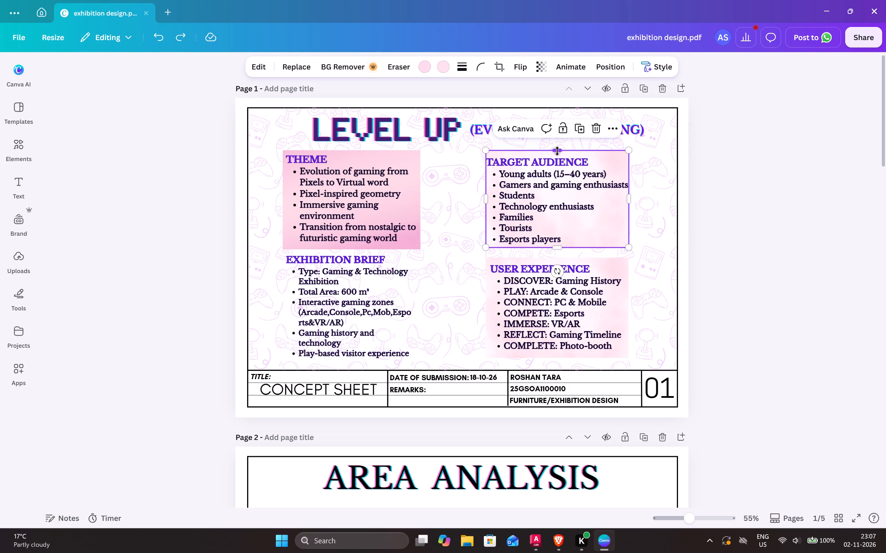
{"action": "left_click", "coordinate": [732, 199]}
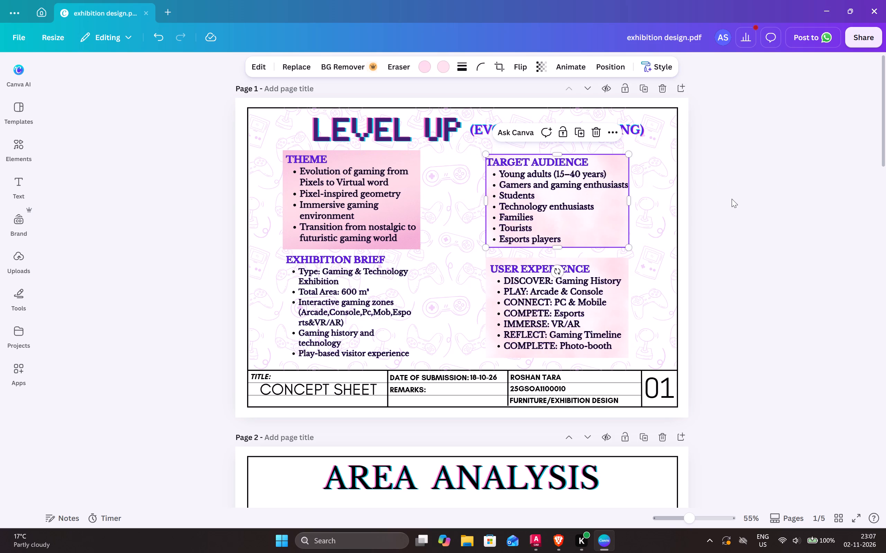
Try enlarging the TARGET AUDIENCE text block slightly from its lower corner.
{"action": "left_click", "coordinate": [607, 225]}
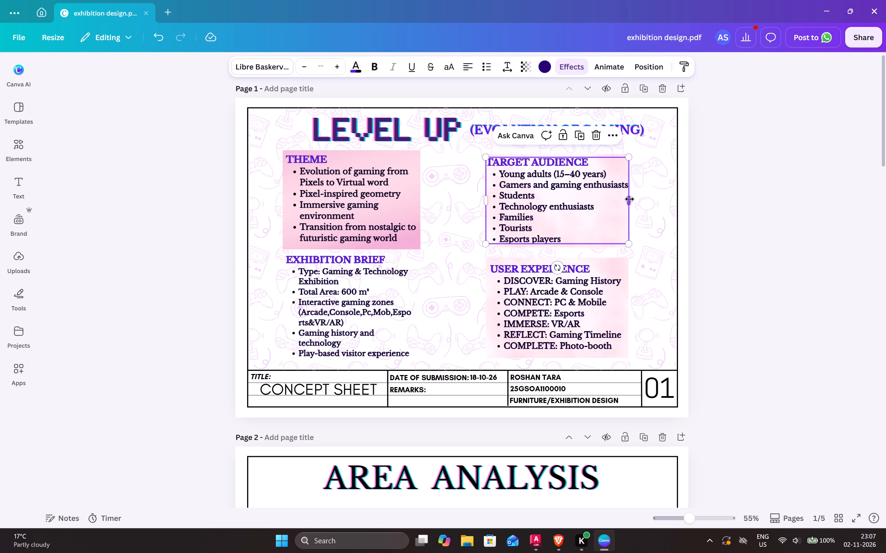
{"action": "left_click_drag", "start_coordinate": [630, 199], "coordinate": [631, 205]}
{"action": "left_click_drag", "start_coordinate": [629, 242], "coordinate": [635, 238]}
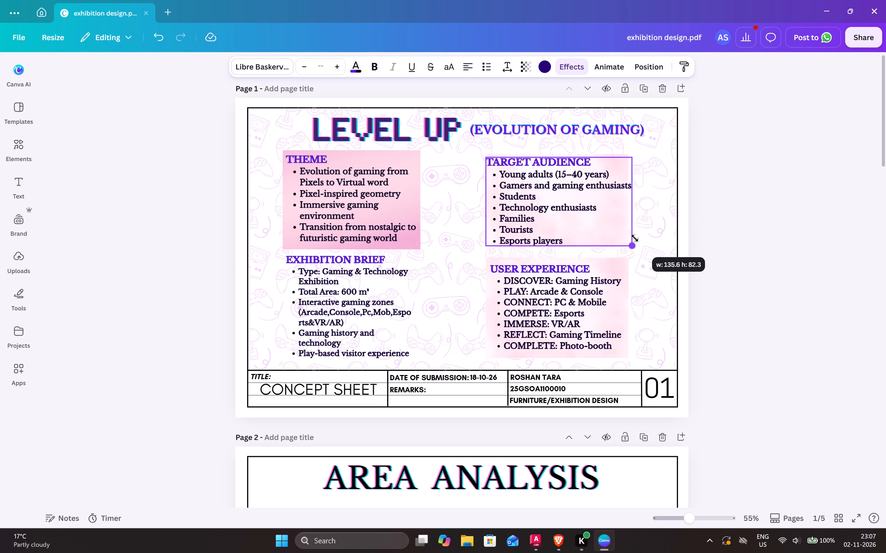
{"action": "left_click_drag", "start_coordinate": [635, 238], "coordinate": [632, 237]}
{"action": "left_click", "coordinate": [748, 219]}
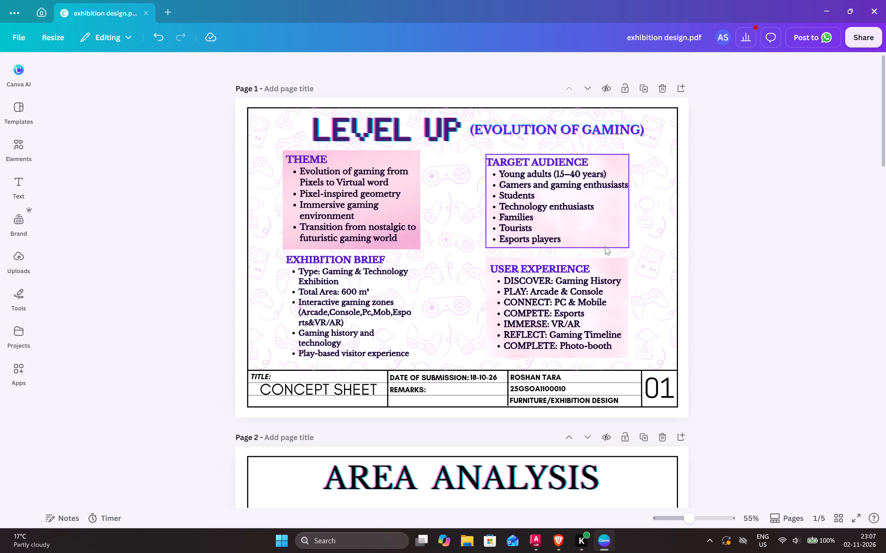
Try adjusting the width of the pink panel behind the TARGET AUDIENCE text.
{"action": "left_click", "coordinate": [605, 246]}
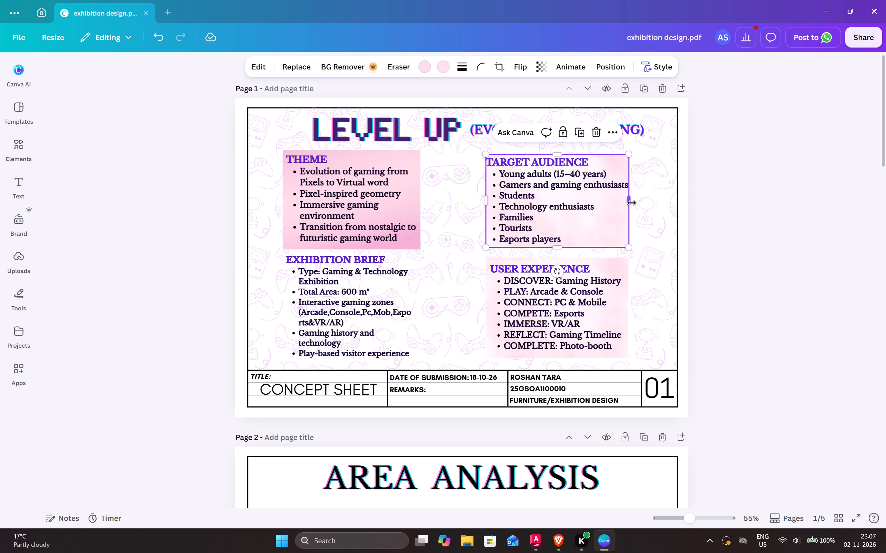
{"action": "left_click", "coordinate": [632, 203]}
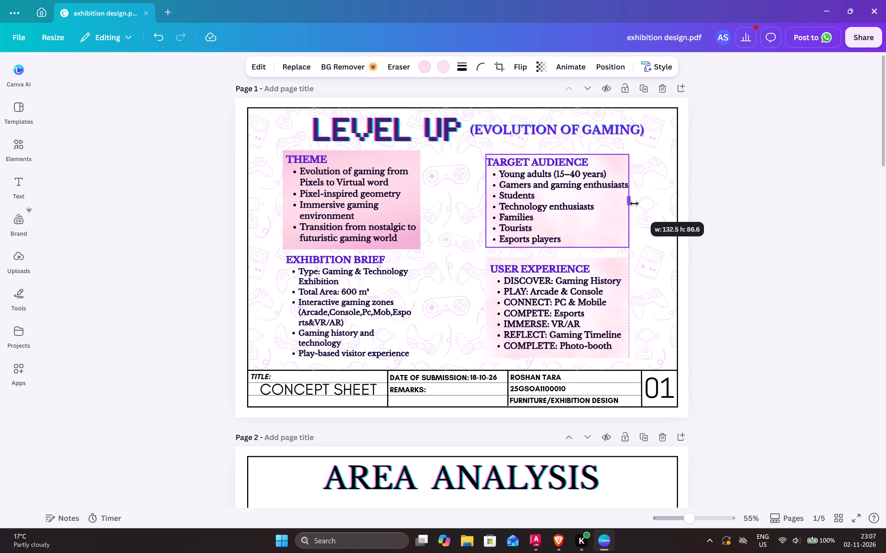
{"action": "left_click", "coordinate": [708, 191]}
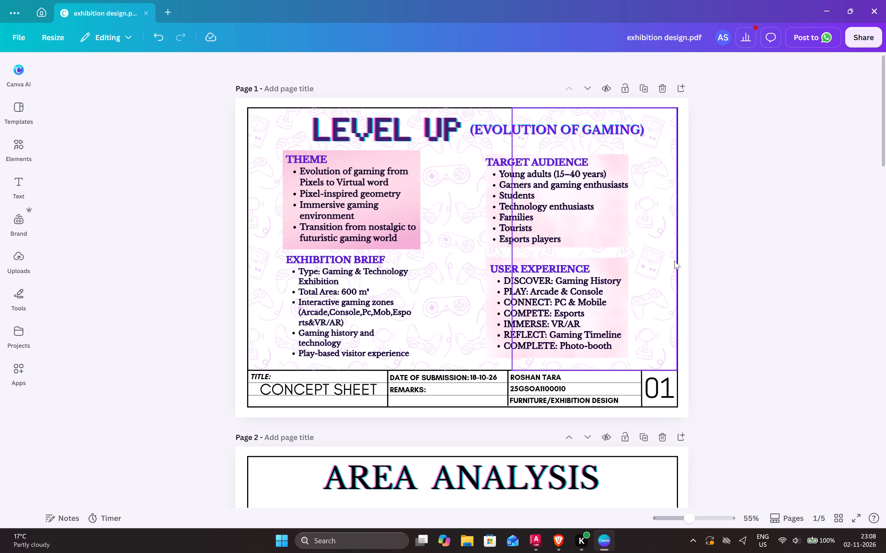
Browse further through the pink background graphics in the elements library.
{"action": "left_click", "coordinate": [687, 122]}
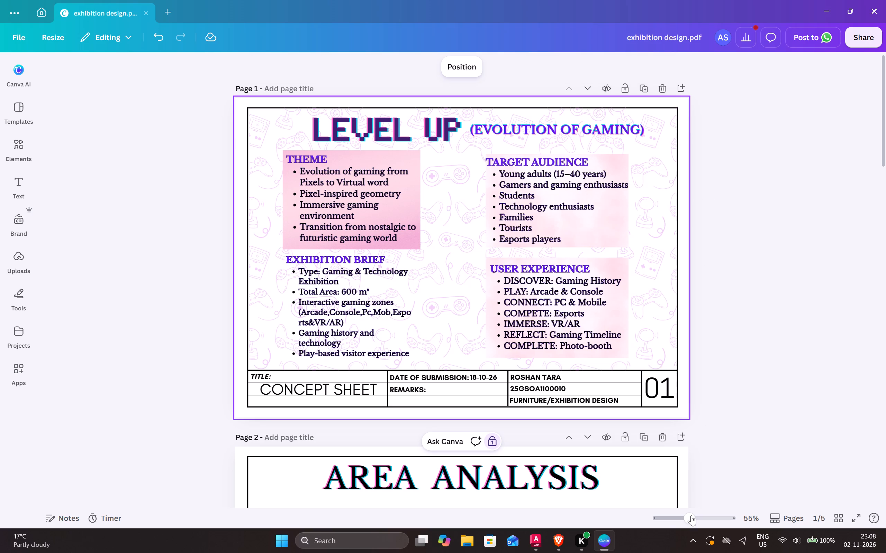
{"action": "left_click", "coordinate": [751, 362]}
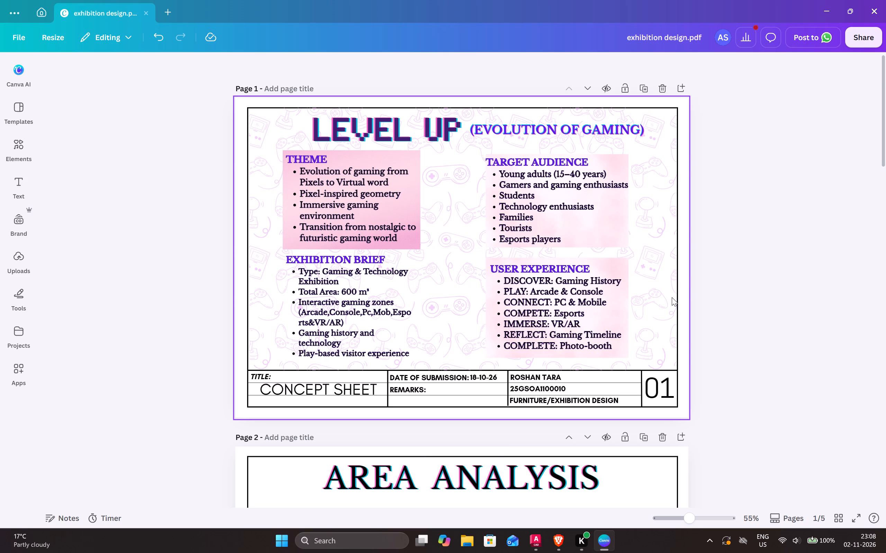
{"action": "left_click", "coordinate": [28, 151]}
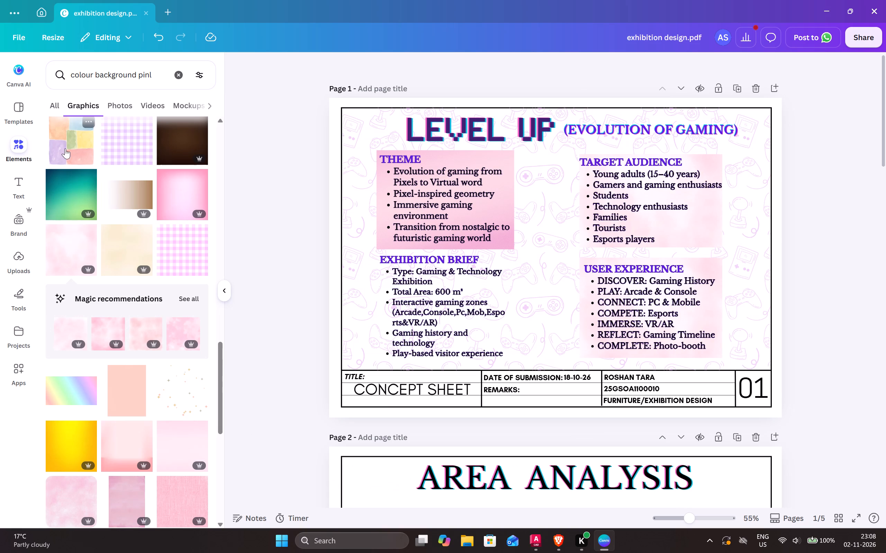
{"action": "scroll", "coordinate": [123, 273], "scroll_direction": "down", "scroll_amount": 13}
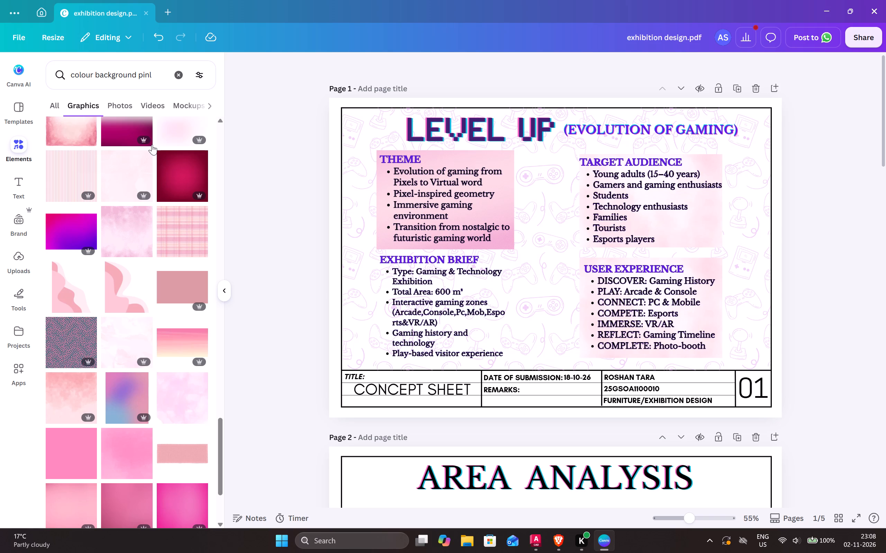
Delete the pink background panels behind the THEME, TARGET AUDIENCE and USER EXPERIENCE text blocks.
{"action": "left_click", "coordinate": [438, 152]}
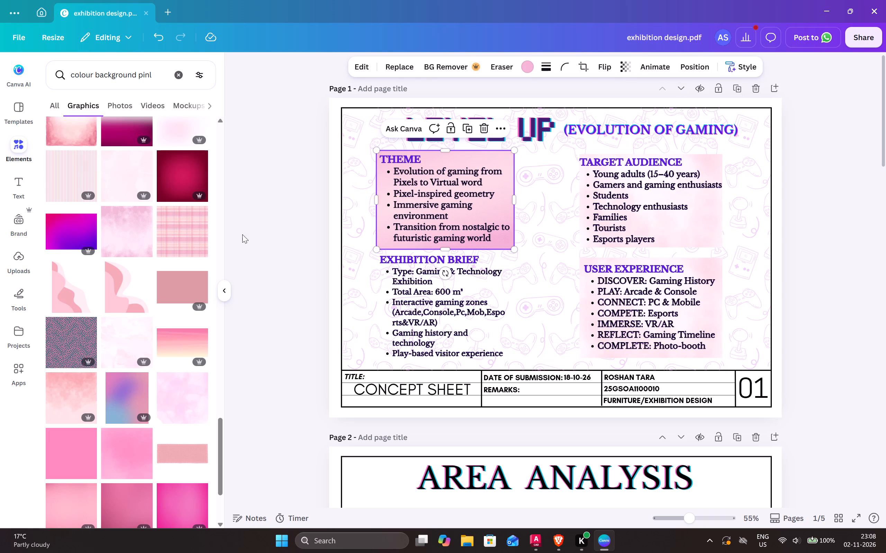
{"action": "left_click", "coordinate": [227, 289]}
{"action": "left_click", "coordinate": [393, 126]}
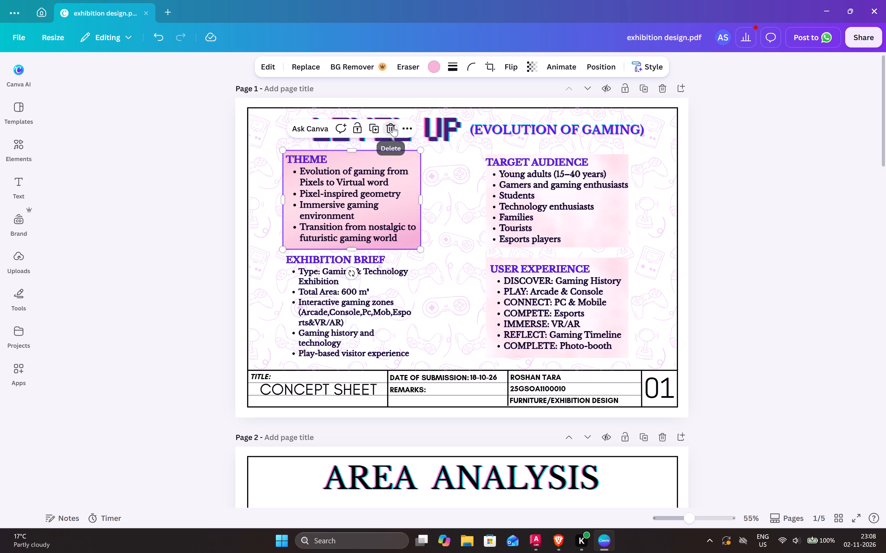
{"action": "left_click", "coordinate": [610, 225]}
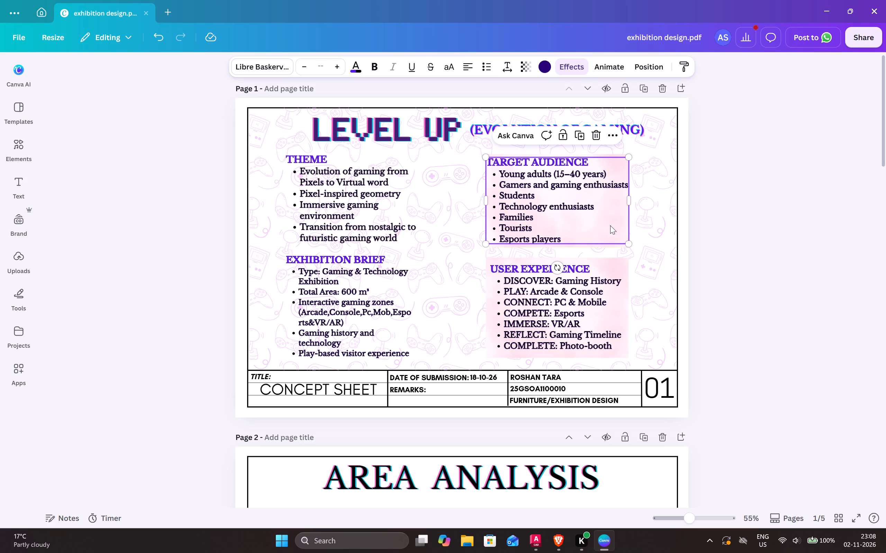
{"action": "left_click", "coordinate": [606, 245]}
{"action": "left_click", "coordinate": [587, 246]}
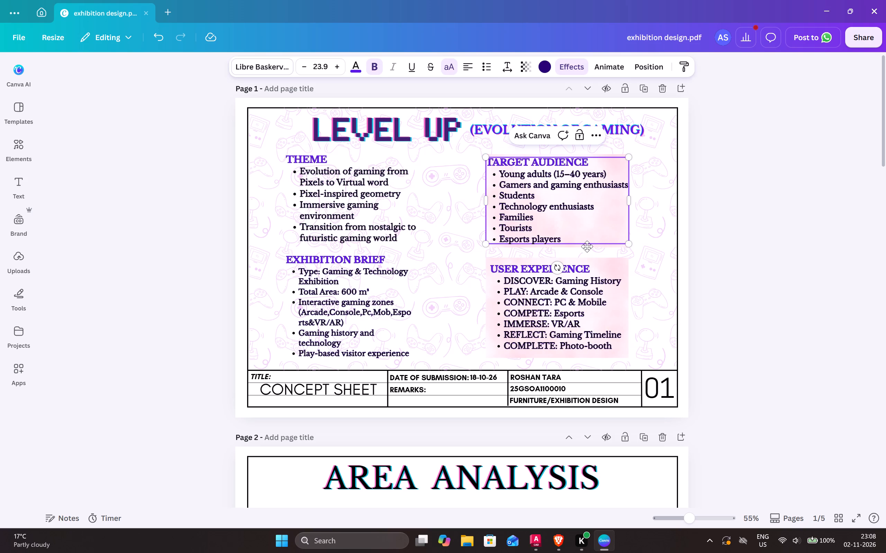
{"action": "left_click", "coordinate": [791, 199]}
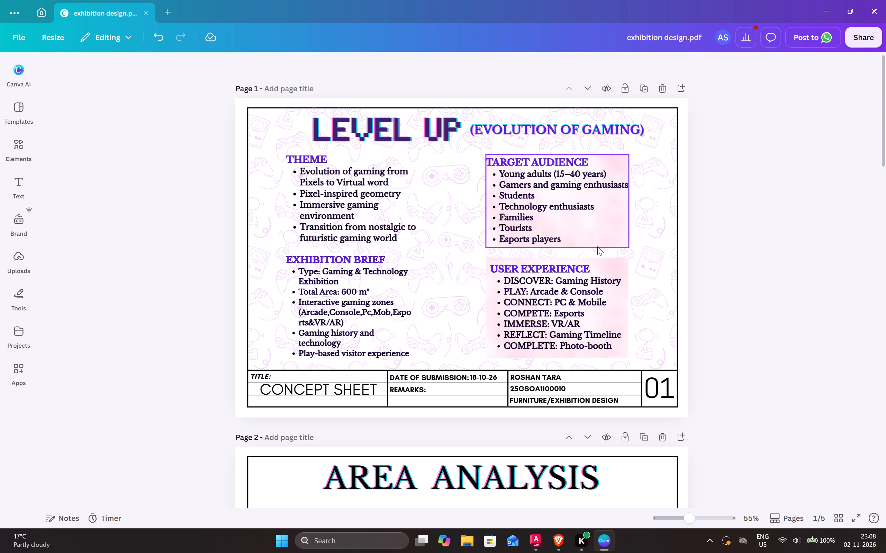
{"action": "left_click", "coordinate": [597, 246]}
{"action": "left_click", "coordinate": [593, 130]}
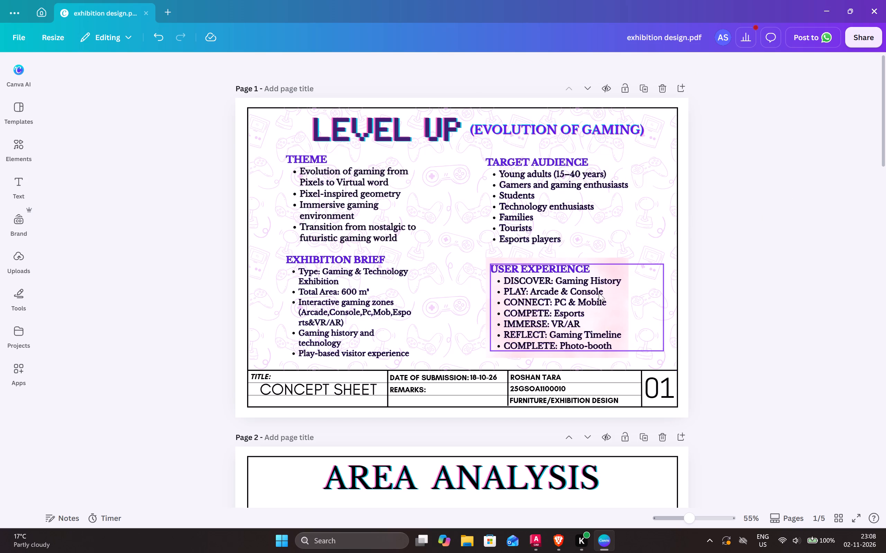
{"action": "left_click", "coordinate": [599, 353]}
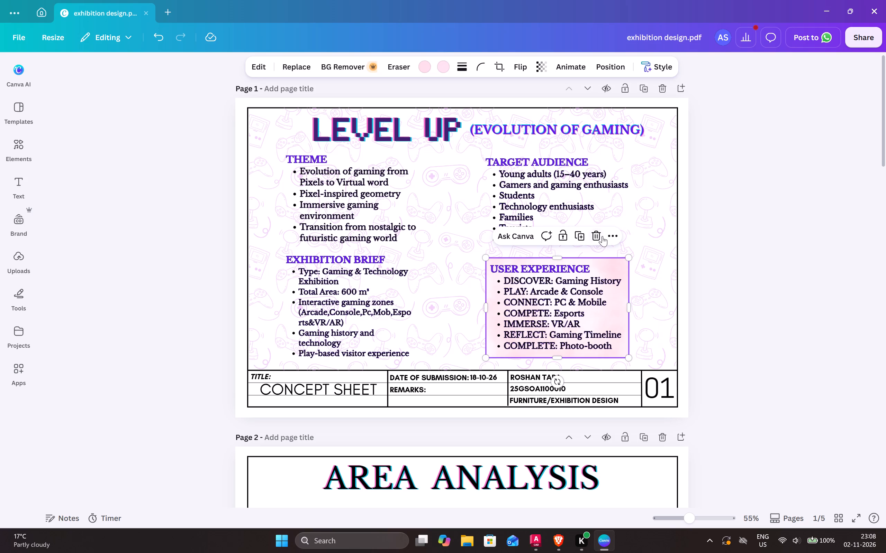
{"action": "left_click", "coordinate": [595, 236]}
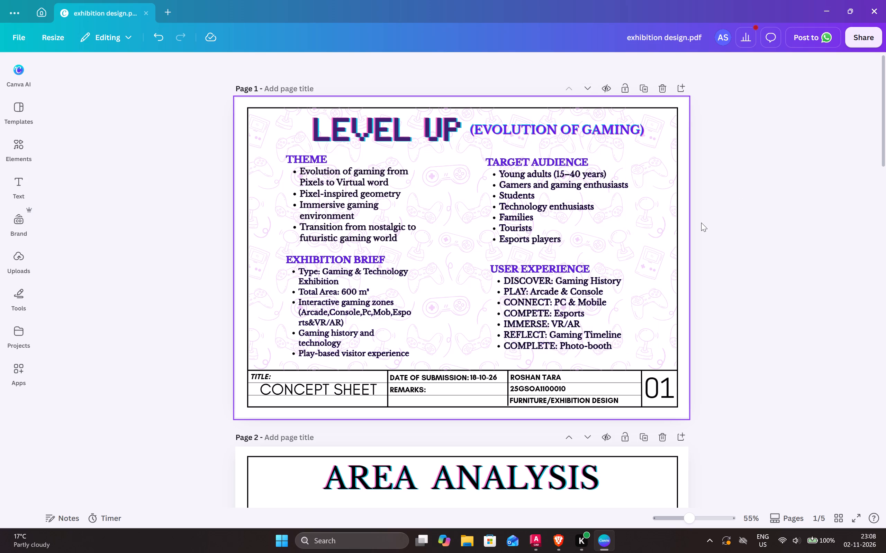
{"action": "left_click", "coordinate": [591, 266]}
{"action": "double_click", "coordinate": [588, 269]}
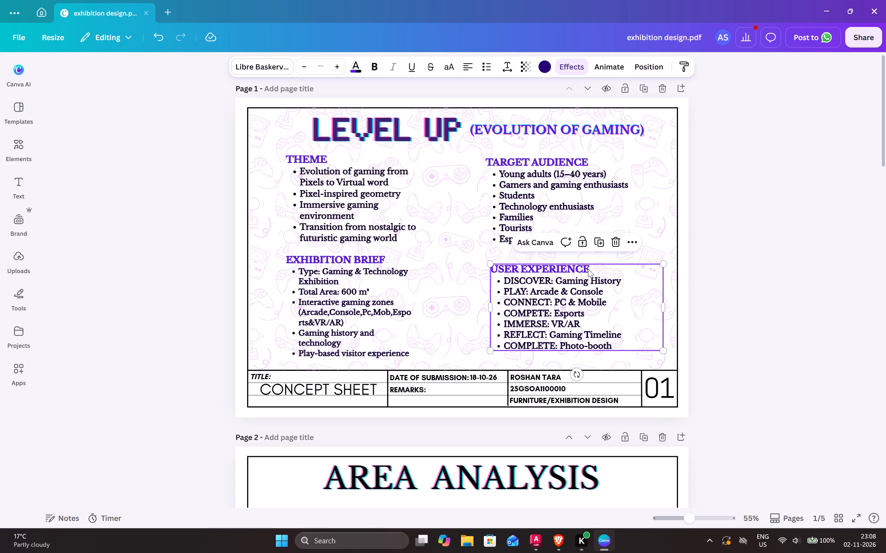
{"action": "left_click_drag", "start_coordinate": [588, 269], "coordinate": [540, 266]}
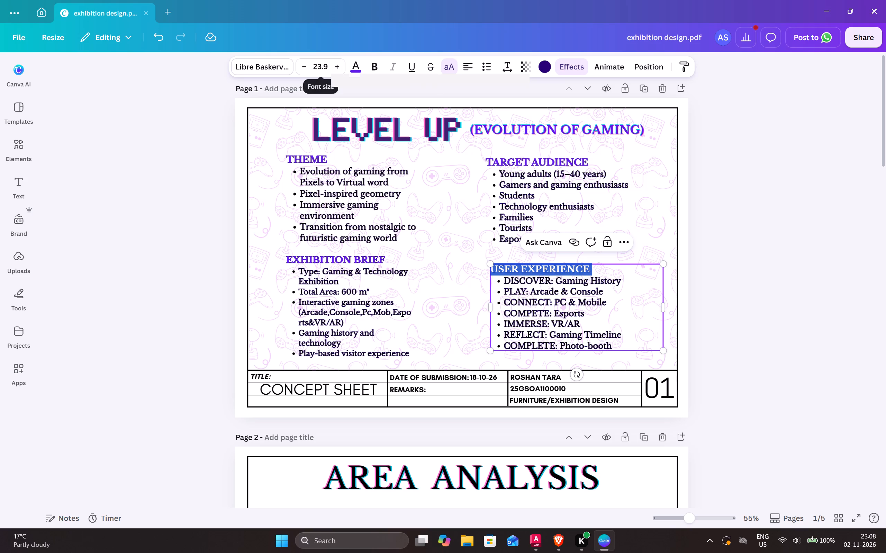
Set the font size of the THEME heading on the concept sheet to 28.
{"action": "double_click", "coordinate": [324, 156]}
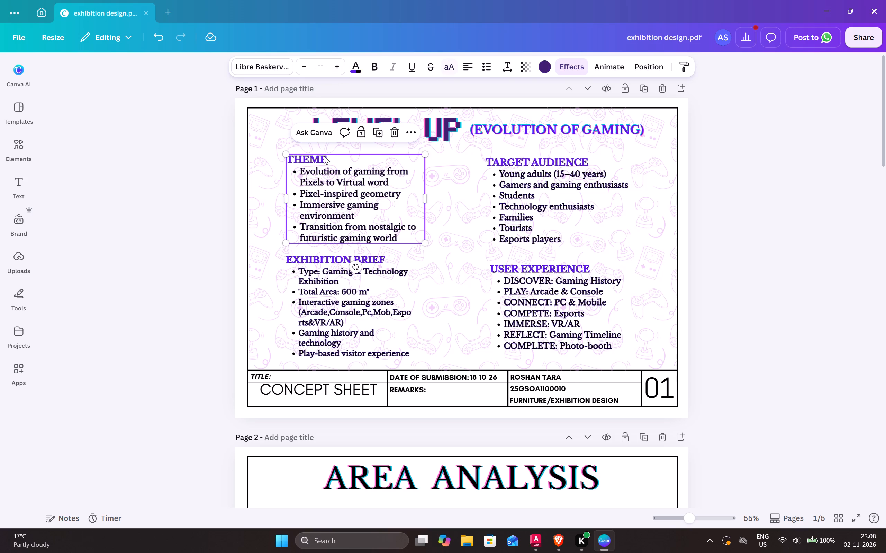
{"action": "left_click", "coordinate": [329, 157]}
{"action": "left_click_drag", "start_coordinate": [329, 157], "coordinate": [295, 153]}
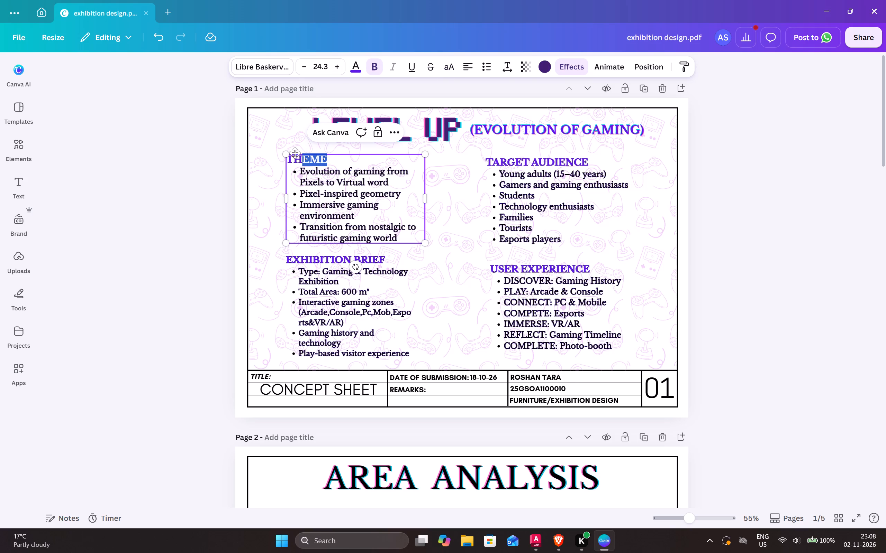
{"action": "left_click_drag", "start_coordinate": [295, 153], "coordinate": [298, 155]}
{"action": "left_click_drag", "start_coordinate": [300, 157], "coordinate": [286, 157]}
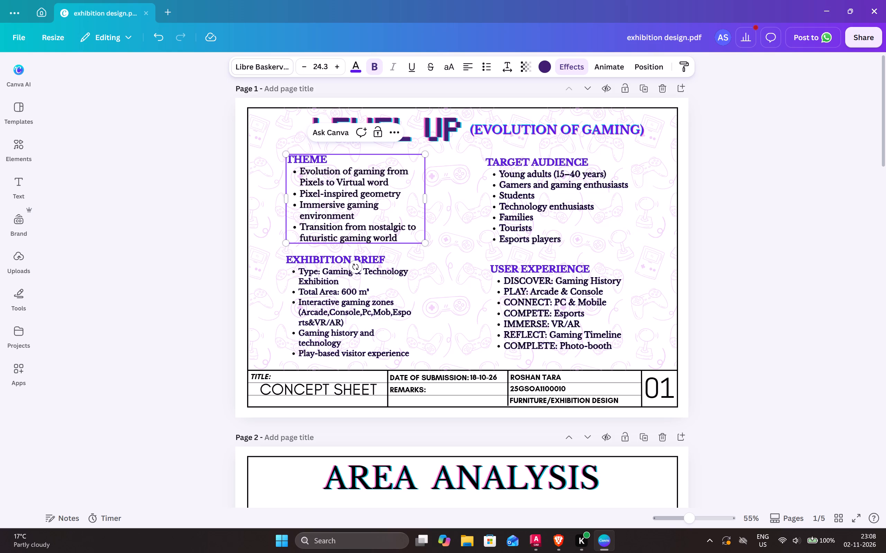
{"action": "left_click", "coordinate": [325, 162]}
{"action": "left_click_drag", "start_coordinate": [325, 162], "coordinate": [300, 156]}
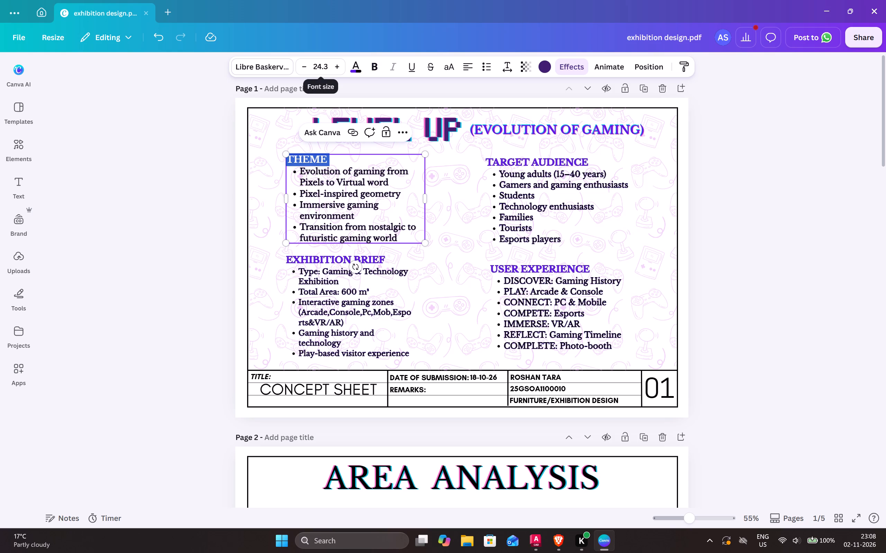
{"action": "left_click", "coordinate": [328, 66]}
{"action": "type", "text": "28"}
{"action": "key", "text": "Return"}
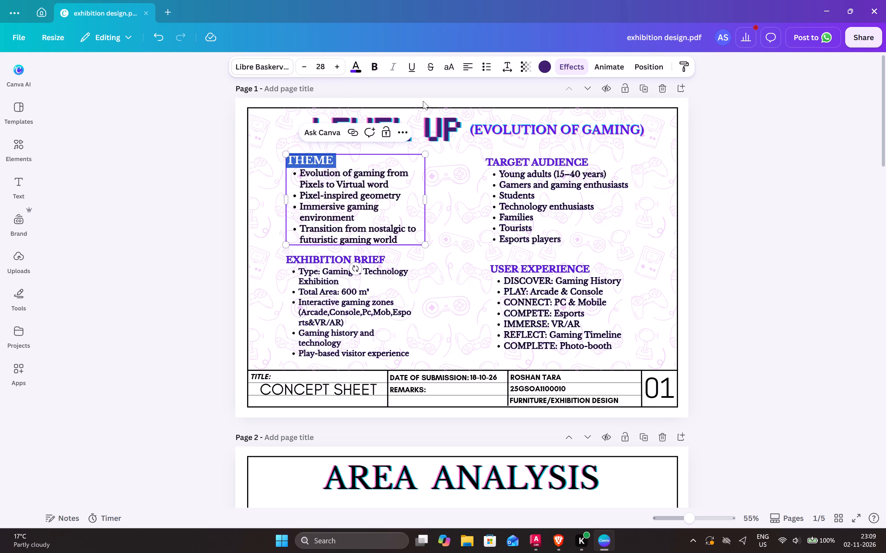
{"action": "left_click", "coordinate": [778, 202]}
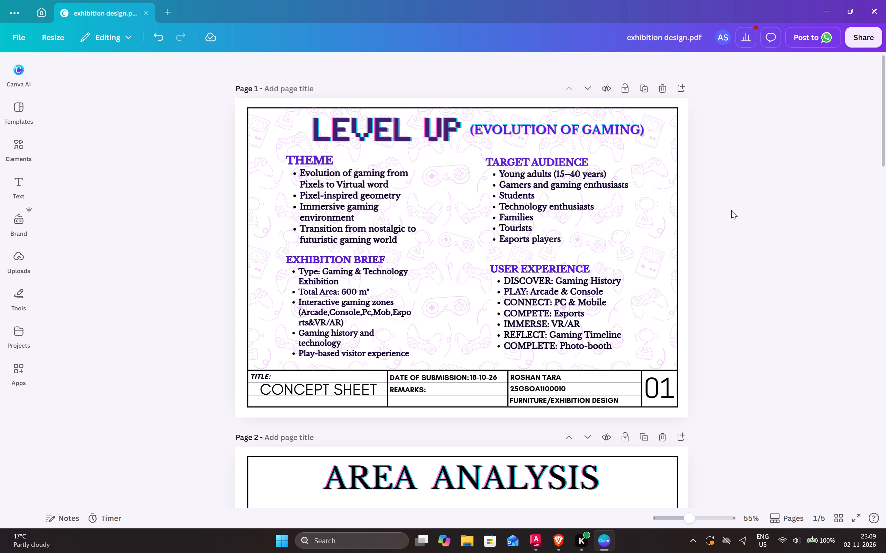
Set the font size of the TARGET AUDIENCE heading to 27.
{"action": "left_click", "coordinate": [583, 158]}
{"action": "double_click", "coordinate": [583, 161]}
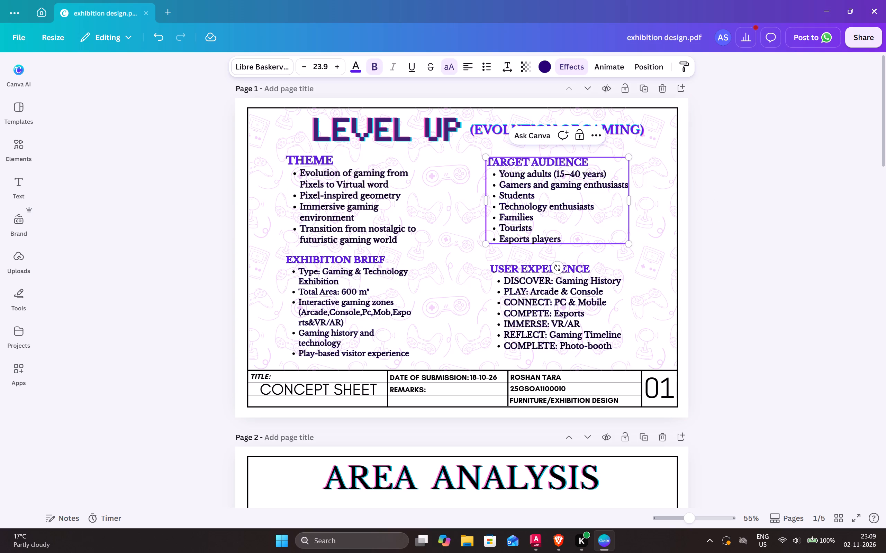
{"action": "left_click_drag", "start_coordinate": [587, 161], "coordinate": [488, 159]}
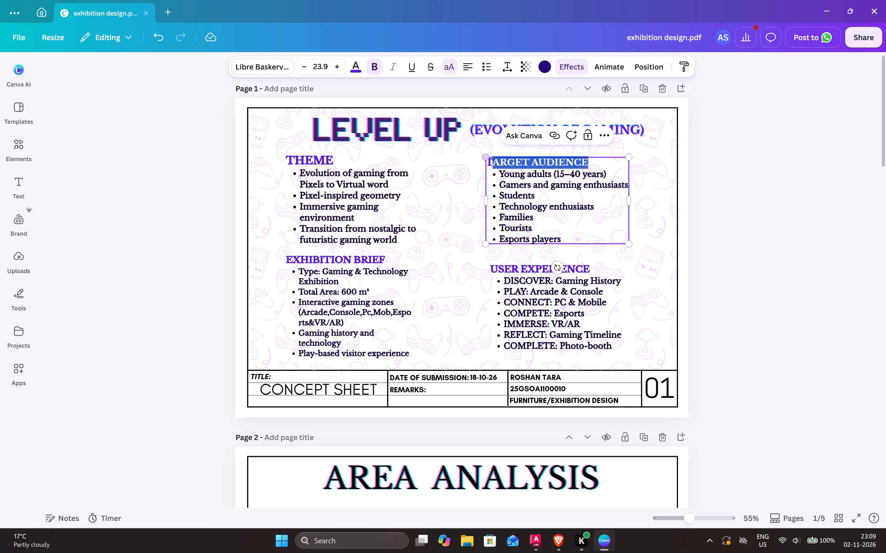
{"action": "left_click_drag", "start_coordinate": [499, 165], "coordinate": [602, 156]}
{"action": "left_click", "coordinate": [799, 162]}
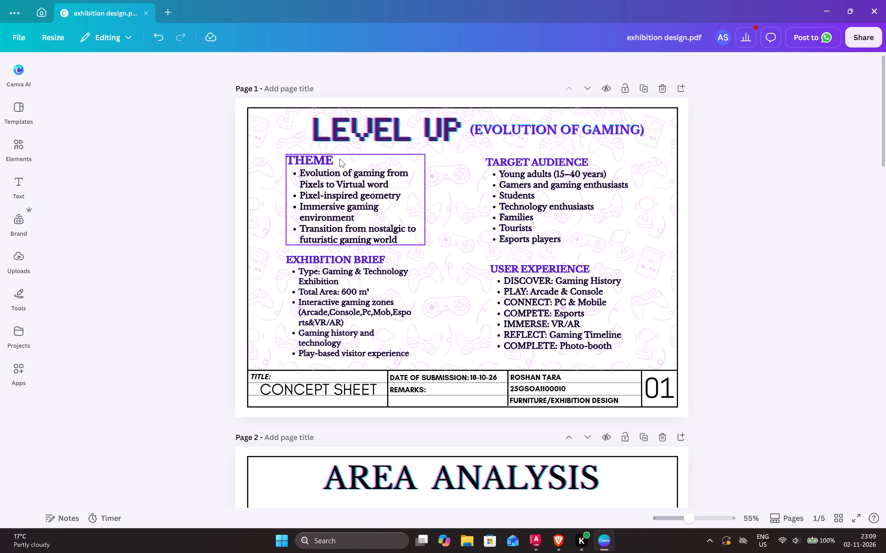
{"action": "left_click", "coordinate": [566, 158]}
{"action": "double_click", "coordinate": [571, 161]}
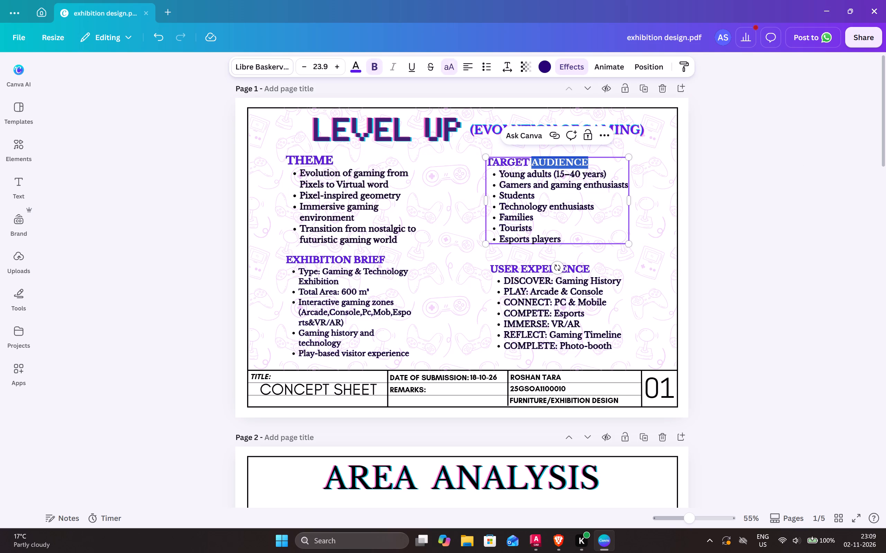
{"action": "left_click_drag", "start_coordinate": [535, 163], "coordinate": [512, 163]}
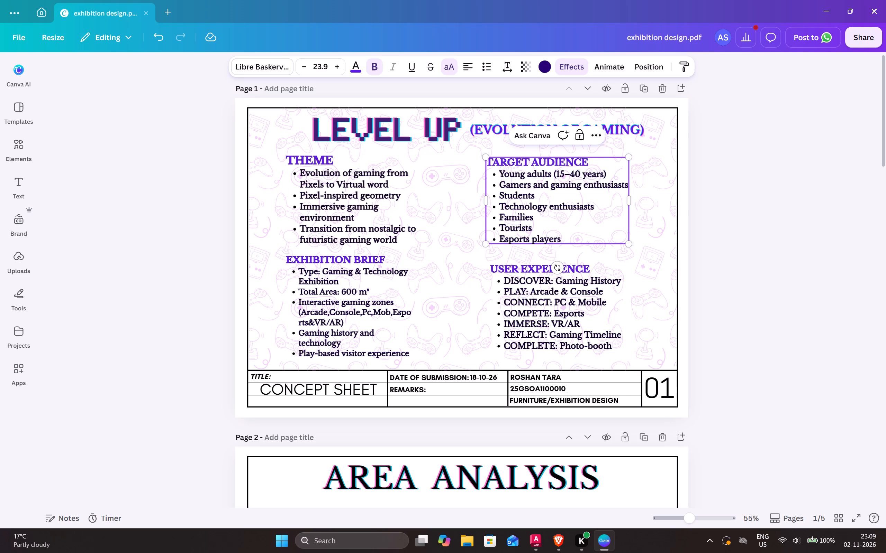
{"action": "left_click_drag", "start_coordinate": [598, 161], "coordinate": [484, 161]}
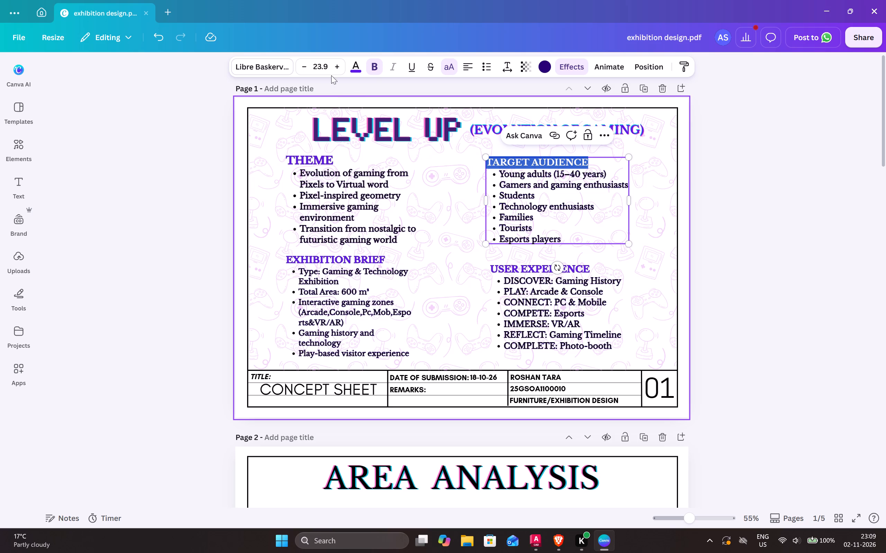
{"action": "left_click", "coordinate": [327, 68]}
{"action": "type", "text": "27"}
{"action": "key", "text": "Return"}
{"action": "left_click", "coordinate": [752, 157]}
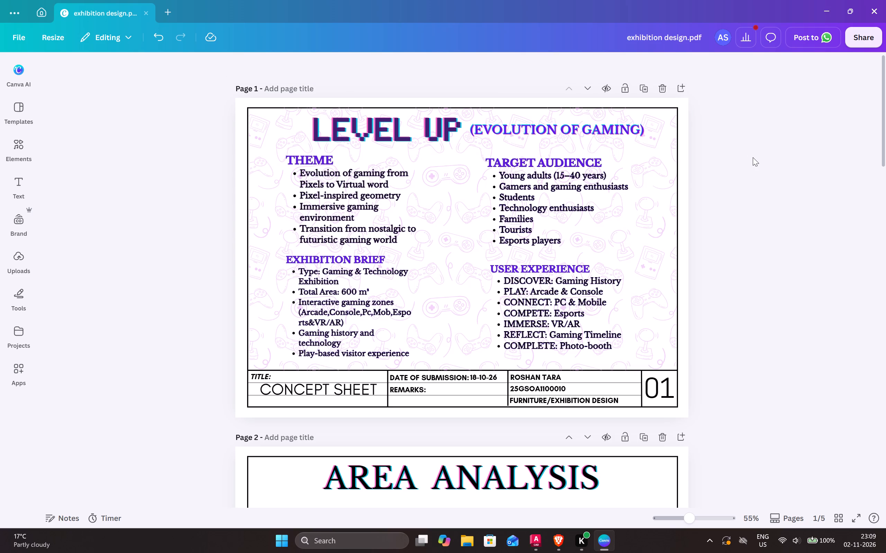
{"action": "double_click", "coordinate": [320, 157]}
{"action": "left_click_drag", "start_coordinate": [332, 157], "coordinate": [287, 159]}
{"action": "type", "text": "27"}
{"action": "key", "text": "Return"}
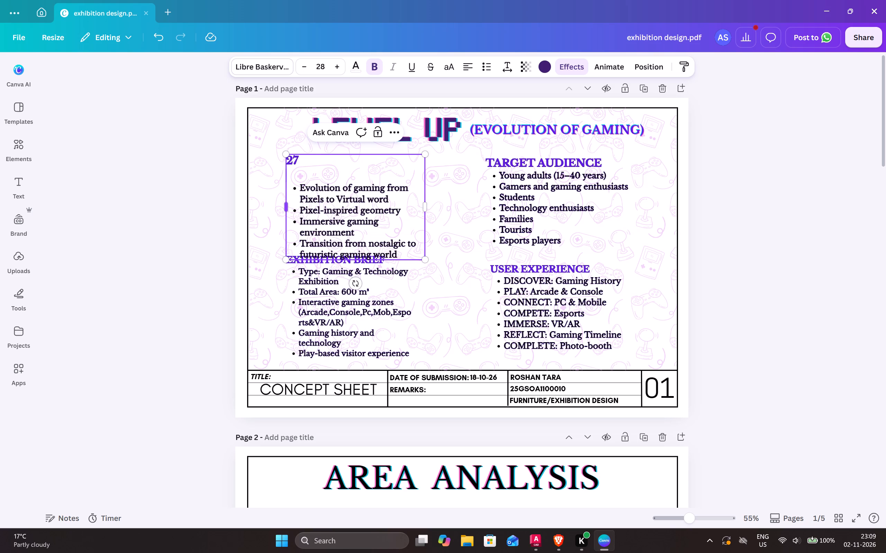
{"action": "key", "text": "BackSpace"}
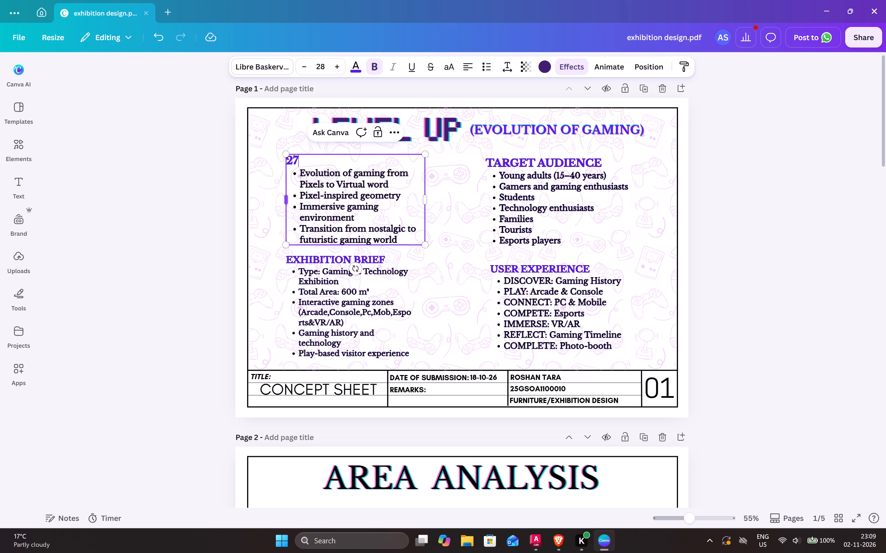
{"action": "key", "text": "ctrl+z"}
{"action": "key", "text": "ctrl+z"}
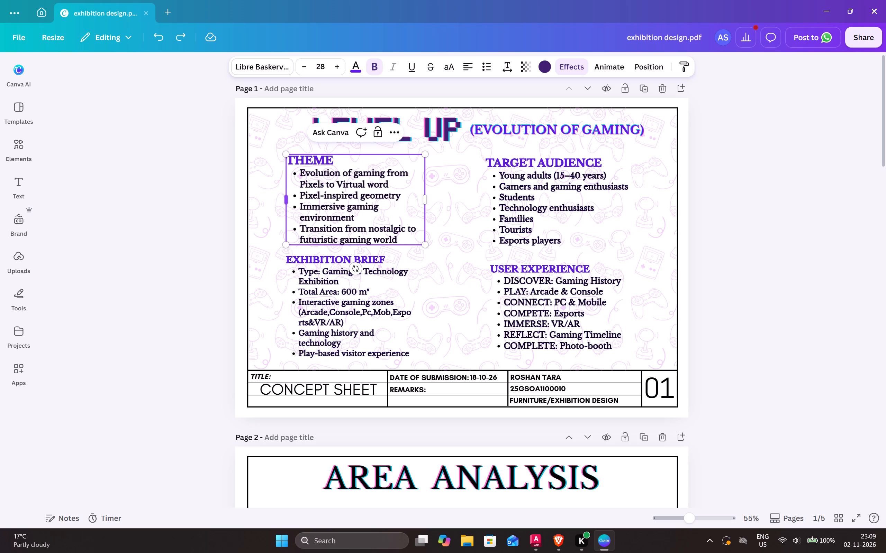
Set the font size of the THEME heading on the concept sheet to 27.
{"action": "left_click_drag", "start_coordinate": [338, 161], "coordinate": [290, 161]}
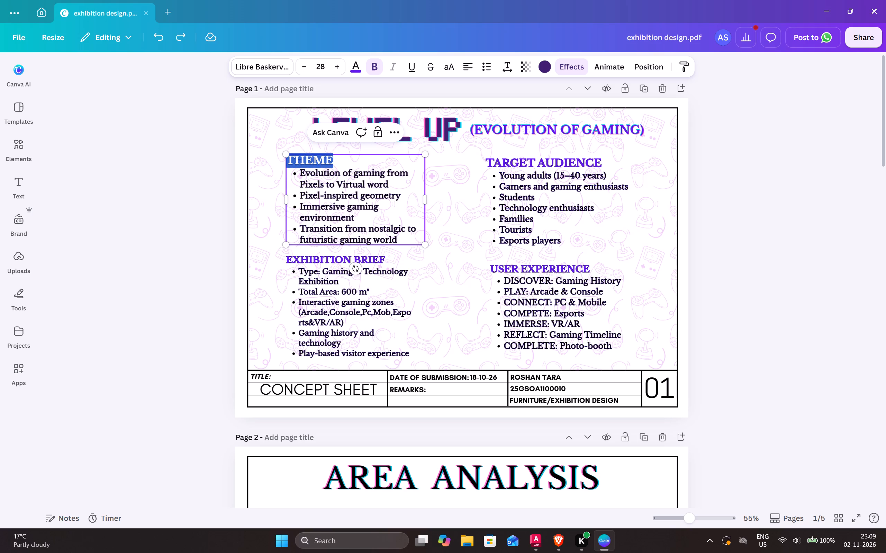
{"action": "left_click_drag", "start_coordinate": [290, 161], "coordinate": [288, 161]}
{"action": "left_click", "coordinate": [326, 64]}
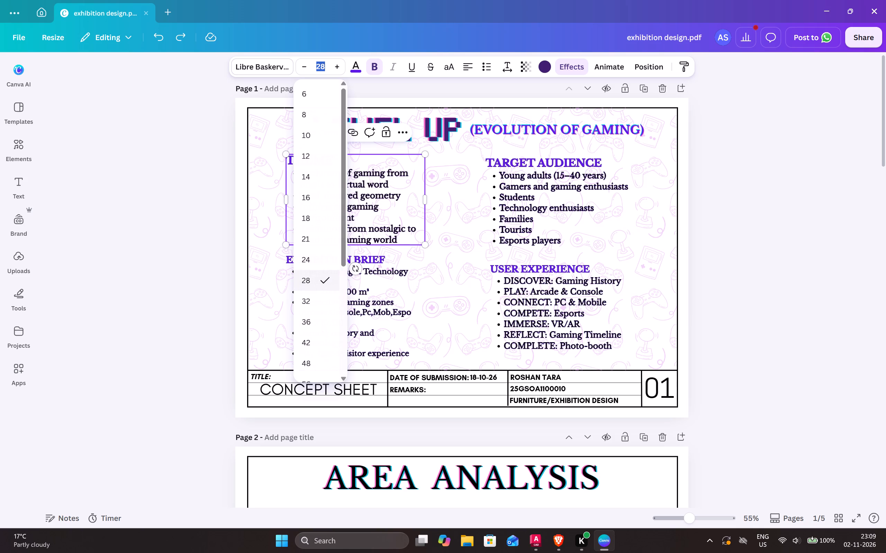
{"action": "type", "text": "27"}
{"action": "key", "text": "Return"}
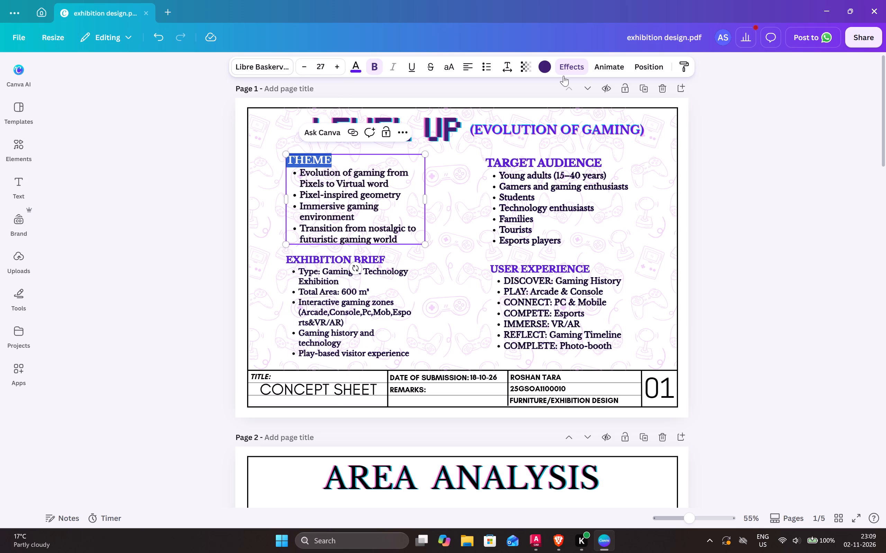
{"action": "left_click", "coordinate": [787, 197]}
Set the font size of the EXHIBITION BRIEF heading to 27.
{"action": "left_click", "coordinate": [394, 263]}
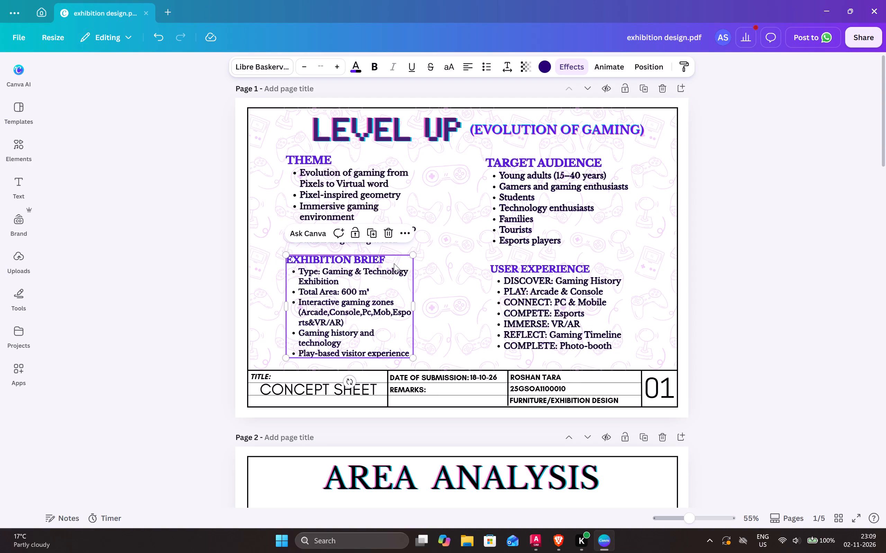
{"action": "left_click", "coordinate": [393, 262]}
{"action": "left_click_drag", "start_coordinate": [388, 257], "coordinate": [289, 262]}
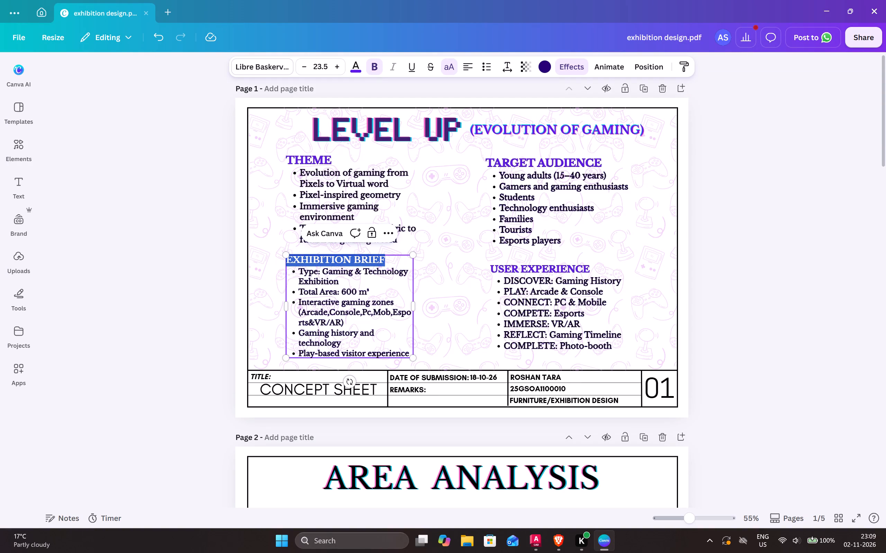
{"action": "left_click_drag", "start_coordinate": [289, 262], "coordinate": [287, 262]}
{"action": "left_click", "coordinate": [329, 64]}
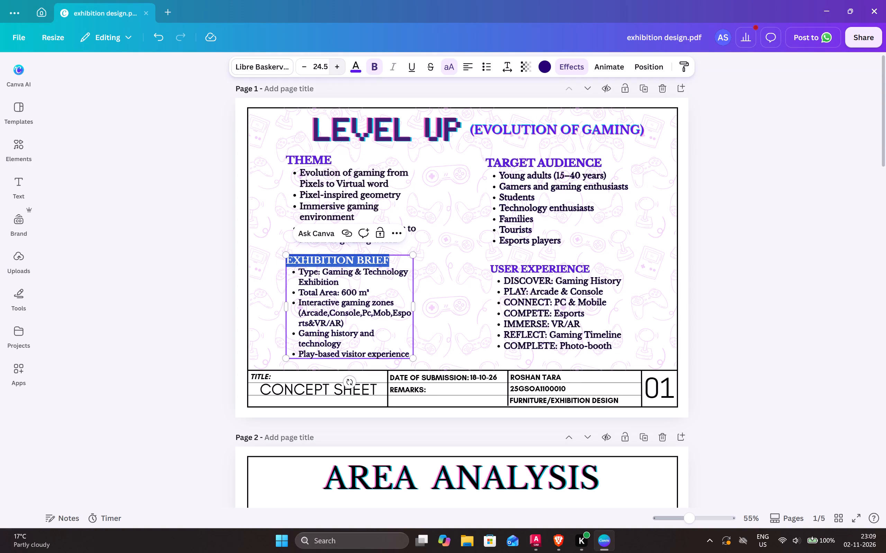
{"action": "left_click", "coordinate": [325, 65]}
{"action": "type", "text": "27"}
{"action": "key", "text": "Return"}
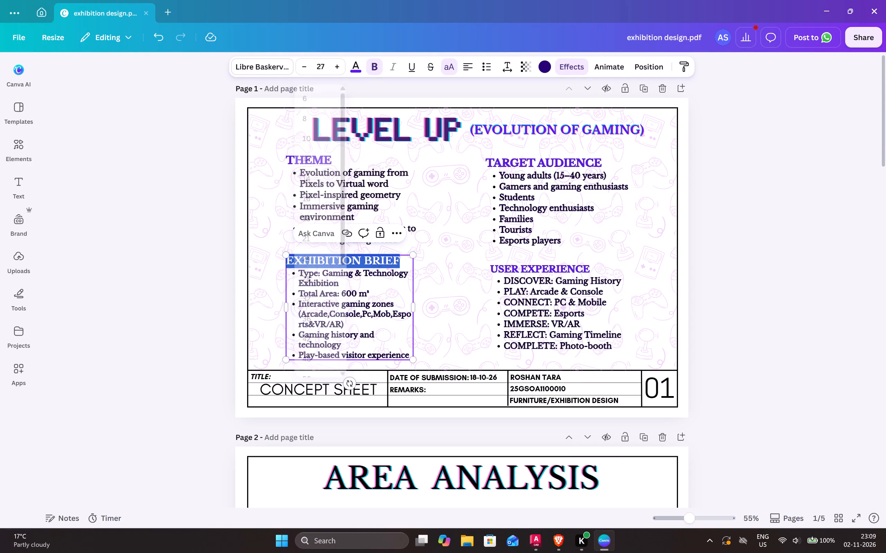
{"action": "left_click_drag", "start_coordinate": [826, 212], "coordinate": [823, 213]}
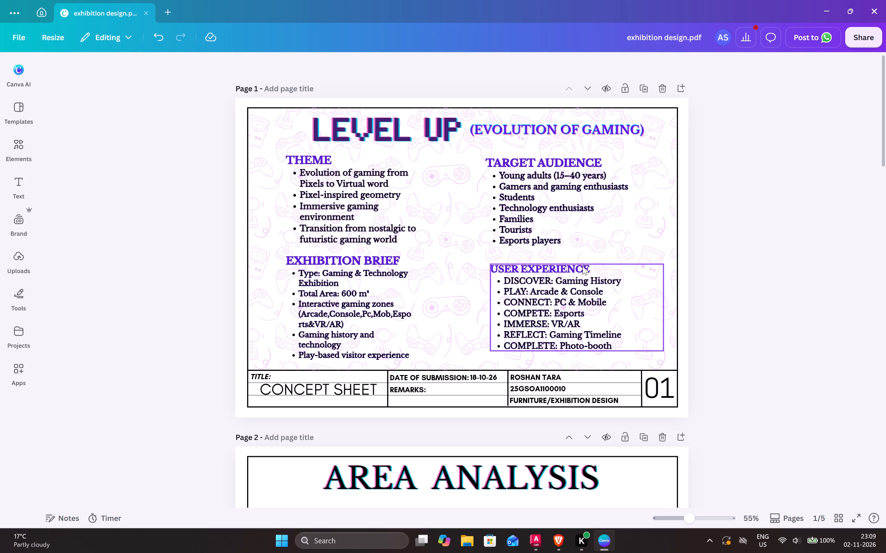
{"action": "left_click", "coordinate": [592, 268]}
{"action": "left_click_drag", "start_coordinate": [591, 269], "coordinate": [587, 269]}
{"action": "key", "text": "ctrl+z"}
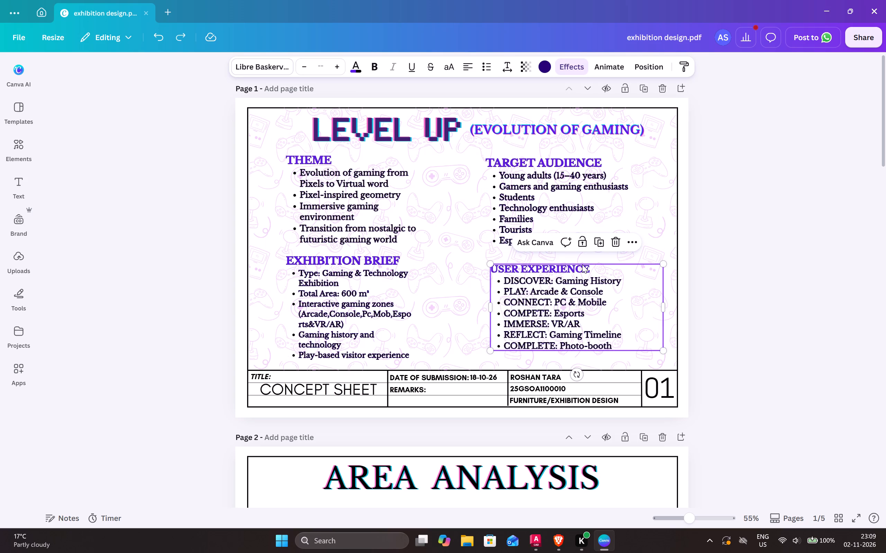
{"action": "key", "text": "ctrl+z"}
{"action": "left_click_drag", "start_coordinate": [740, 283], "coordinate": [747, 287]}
Set the font size of the USER EXPERIENCE heading on the concept sheet to 27.
{"action": "left_click", "coordinate": [613, 279]}
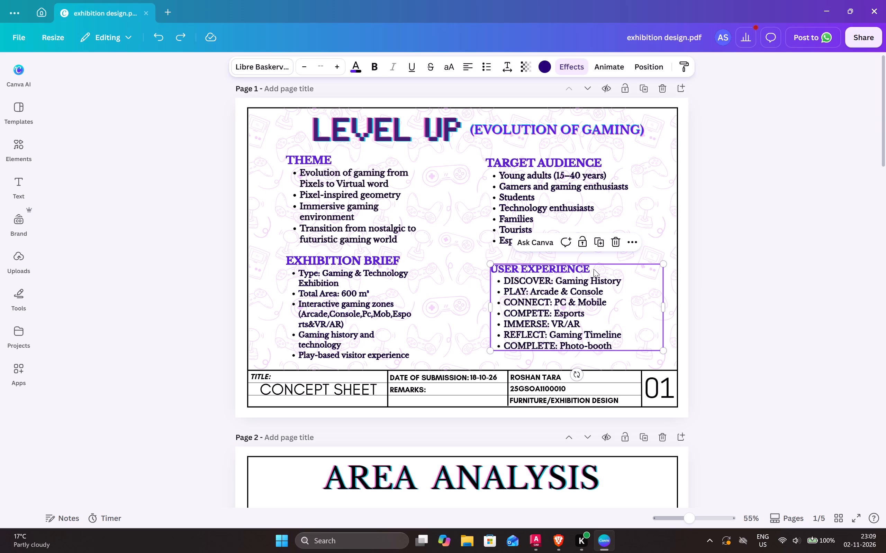
{"action": "left_click", "coordinate": [594, 269]}
{"action": "left_click_drag", "start_coordinate": [594, 269], "coordinate": [516, 269]}
{"action": "left_click_drag", "start_coordinate": [523, 271], "coordinate": [519, 271]}
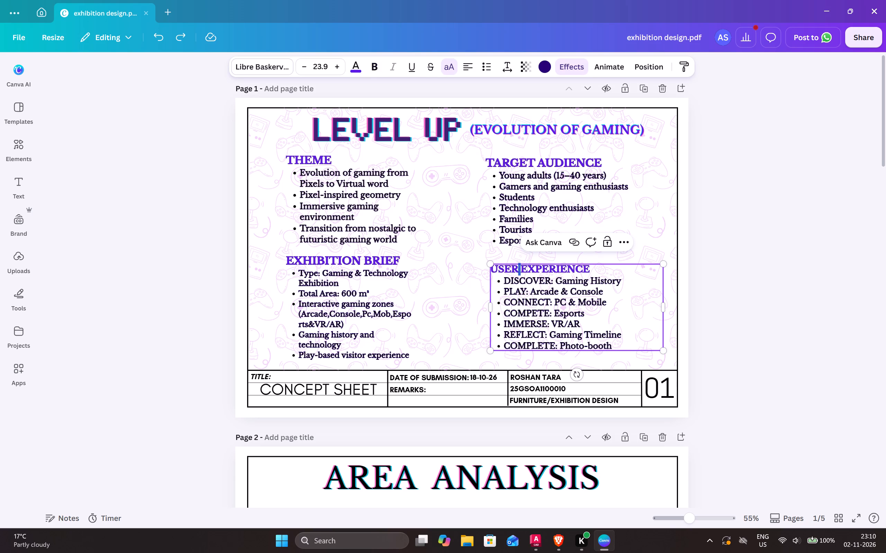
{"action": "left_click_drag", "start_coordinate": [519, 271], "coordinate": [494, 274]}
{"action": "left_click_drag", "start_coordinate": [607, 269], "coordinate": [506, 277]}
{"action": "left_click_drag", "start_coordinate": [506, 277], "coordinate": [491, 271]}
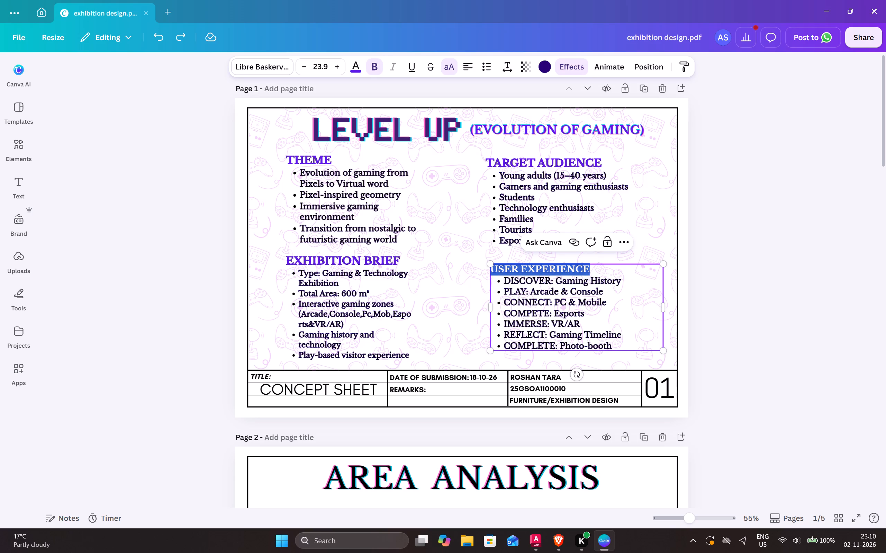
{"action": "left_click", "coordinate": [325, 68]}
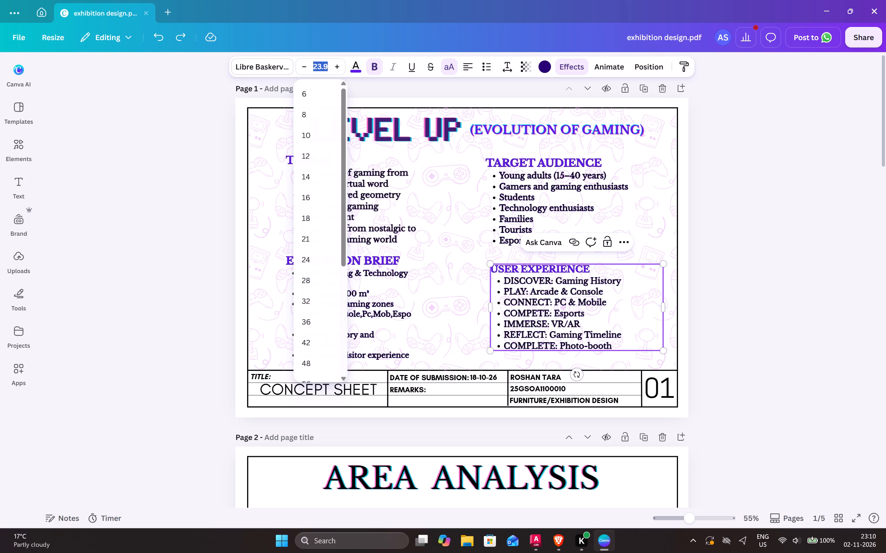
{"action": "type", "text": "27"}
{"action": "key", "text": "Return"}
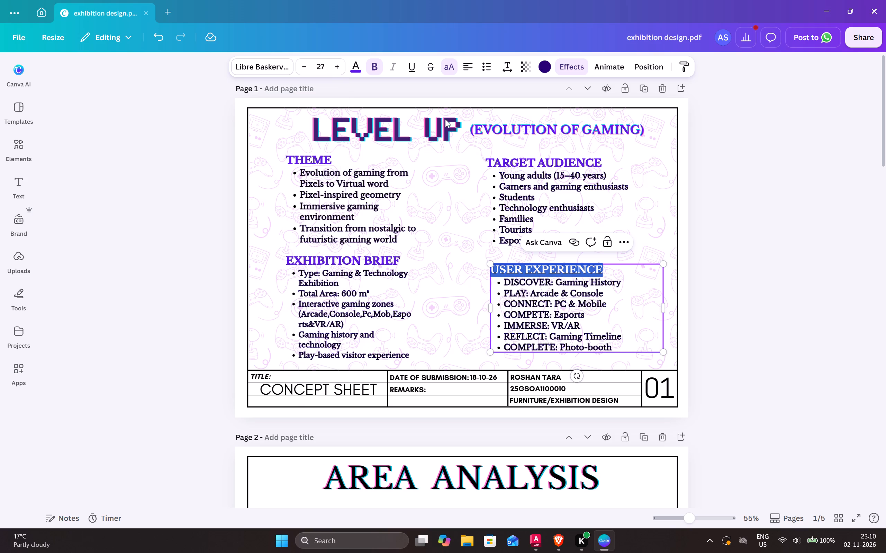
{"action": "left_click", "coordinate": [745, 192]}
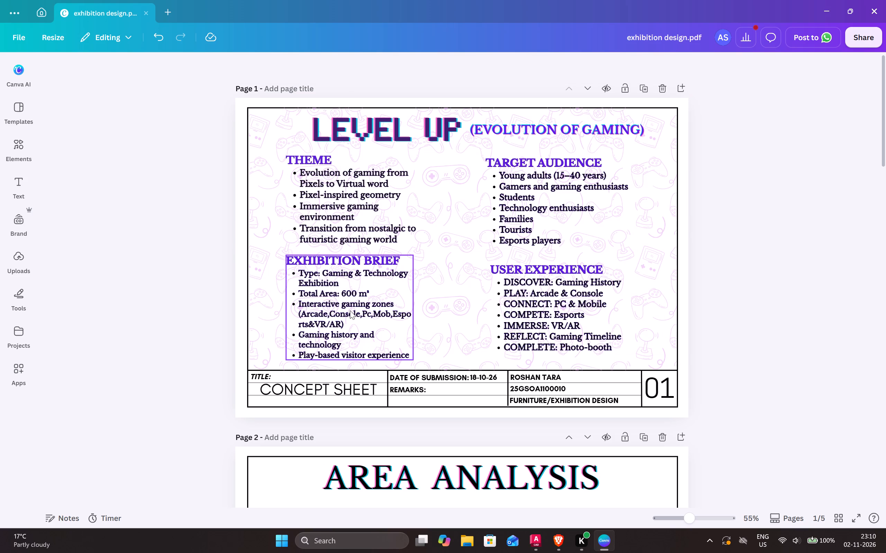
{"action": "left_click", "coordinate": [796, 271]}
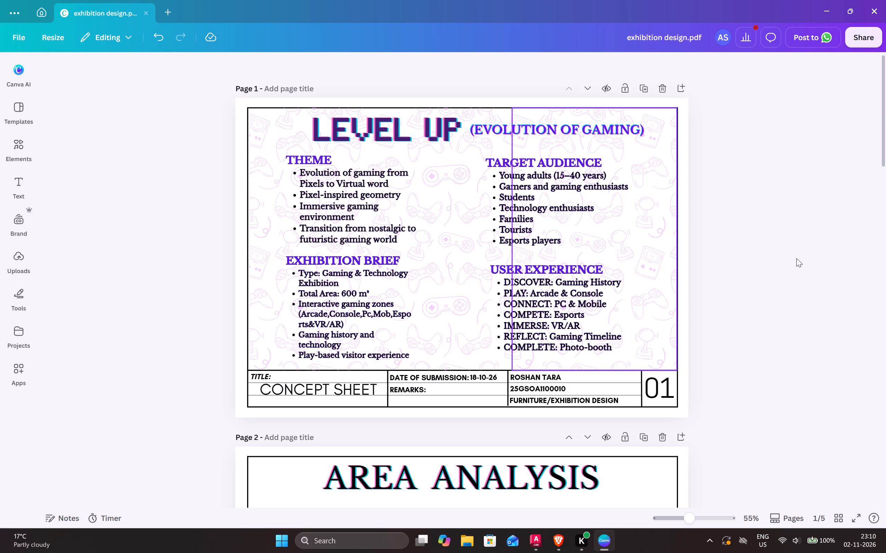
Move the USER EXPERIENCE text block up and slightly left so its heading lines up with the EXHIBITION BRIEF heading.
{"action": "scroll", "coordinate": [796, 258], "scroll_direction": "down", "scroll_amount": 2}
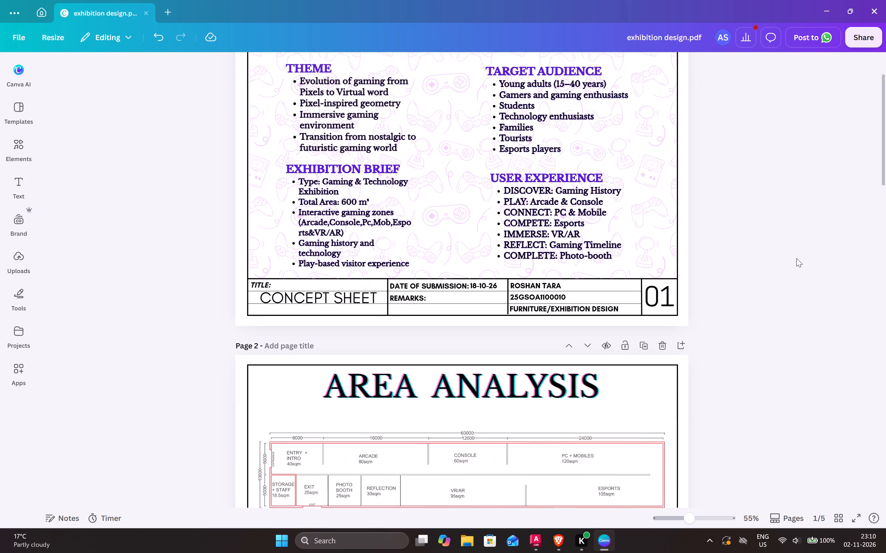
{"action": "scroll", "coordinate": [796, 258], "scroll_direction": "down", "scroll_amount": 3}
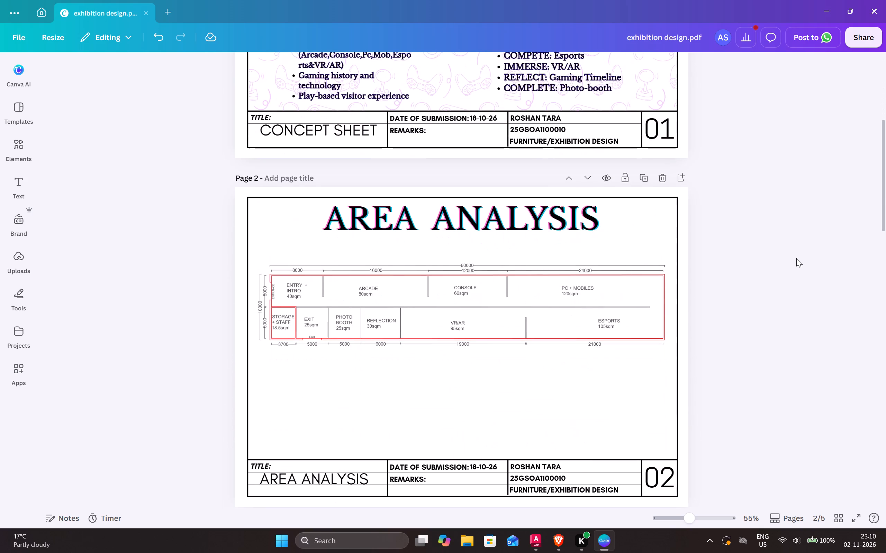
{"action": "scroll", "coordinate": [768, 242], "scroll_direction": "up", "scroll_amount": 5}
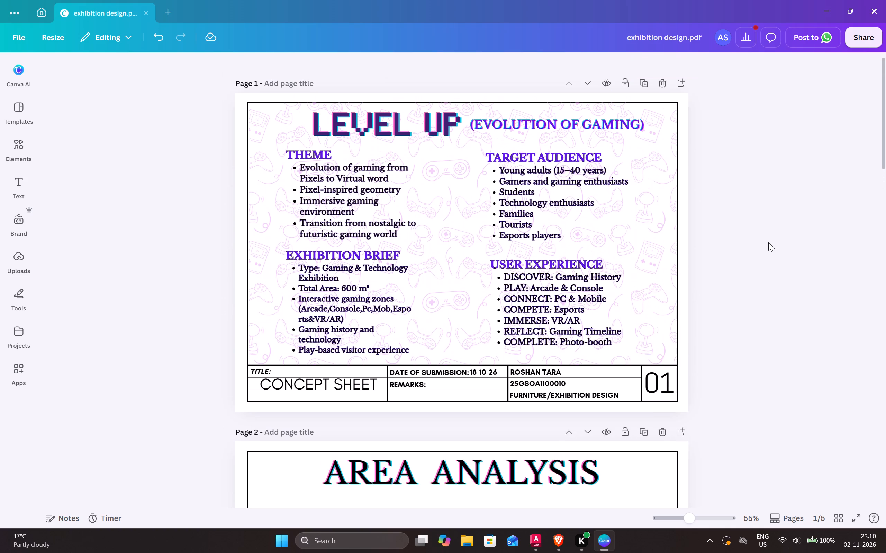
{"action": "scroll", "coordinate": [768, 242], "scroll_direction": "up", "scroll_amount": 1}
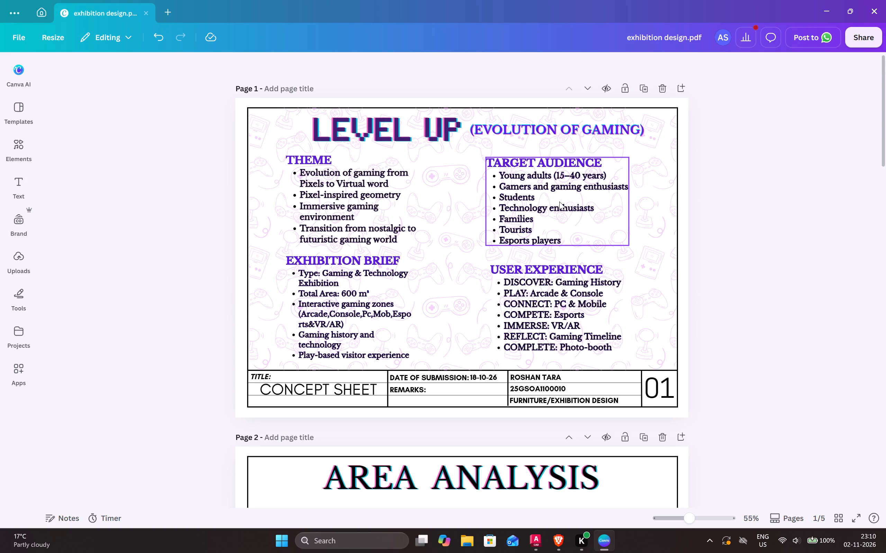
{"action": "left_click_drag", "start_coordinate": [567, 292], "coordinate": [567, 283]}
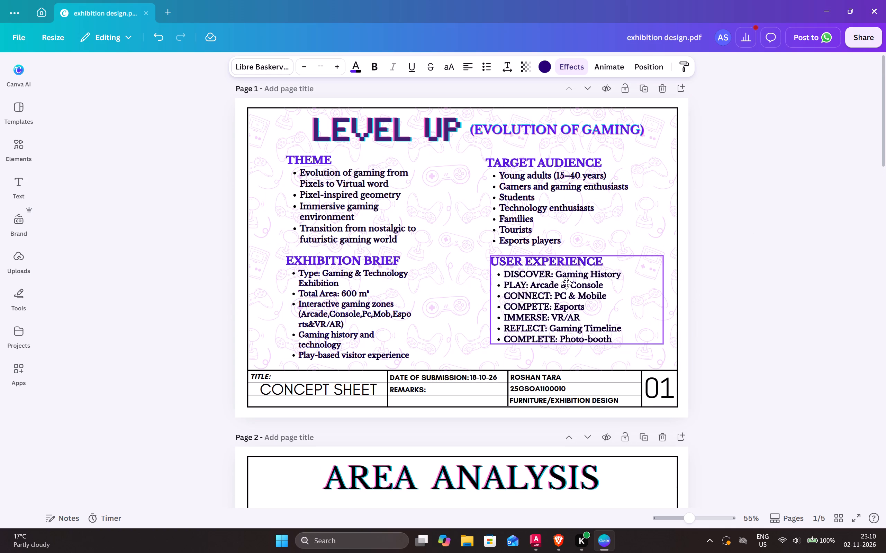
{"action": "left_click_drag", "start_coordinate": [567, 283], "coordinate": [566, 283]}
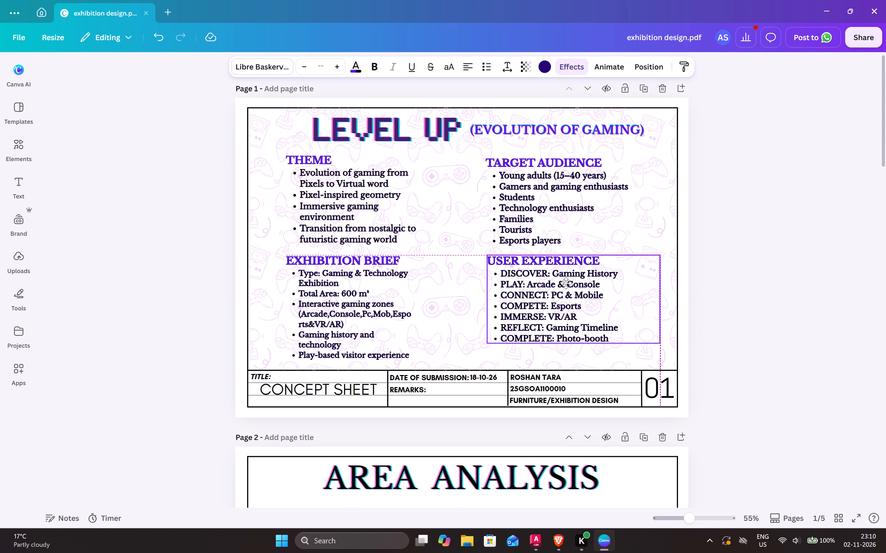
{"action": "left_click_drag", "start_coordinate": [566, 283], "coordinate": [565, 282]}
{"action": "left_click", "coordinate": [885, 243]}
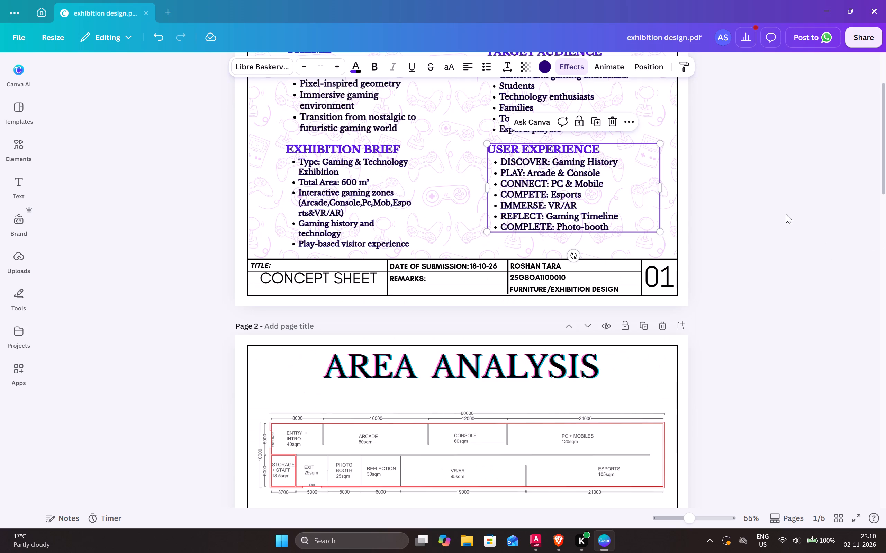
{"action": "left_click", "coordinate": [780, 208]}
Move the TARGET AUDIENCE text block to align with the THEME heading's height and the USER EXPERIENCE block's left edge.
{"action": "scroll", "coordinate": [767, 225], "scroll_direction": "up", "scroll_amount": 3}
{"action": "left_click_drag", "start_coordinate": [550, 215], "coordinate": [552, 217]}
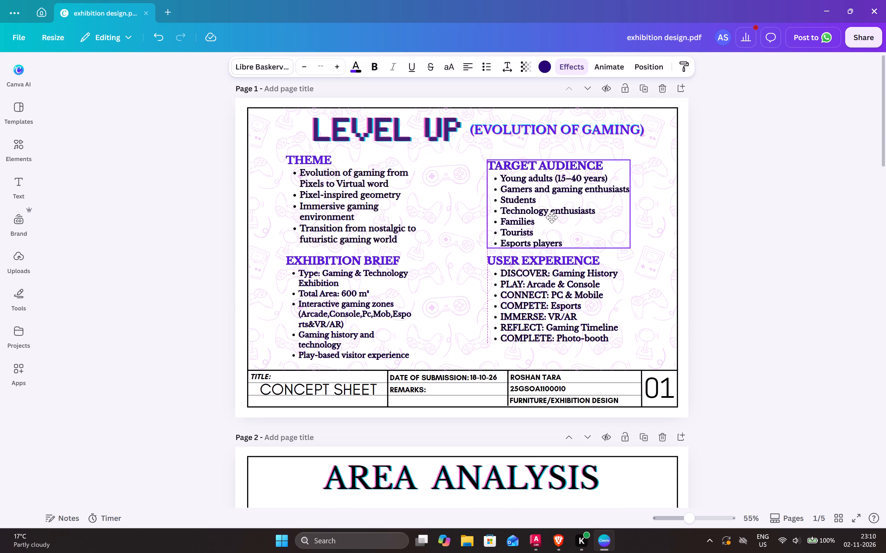
{"action": "left_click_drag", "start_coordinate": [552, 217], "coordinate": [551, 211]}
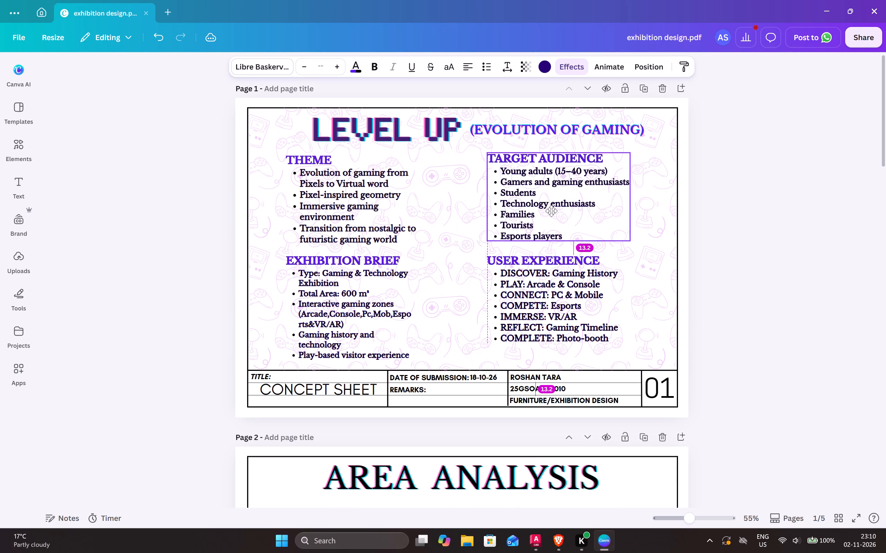
{"action": "left_click_drag", "start_coordinate": [551, 211], "coordinate": [551, 212]}
{"action": "left_click", "coordinate": [762, 216]}
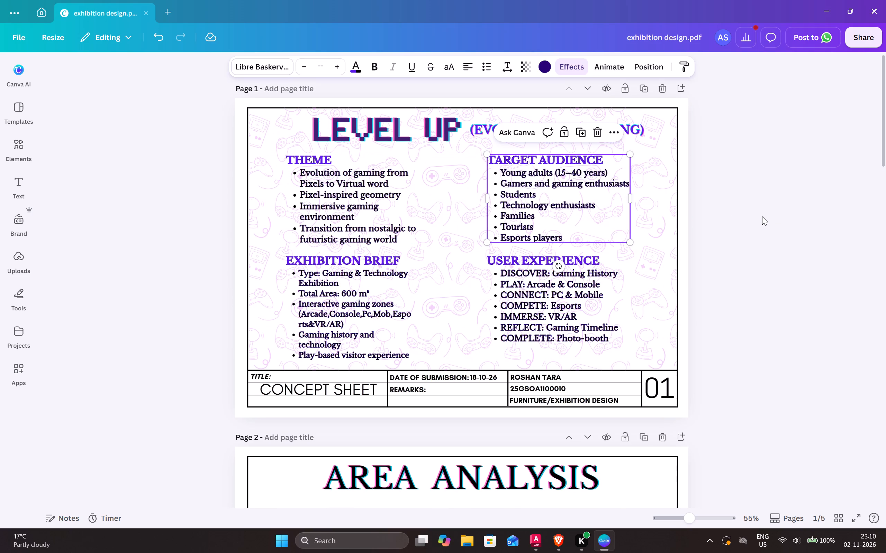
Set the transparency of the gaming pattern image covering the left part of the concept sheet to 45.
{"action": "scroll", "coordinate": [763, 324], "scroll_direction": "down", "scroll_amount": 1}
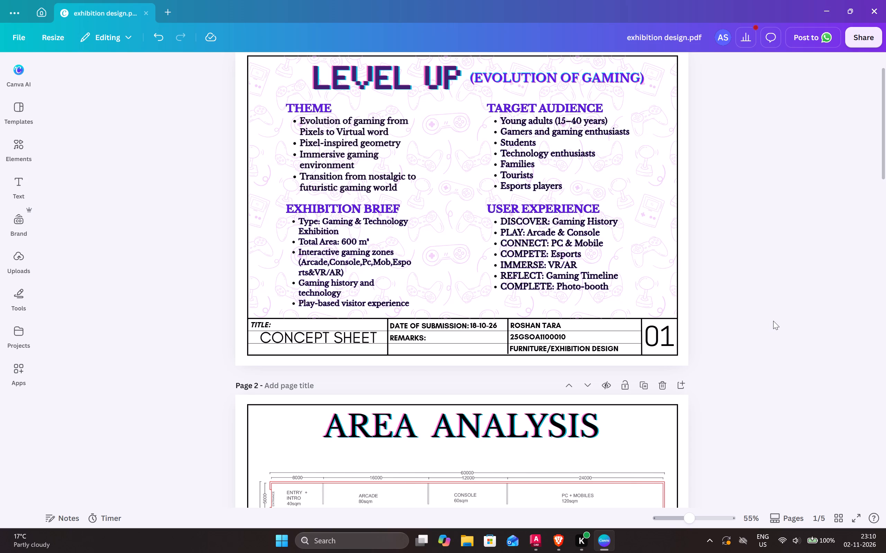
{"action": "scroll", "coordinate": [790, 264], "scroll_direction": "down", "scroll_amount": 1}
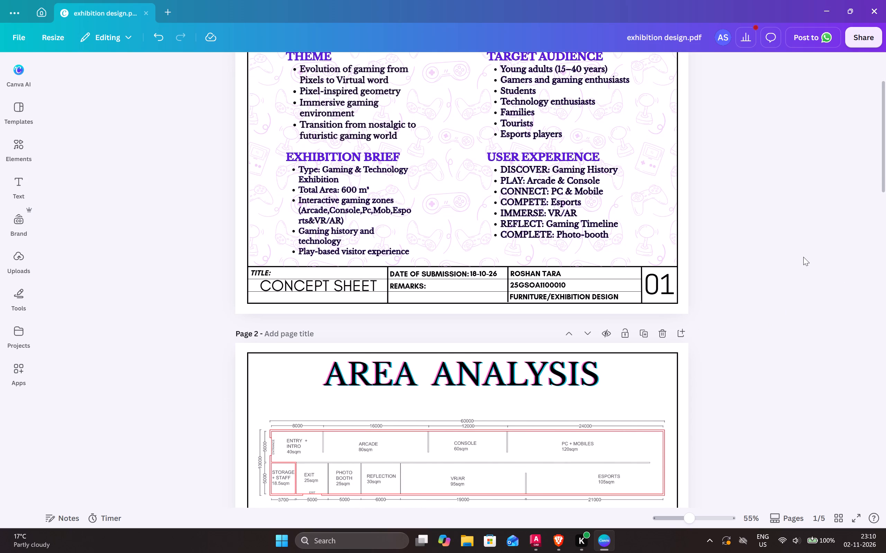
{"action": "scroll", "coordinate": [803, 257], "scroll_direction": "up", "scroll_amount": 2}
{"action": "left_click", "coordinate": [439, 215]}
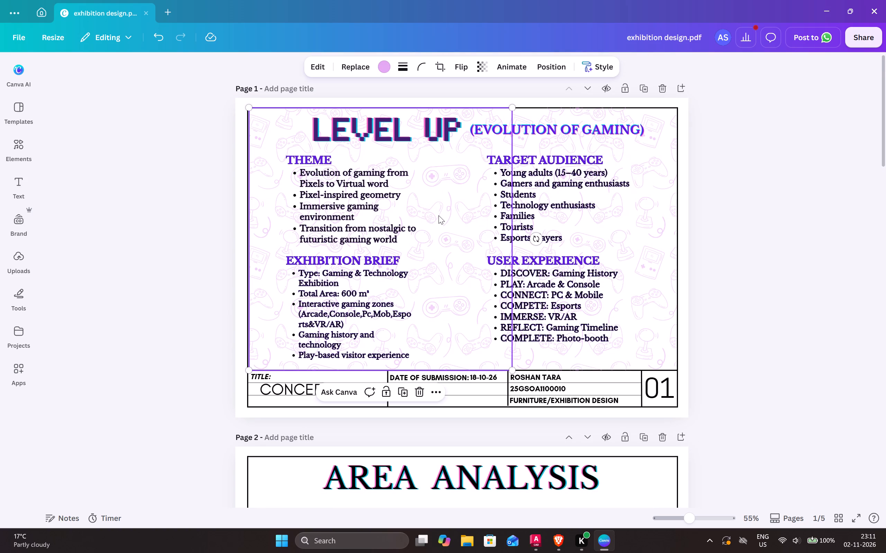
{"action": "left_click", "coordinate": [483, 66]}
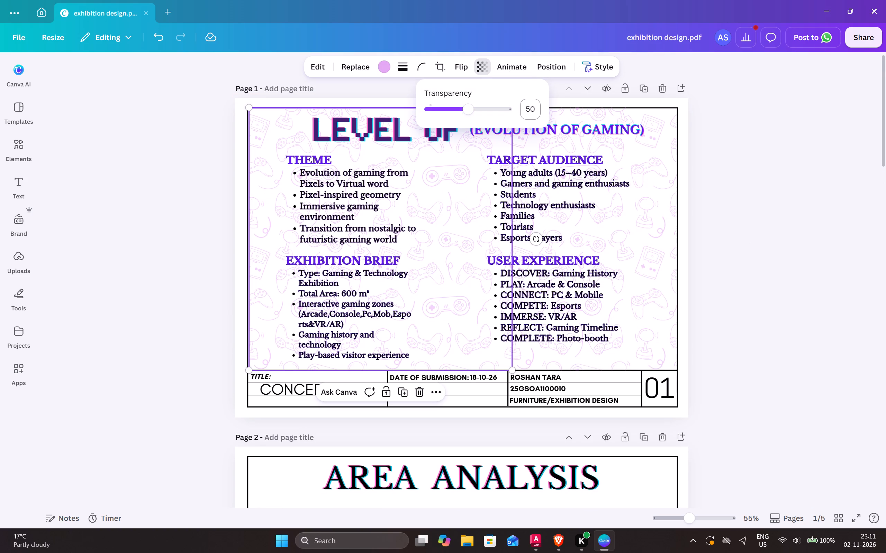
{"action": "left_click", "coordinate": [532, 112]}
{"action": "type", "text": "45"}
{"action": "key", "text": "Return"}
{"action": "left_click_drag", "start_coordinate": [777, 200], "coordinate": [782, 203]}
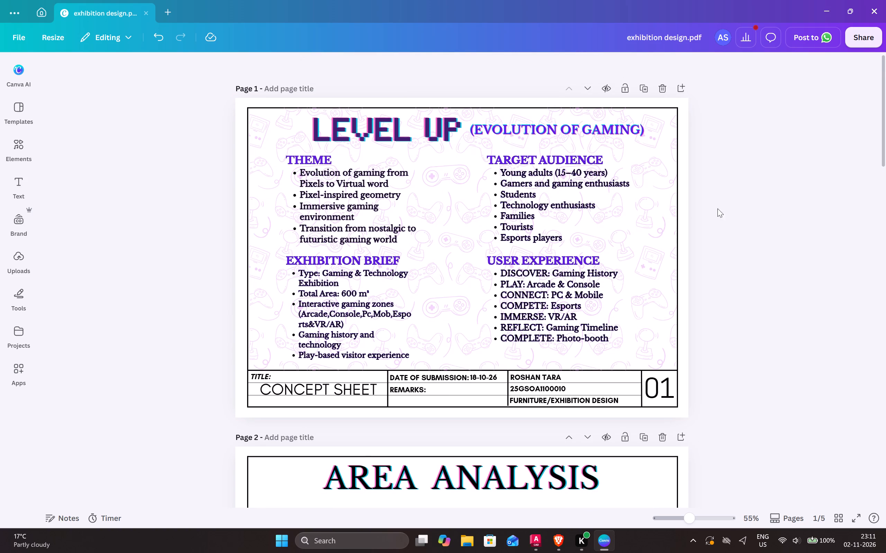
Set the transparency of the gaming pattern image covering the right part of the concept sheet to 45.
{"action": "left_click", "coordinate": [659, 232]}
{"action": "left_click", "coordinate": [482, 67]}
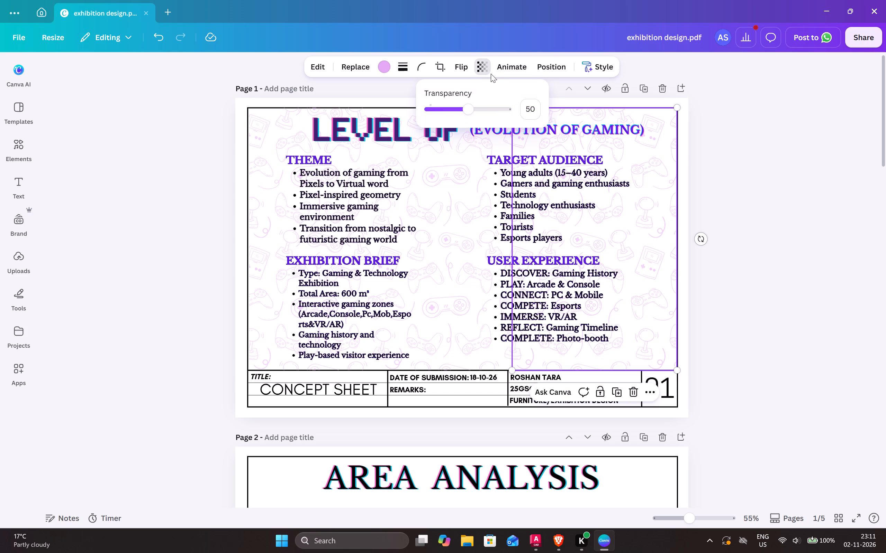
{"action": "left_click", "coordinate": [529, 106]}
{"action": "type", "text": "45"}
{"action": "key", "text": "Return"}
{"action": "left_click", "coordinate": [845, 194]}
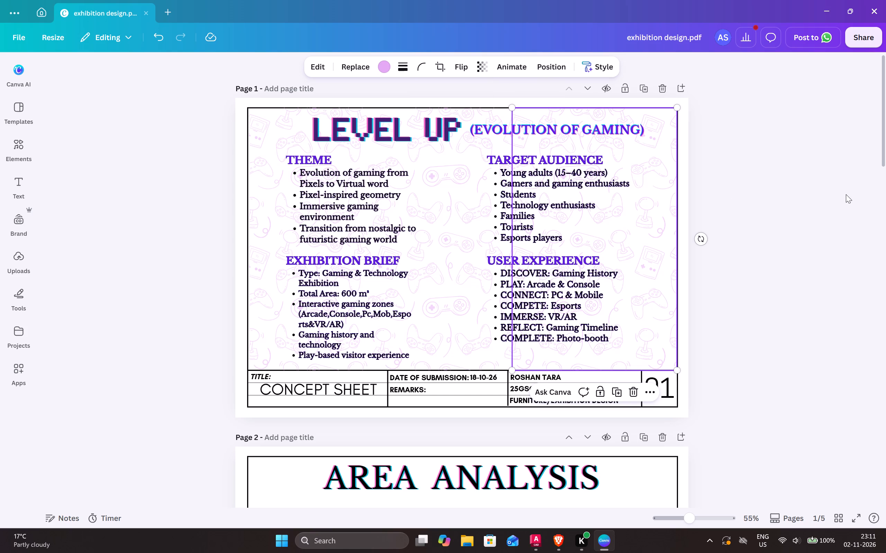
{"action": "left_click", "coordinate": [833, 303]}
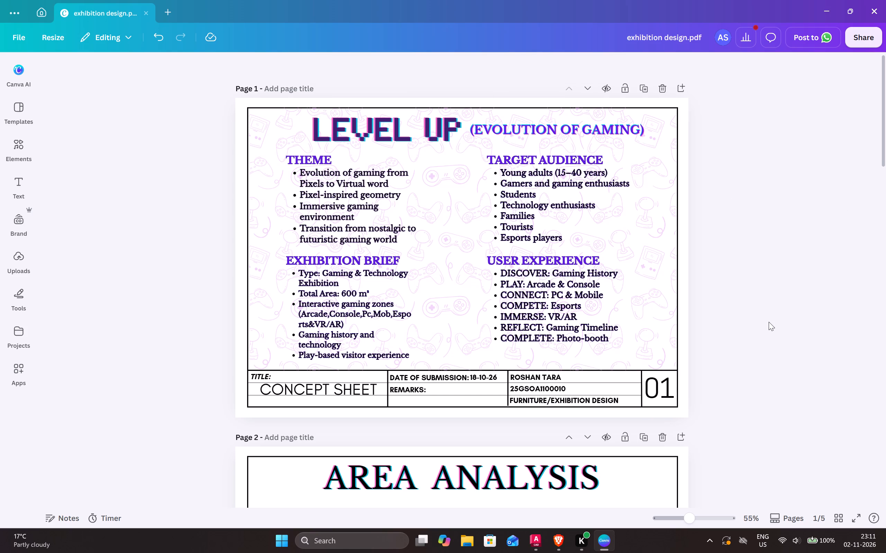
Review the sheets from the concept sheet through to the mood board, checking their titles, drawings and layout.
{"action": "scroll", "coordinate": [769, 322], "scroll_direction": "down", "scroll_amount": 2}
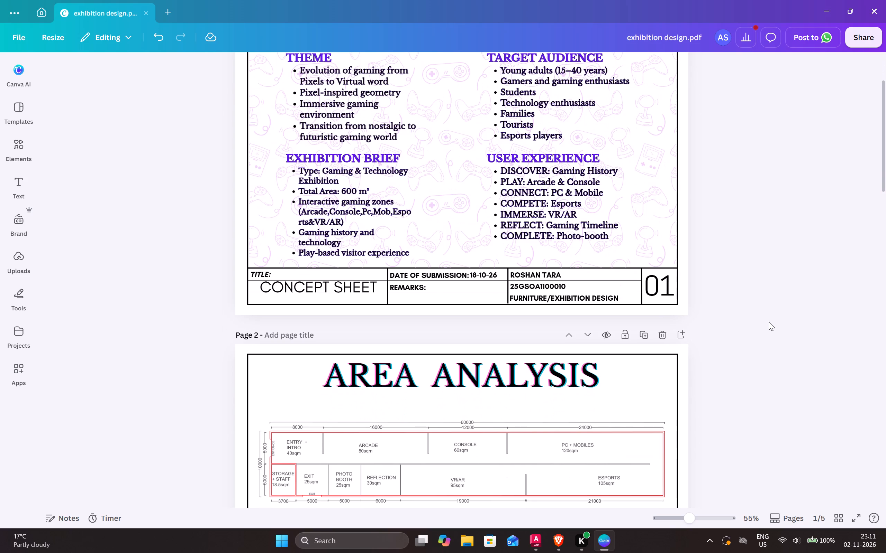
{"action": "scroll", "coordinate": [769, 322], "scroll_direction": "up", "scroll_amount": 3}
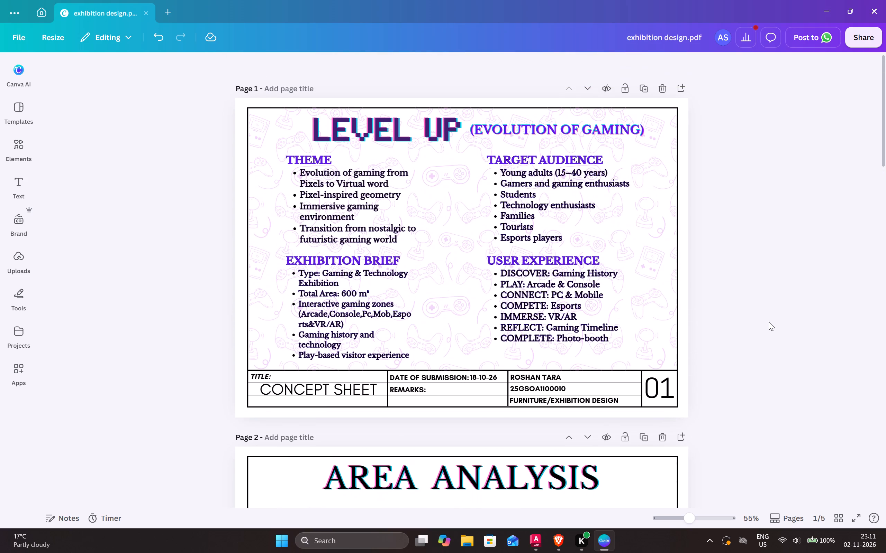
{"action": "scroll", "coordinate": [769, 322], "scroll_direction": "down", "scroll_amount": 3}
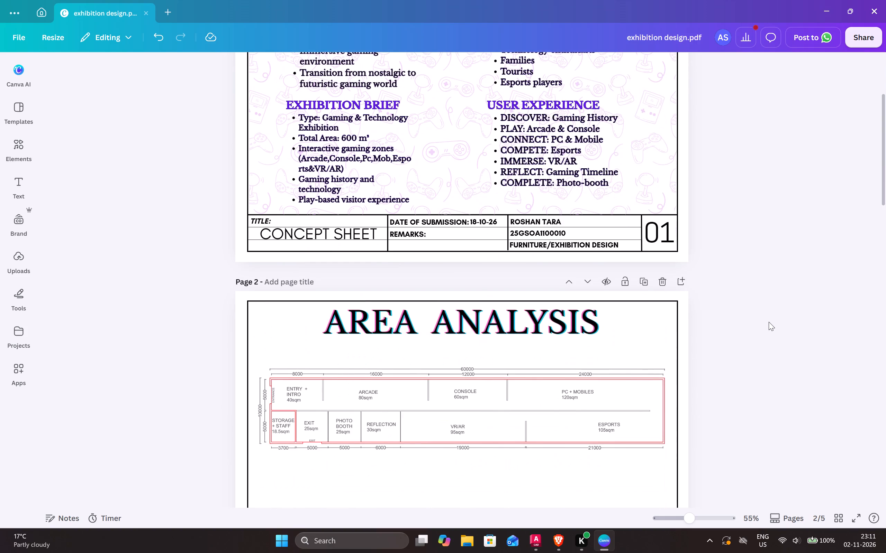
{"action": "scroll", "coordinate": [769, 322], "scroll_direction": "down", "scroll_amount": 7}
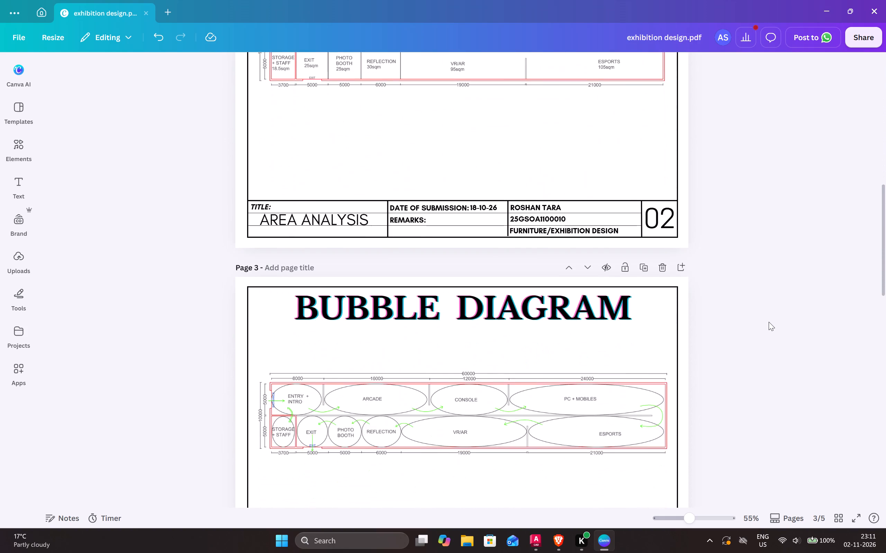
{"action": "scroll", "coordinate": [769, 322], "scroll_direction": "down", "scroll_amount": 14}
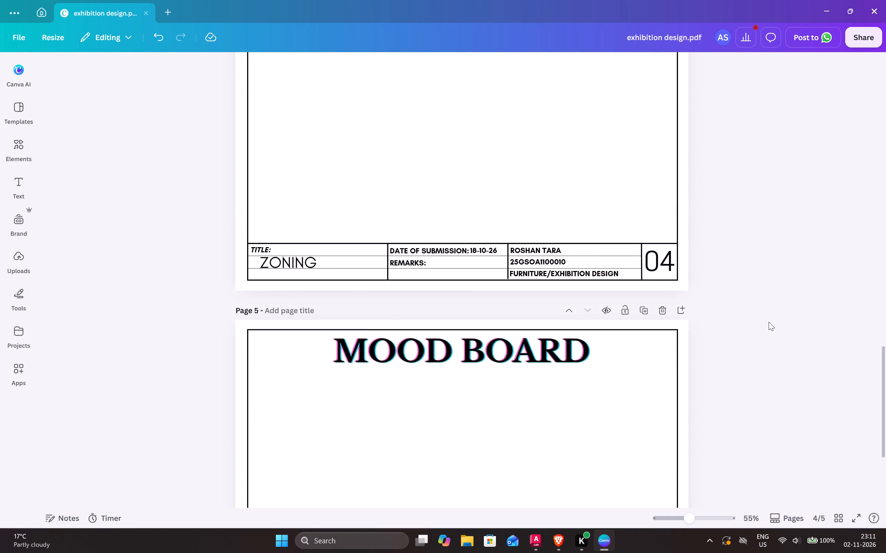
{"action": "scroll", "coordinate": [769, 322], "scroll_direction": "down", "scroll_amount": 3}
{"action": "scroll", "coordinate": [788, 273], "scroll_direction": "up", "scroll_amount": 2}
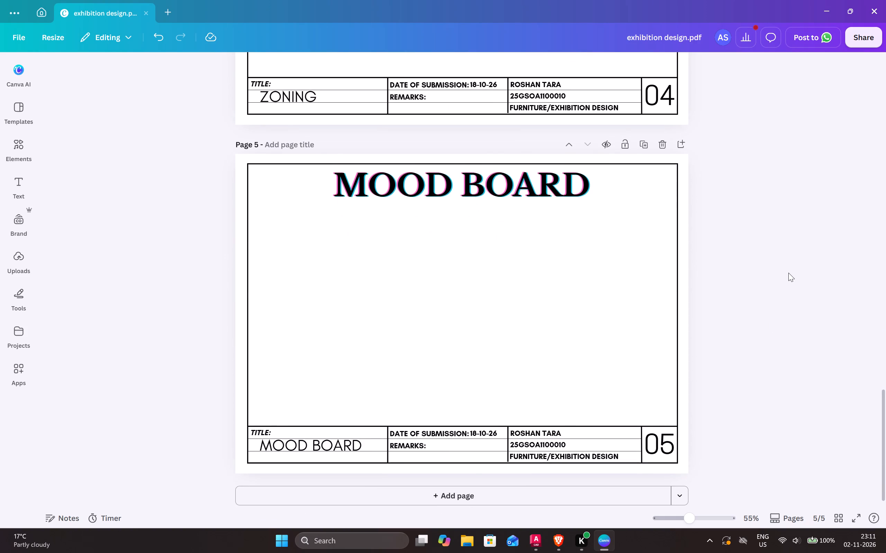
{"action": "scroll", "coordinate": [788, 273], "scroll_direction": "up", "scroll_amount": 2}
{"action": "scroll", "coordinate": [788, 273], "scroll_direction": "down", "scroll_amount": 3}
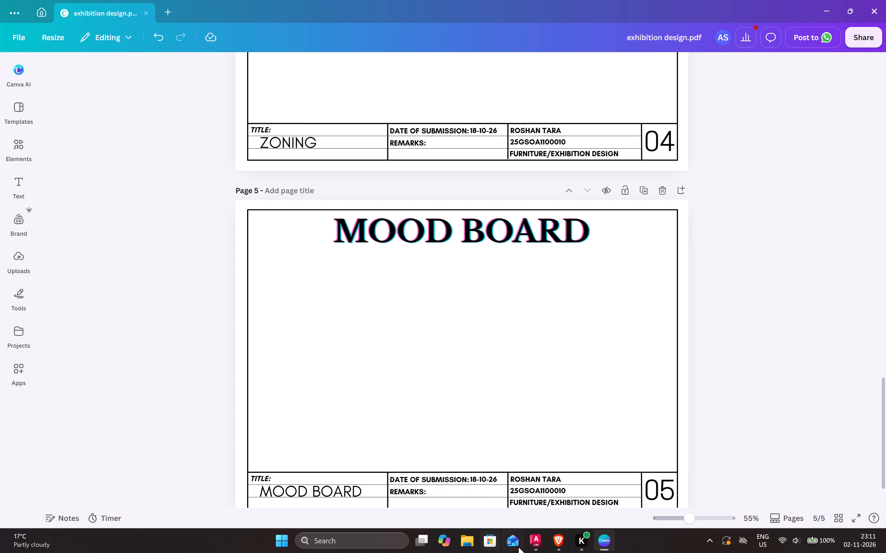
Switch to AutoCAD and define the plot area as a window around the PUBLIC/PRIVATE zoning plan, including its dimensions.
{"action": "left_click", "coordinate": [545, 539]}
{"action": "middle_click_drag", "start_coordinate": [472, 357], "coordinate": [480, 332]}
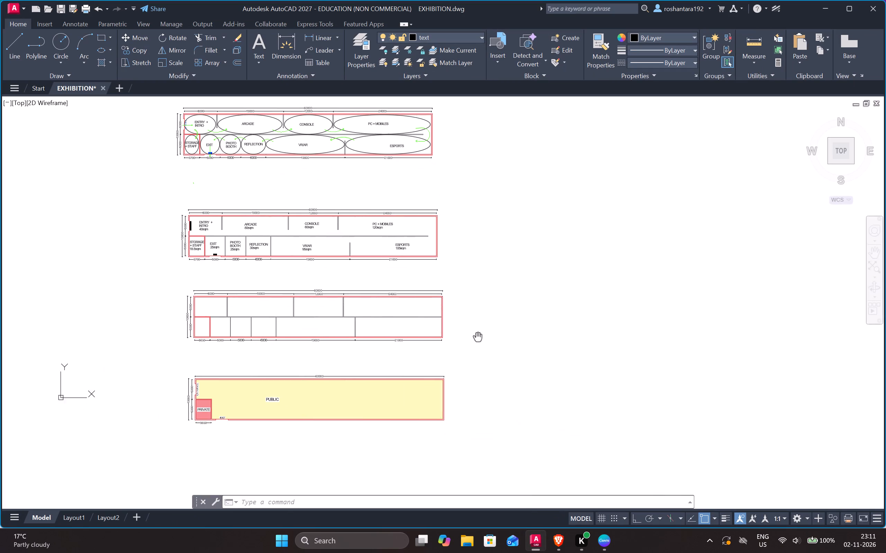
{"action": "middle_click_drag", "start_coordinate": [480, 332], "coordinate": [540, 234]}
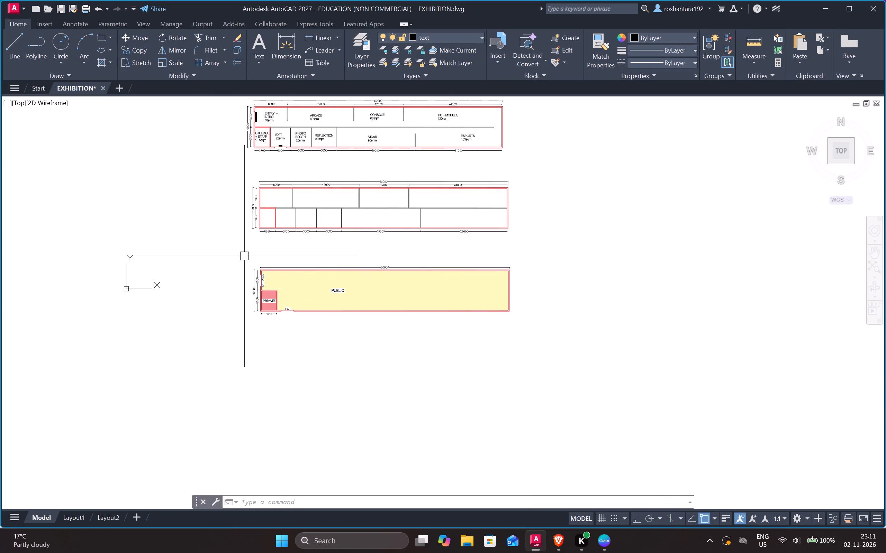
{"action": "key", "text": "ctrl+p"}
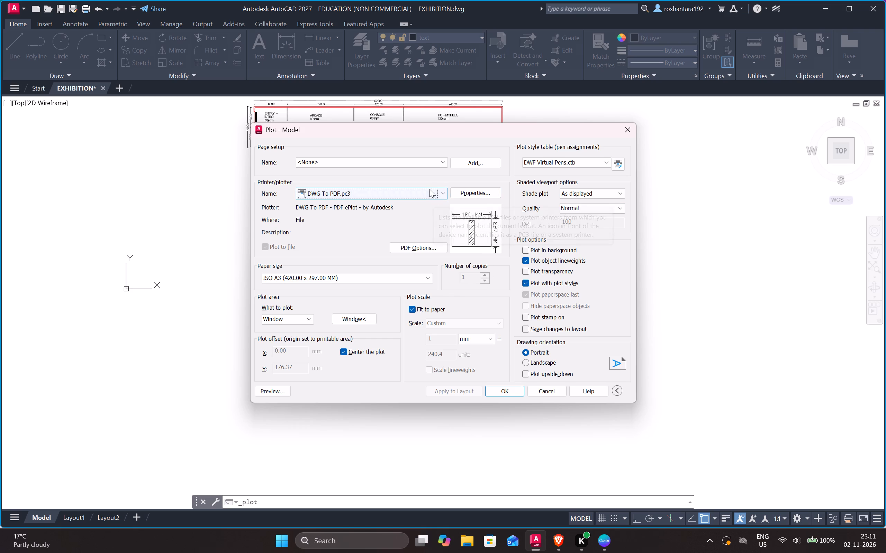
{"action": "left_click", "coordinate": [441, 194]}
{"action": "left_click", "coordinate": [441, 194]}
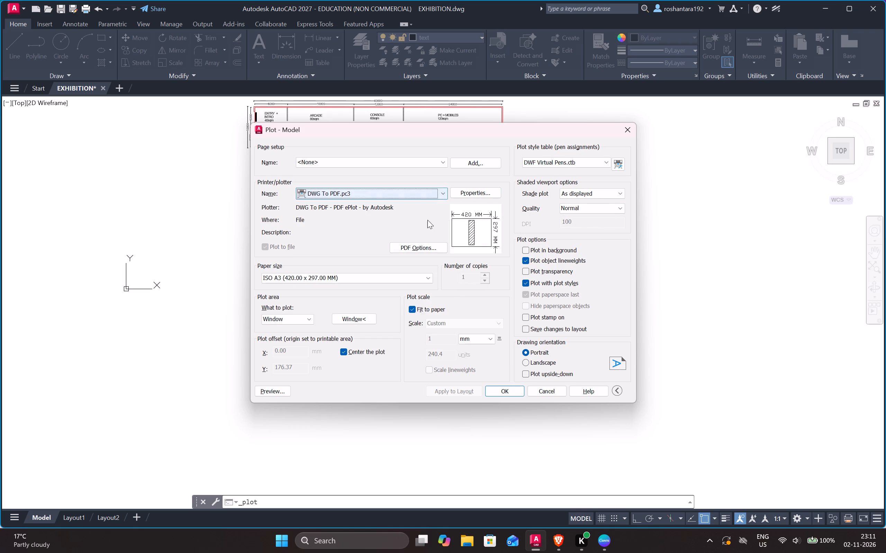
{"action": "left_click", "coordinate": [305, 317]}
{"action": "left_click", "coordinate": [290, 347]}
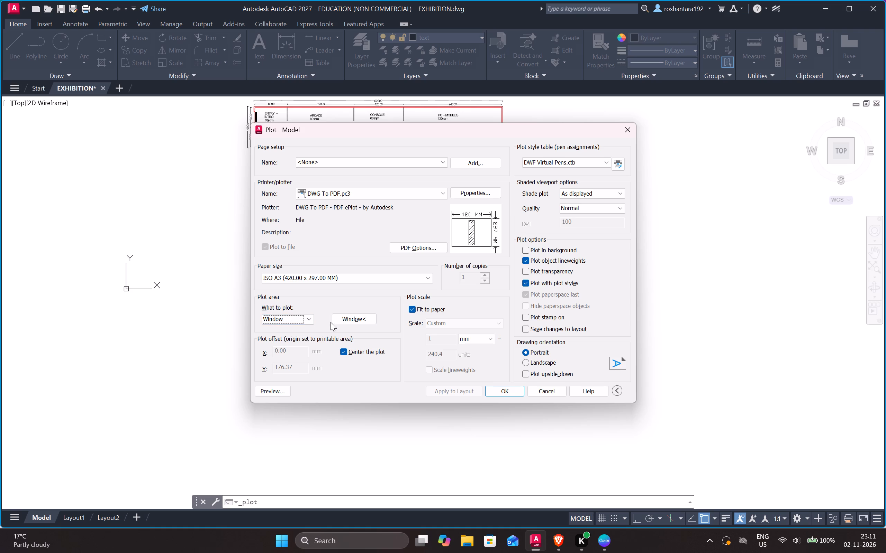
{"action": "left_click", "coordinate": [340, 316]}
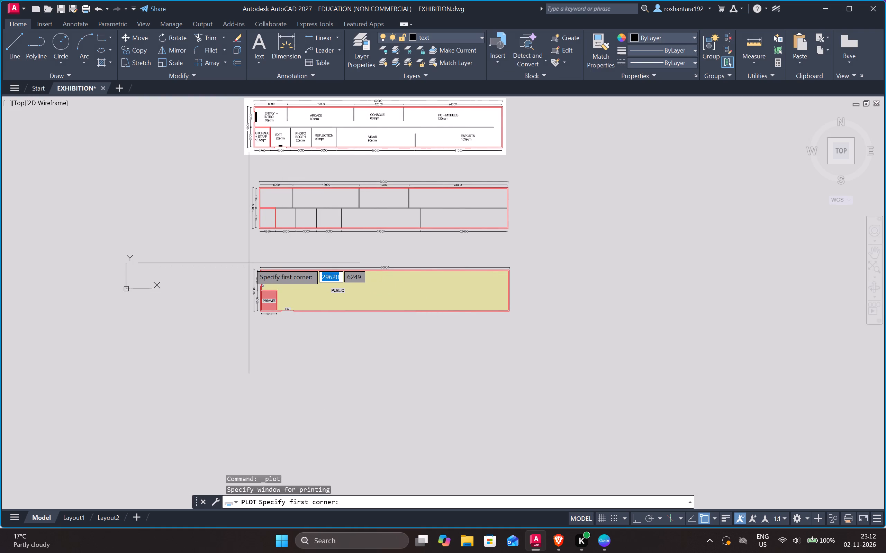
{"action": "left_click", "coordinate": [249, 264]}
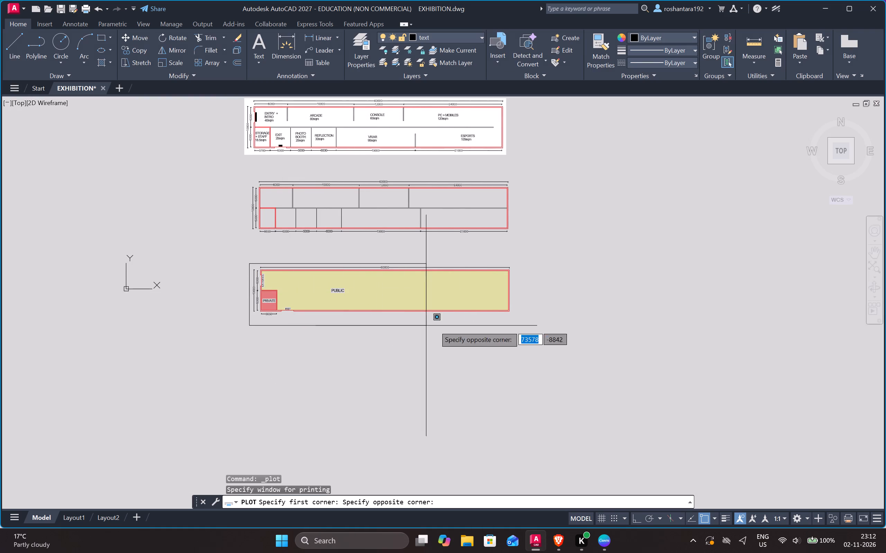
{"action": "left_click", "coordinate": [513, 319]}
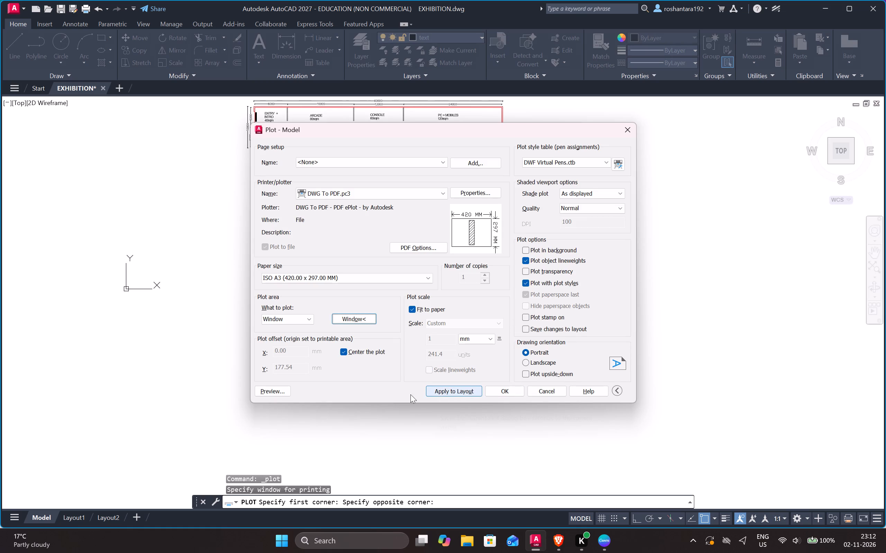
Preview the zoning plan's plot, inspect its placement on the page and exit the preview.
{"action": "left_click", "coordinate": [272, 390]}
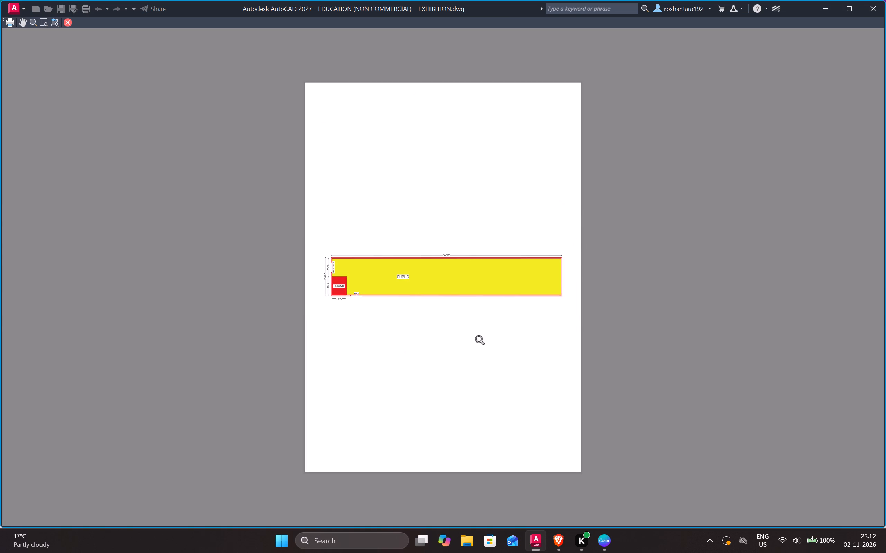
{"action": "scroll", "coordinate": [464, 277], "scroll_direction": "up", "scroll_amount": 3}
{"action": "scroll", "coordinate": [464, 277], "scroll_direction": "down", "scroll_amount": 2}
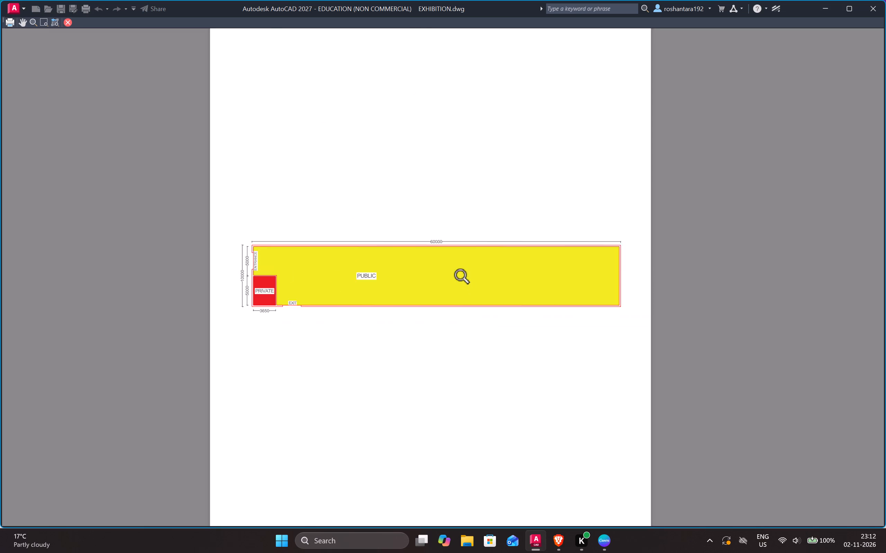
{"action": "scroll", "coordinate": [464, 277], "scroll_direction": "down", "scroll_amount": 1}
{"action": "scroll", "coordinate": [464, 277], "scroll_direction": "up", "scroll_amount": 1}
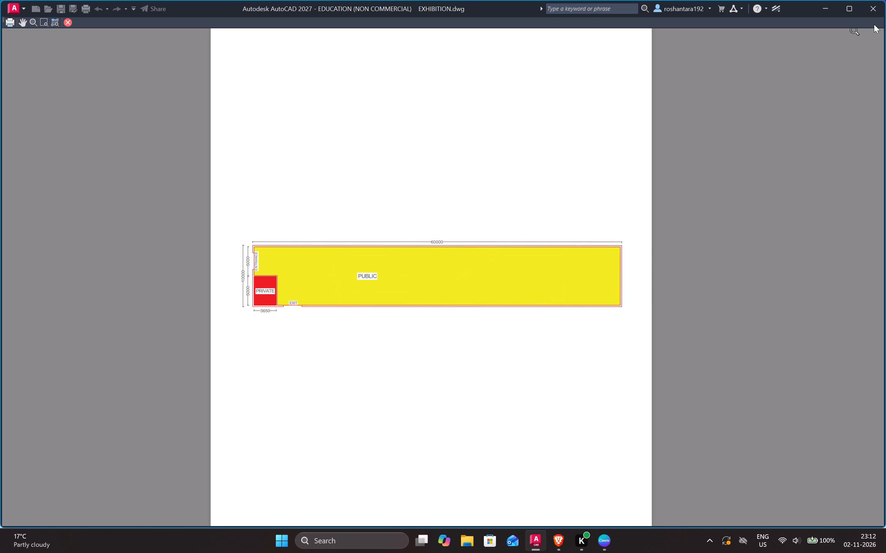
{"action": "left_click", "coordinate": [875, 6]}
{"action": "left_click", "coordinate": [867, 8]}
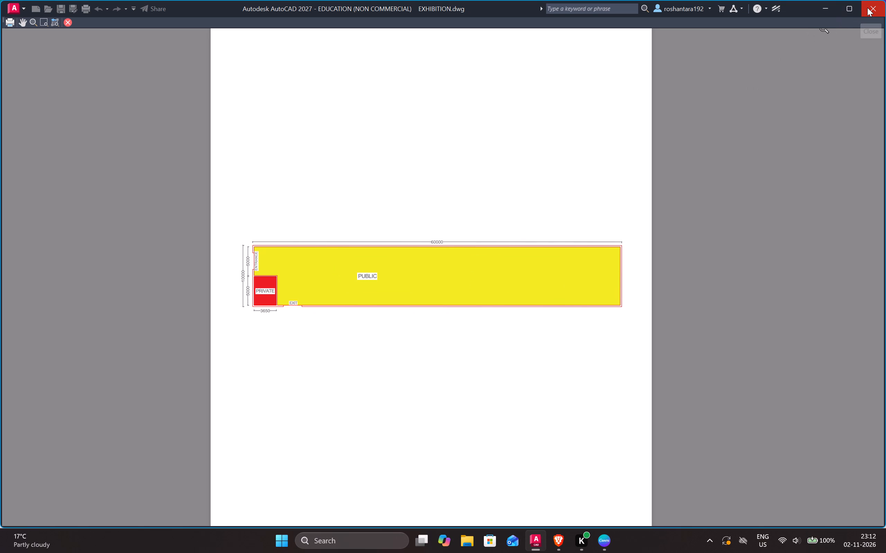
Plot the PUBLIC/PRIVATE zoning plan to a PDF named "EXHIBITION zoning" in the Documents folder and check the resulting page.
{"action": "key", "text": "Escape"}
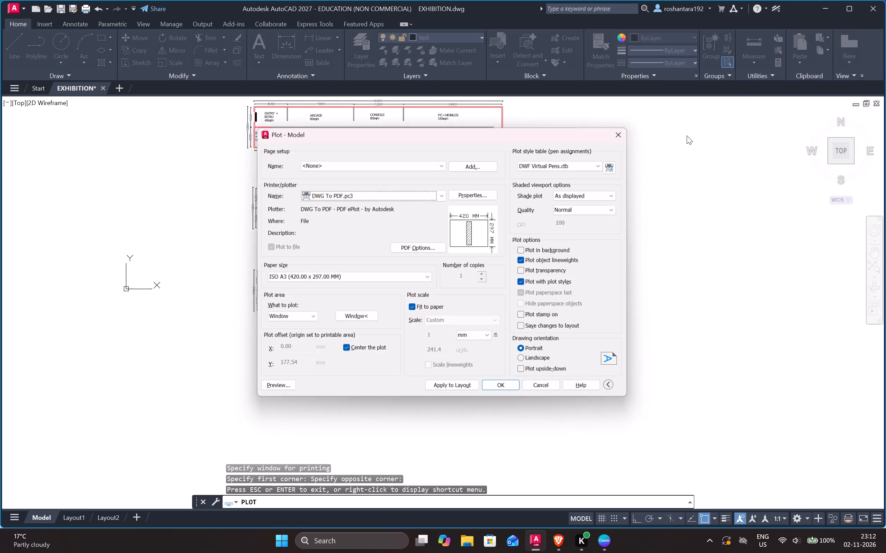
{"action": "left_click", "coordinate": [503, 387]}
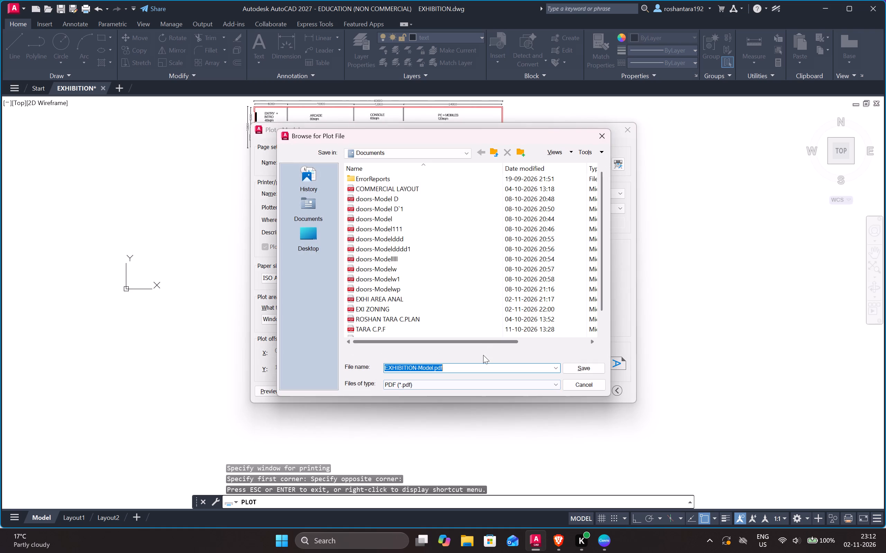
{"action": "left_click", "coordinate": [472, 369]}
{"action": "key", "text": "BackSpace"}
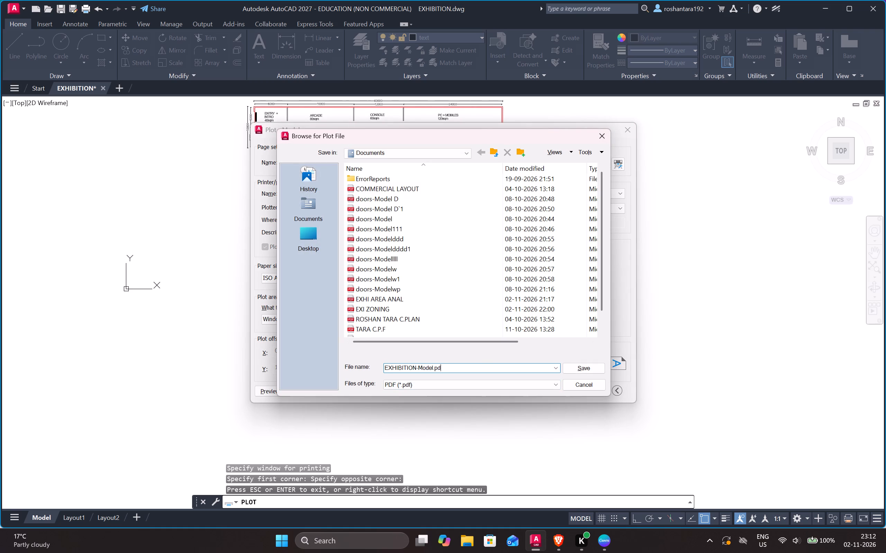
{"action": "key", "text": "BackSpace"}
{"action": "key", "text": "BackSpace"}
{"action": "key", "text": "BackSpace"}
{"action": "key", "text": "BackSpace"}
{"action": "key", "text": "BackSpace"}
{"action": "key", "text": "BackSpace"}
{"action": "key", "text": "BackSpace"}
{"action": "key", "text": "BackSpace"}
{"action": "key", "text": "BackSpace"}
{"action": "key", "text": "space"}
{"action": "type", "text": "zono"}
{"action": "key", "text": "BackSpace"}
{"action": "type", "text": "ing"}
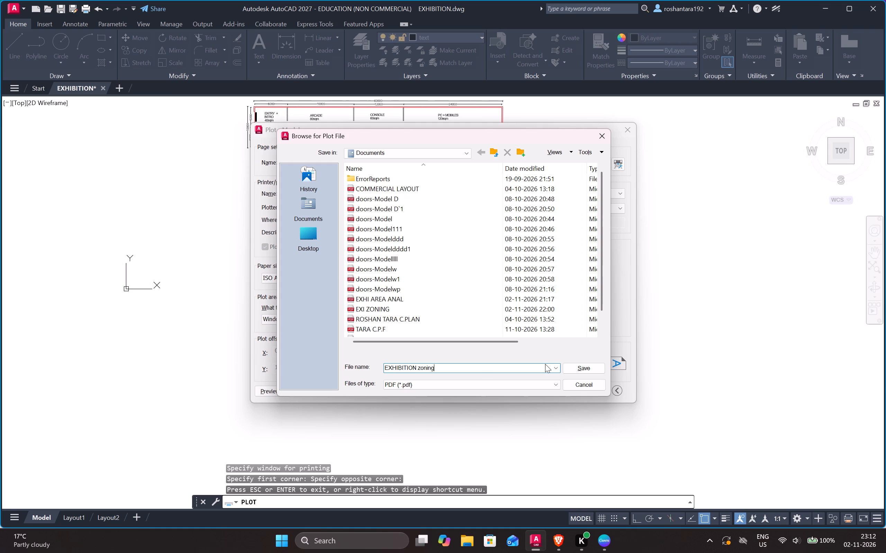
{"action": "left_click", "coordinate": [581, 365]}
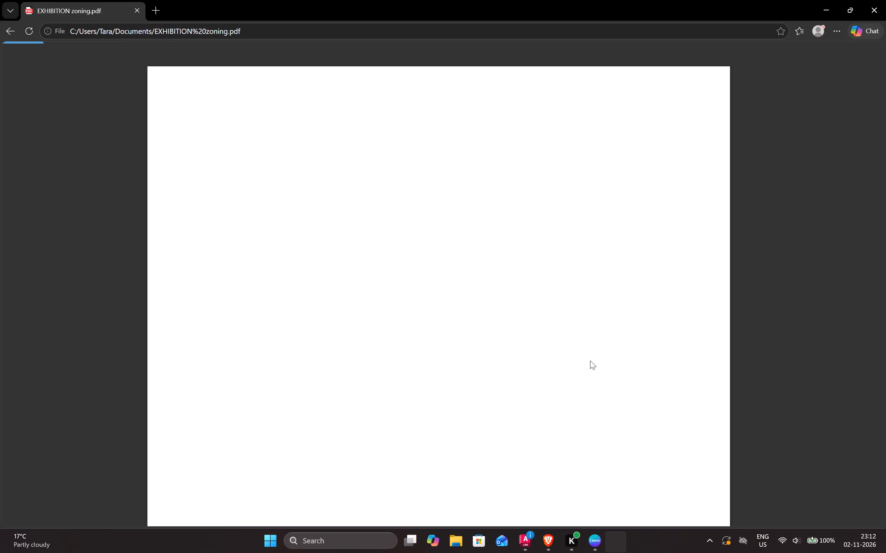
{"action": "scroll", "coordinate": [628, 331], "scroll_direction": "down", "scroll_amount": 3}
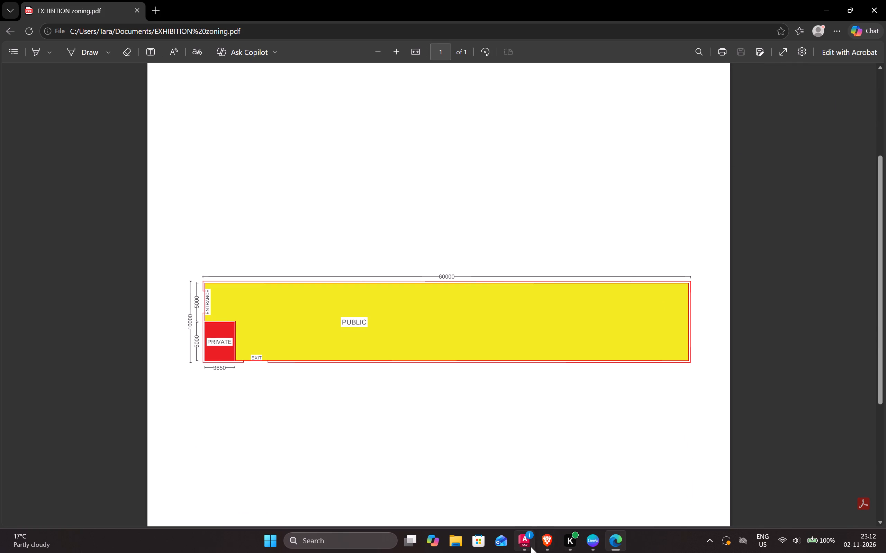
Switch to the Brave browser window with the EXHI AREA ANAL PDF open in WhatsApp.
{"action": "left_click", "coordinate": [540, 541]}
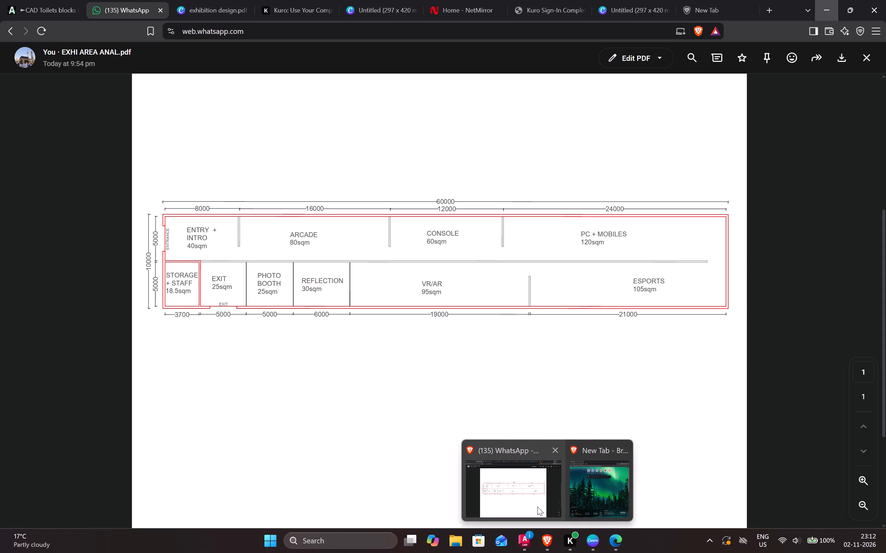